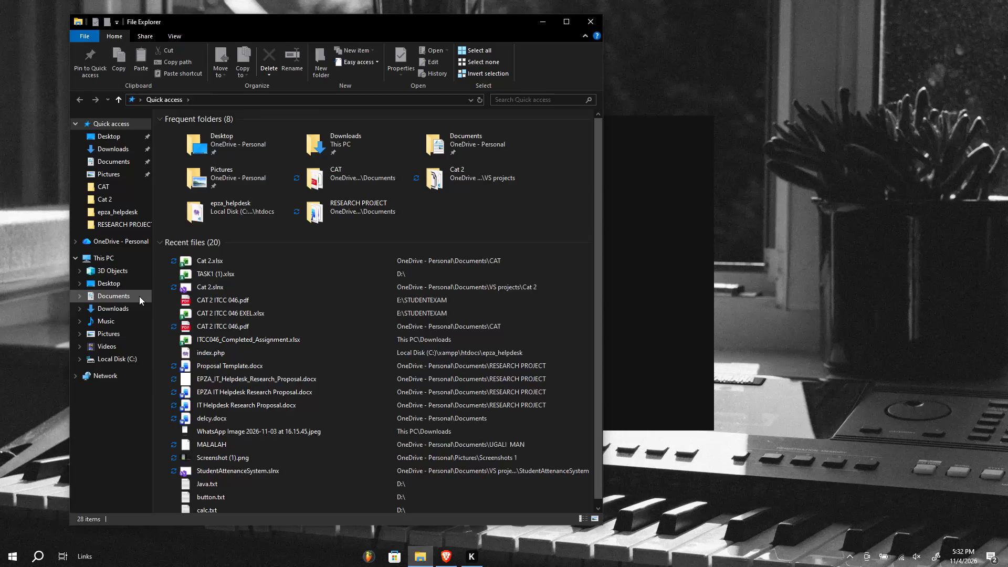
Open the Documents folder.
{"action": "left_click", "coordinate": [139, 296]}
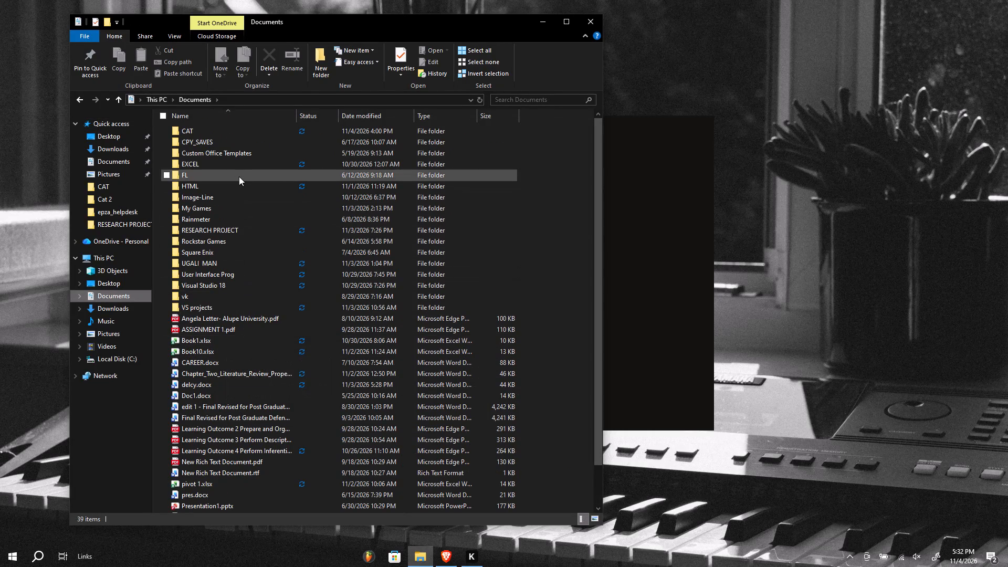
Launch Excel and create a blank workbook.
{"action": "left_click", "coordinate": [28, 562]}
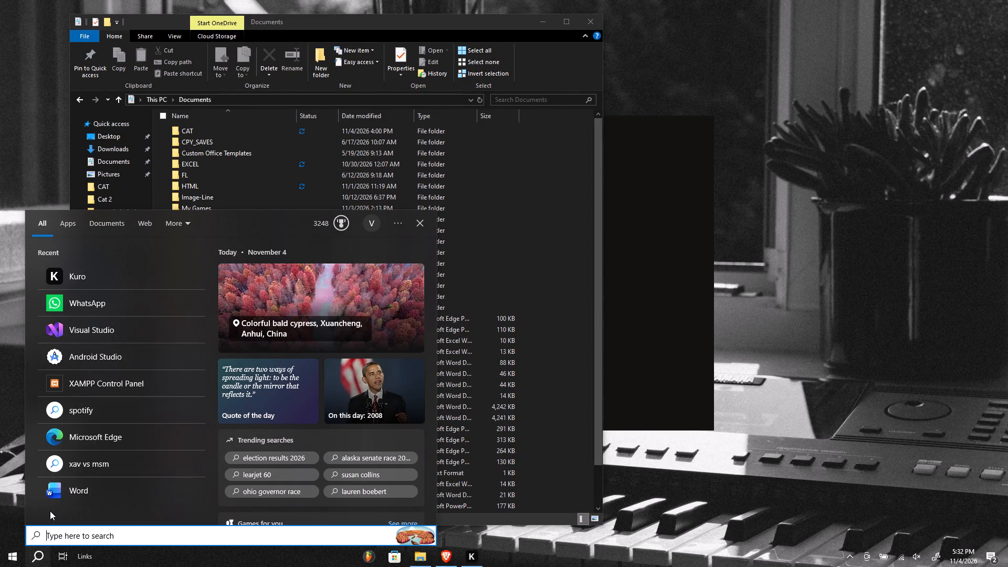
{"action": "type", "text": "ex"}
{"action": "left_click", "coordinate": [253, 355]}
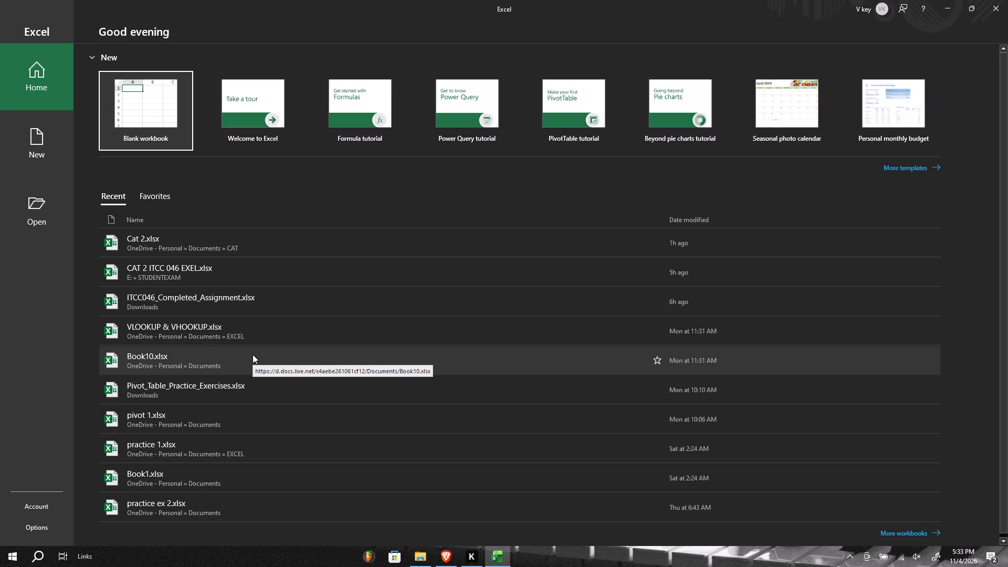
{"action": "left_click", "coordinate": [165, 110]}
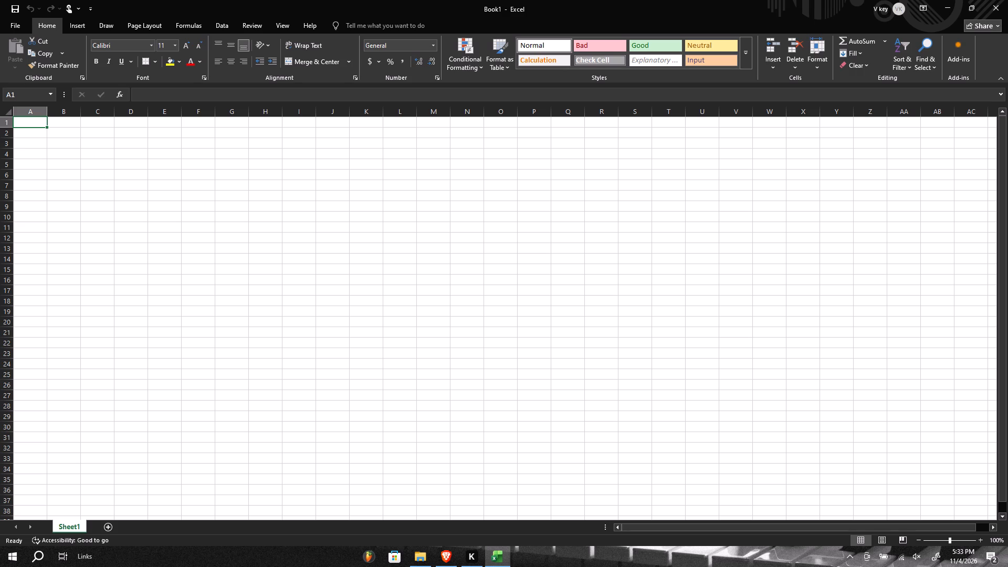
Rename the worksheet Sheet1 as Employee Records.
{"action": "right_click", "coordinate": [71, 525]}
{"action": "left_click", "coordinate": [111, 430]}
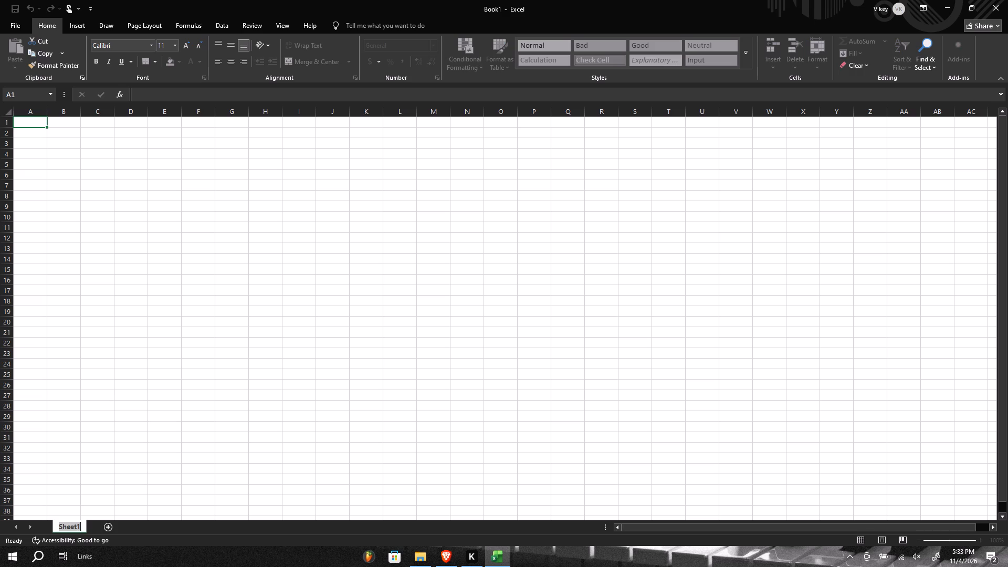
{"action": "key", "text": "shift+e"}
{"action": "type", "text": "mployee"}
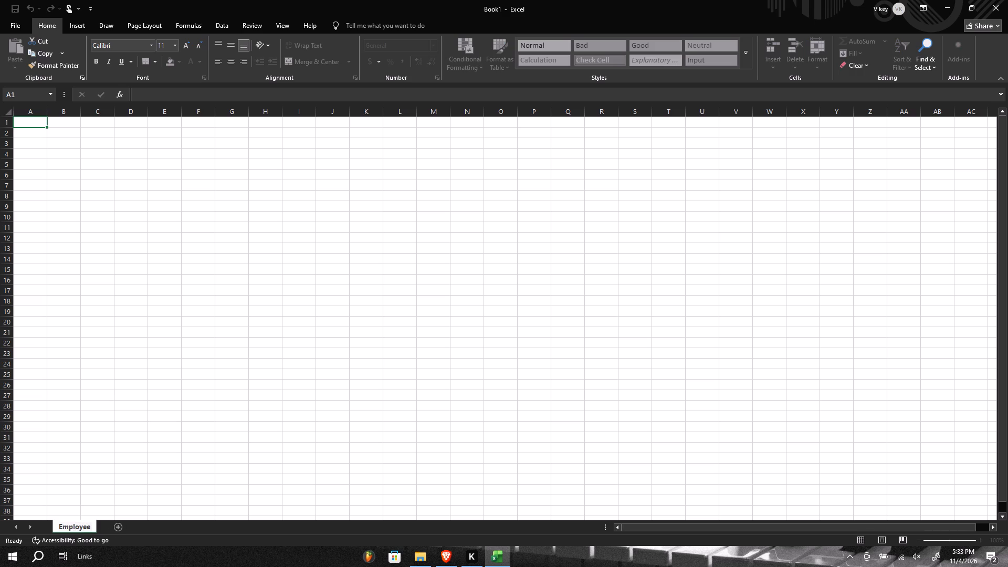
{"action": "key", "text": "space"}
{"action": "key", "text": "shift+r"}
{"action": "key", "text": "e"}
{"action": "type", "text": "cords"}
{"action": "key", "text": "Return"}
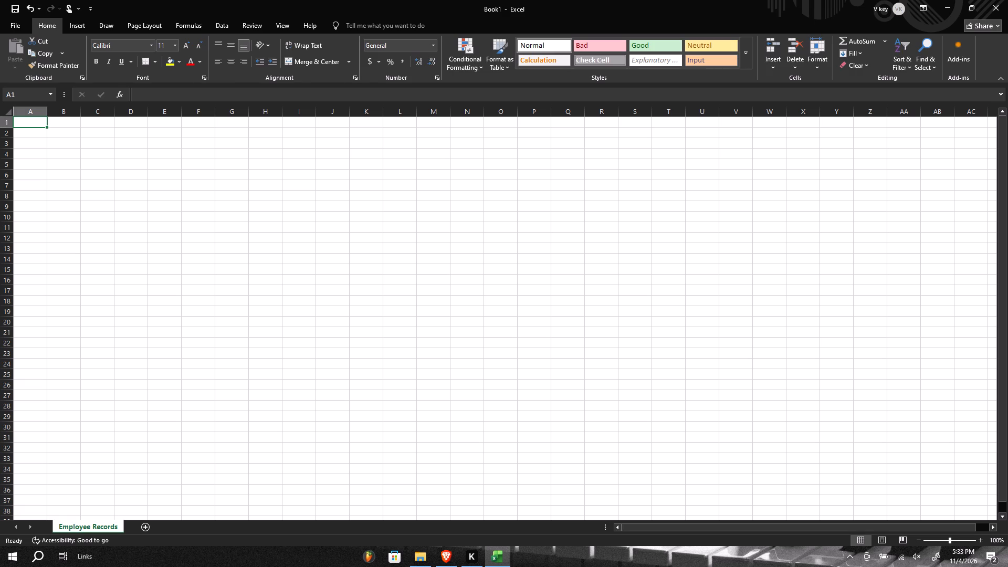
Enter the headers ID in A1 and Employee in B1, and slightly widen column B to fit its header.
{"action": "left_click", "coordinate": [33, 123]}
{"action": "type", "text": "ID"}
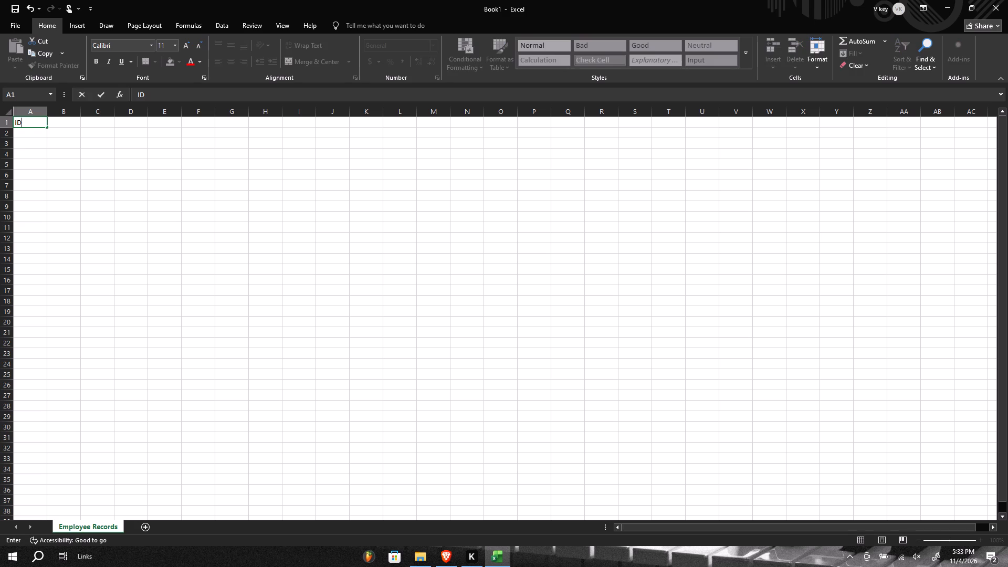
{"action": "left_click", "coordinate": [73, 123]}
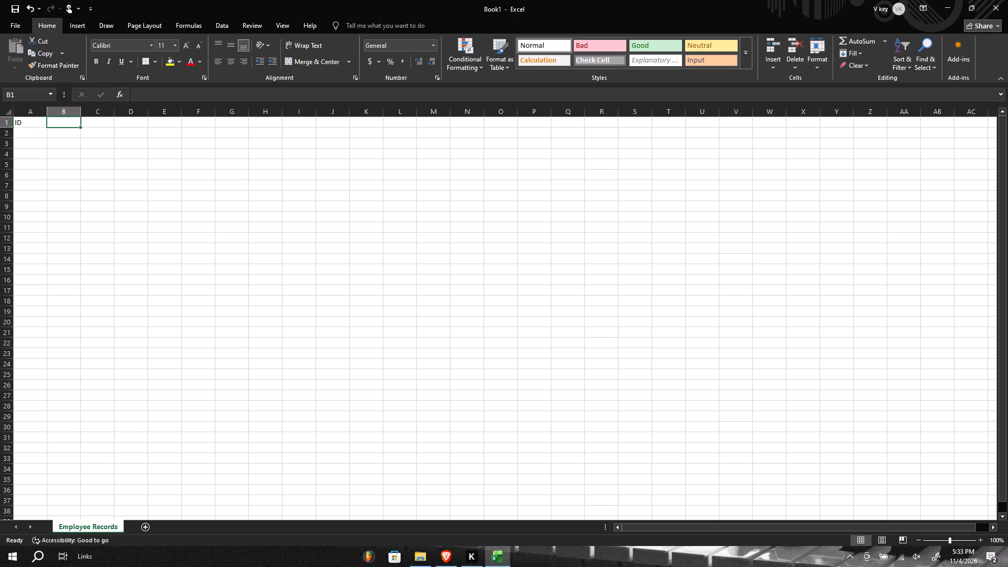
{"action": "key", "text": "e"}
{"action": "type", "text": "mployee"}
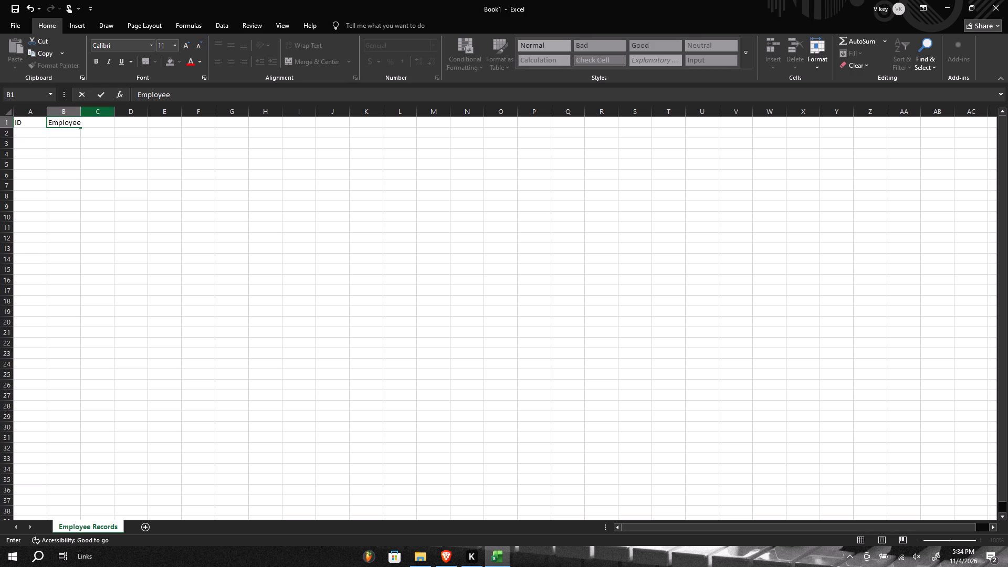
{"action": "left_click", "coordinate": [103, 150]}
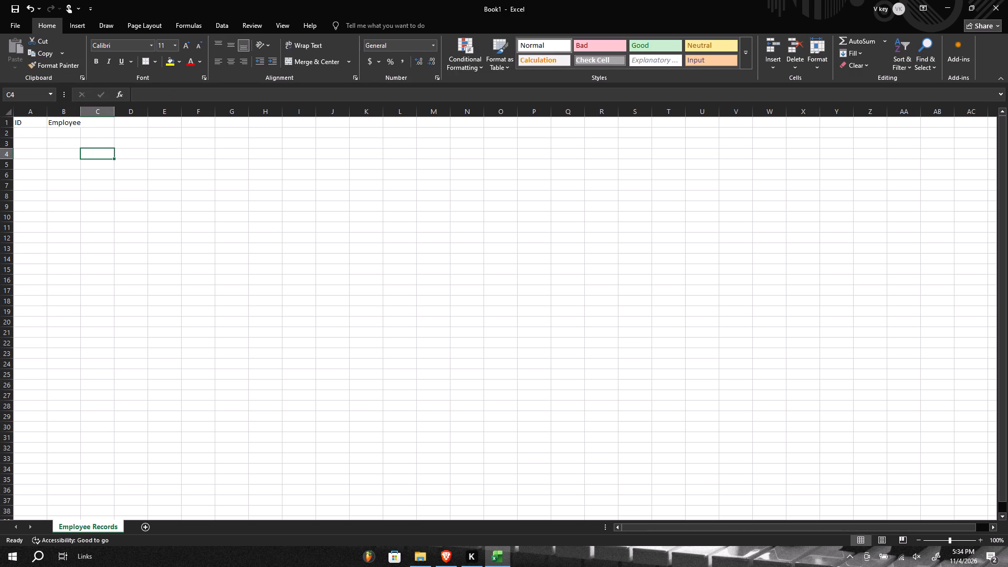
{"action": "left_click_drag", "start_coordinate": [81, 111], "coordinate": [88, 112]}
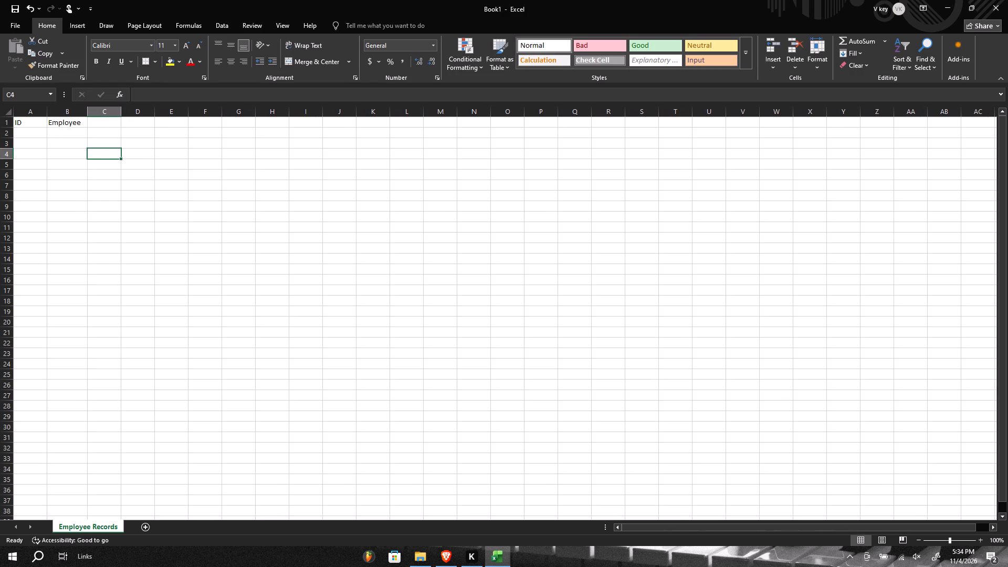
Enter the header Department in cell C1.
{"action": "left_click", "coordinate": [97, 124]}
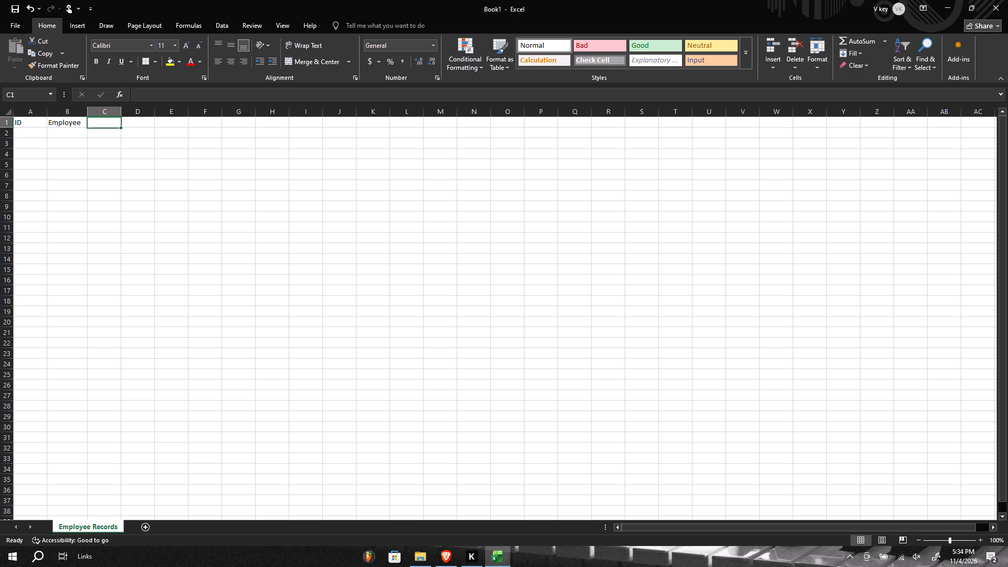
{"action": "type", "text": "De"}
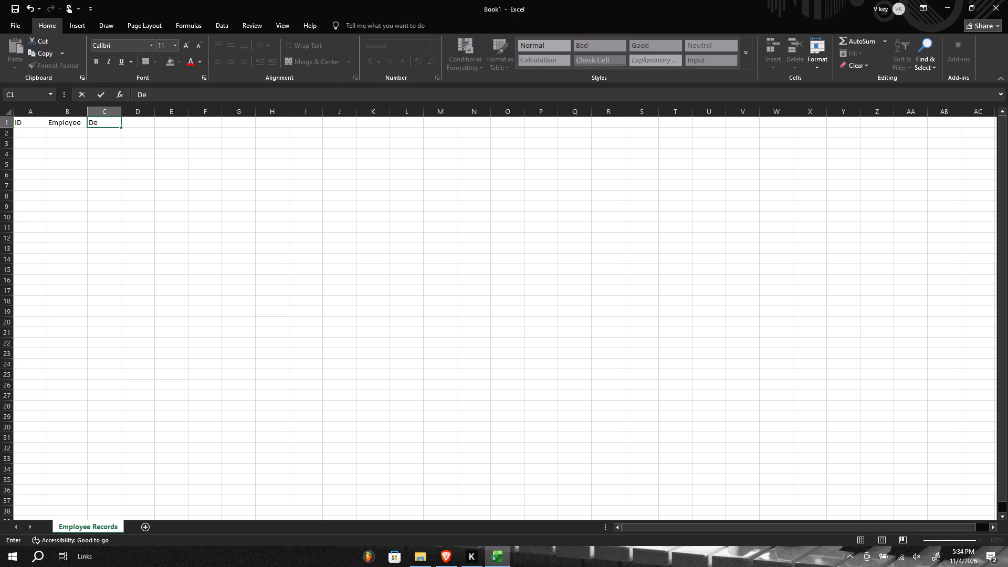
{"action": "type", "text": "partment"}
{"action": "left_click", "coordinate": [96, 167]}
Widen columns B and C so both leave spare room beyond the Employee and Department headers.
{"action": "left_click_drag", "start_coordinate": [87, 111], "coordinate": [104, 111]}
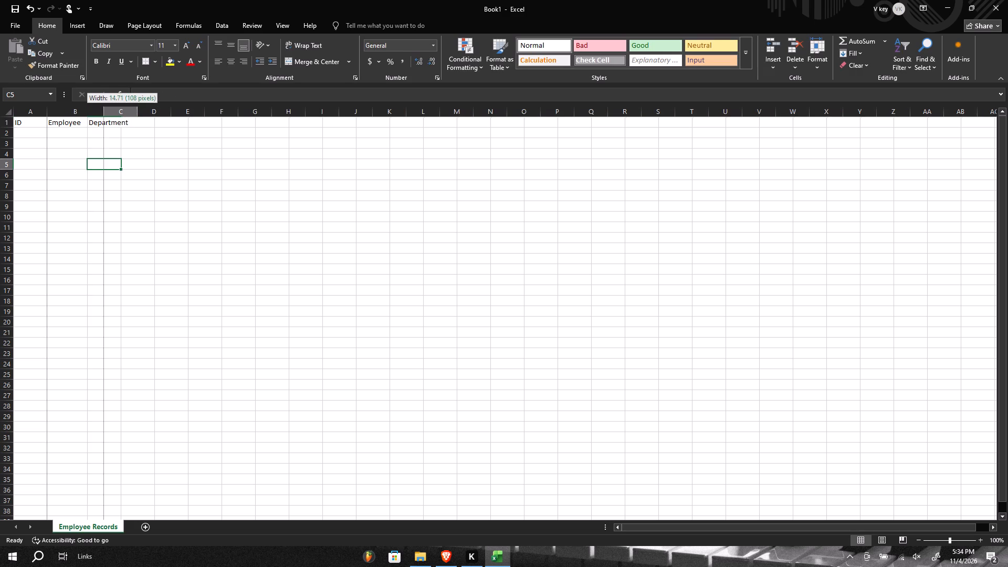
{"action": "left_click_drag", "start_coordinate": [104, 111], "coordinate": [119, 111]}
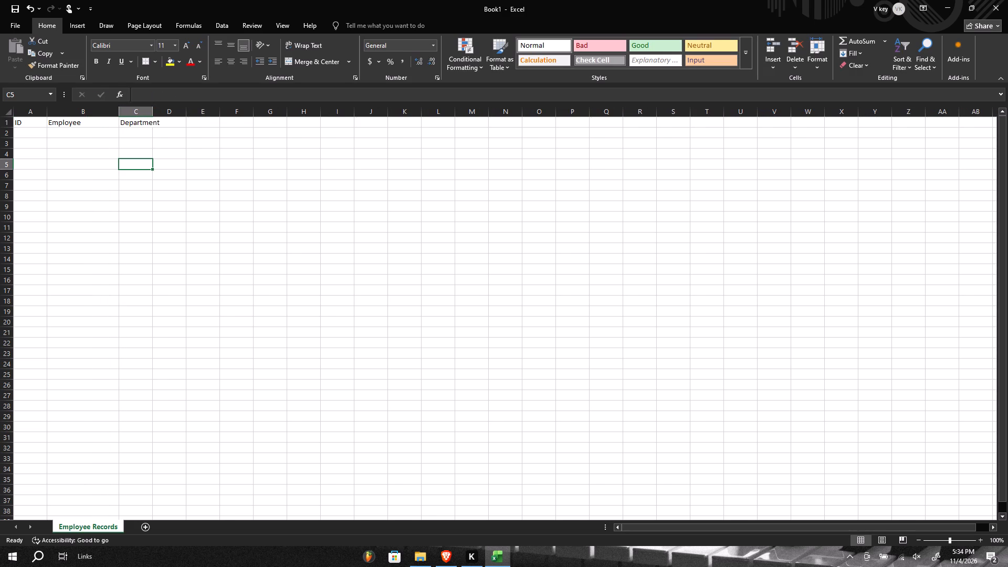
{"action": "left_click_drag", "start_coordinate": [153, 111], "coordinate": [179, 110]}
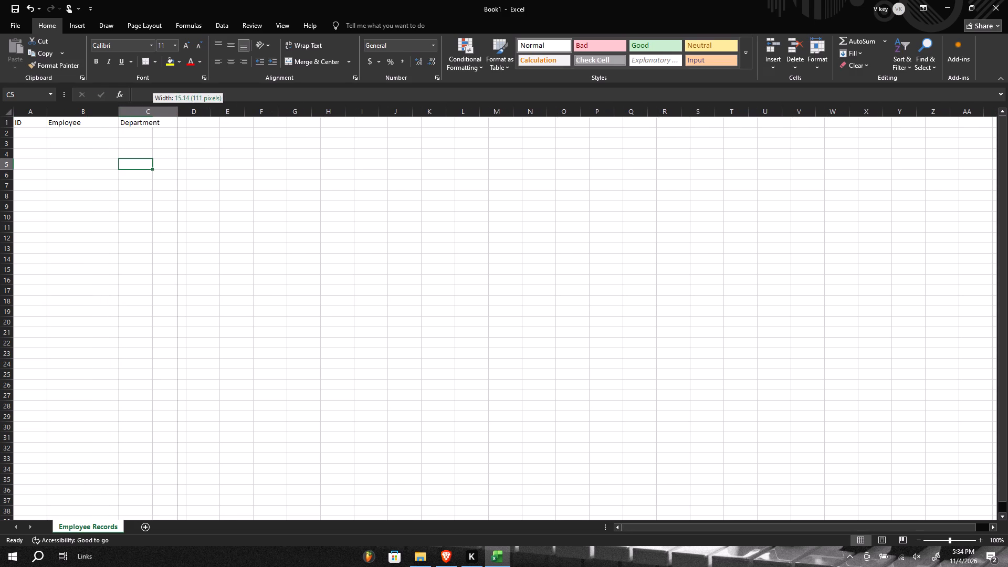
{"action": "left_click_drag", "start_coordinate": [179, 110], "coordinate": [185, 112]}
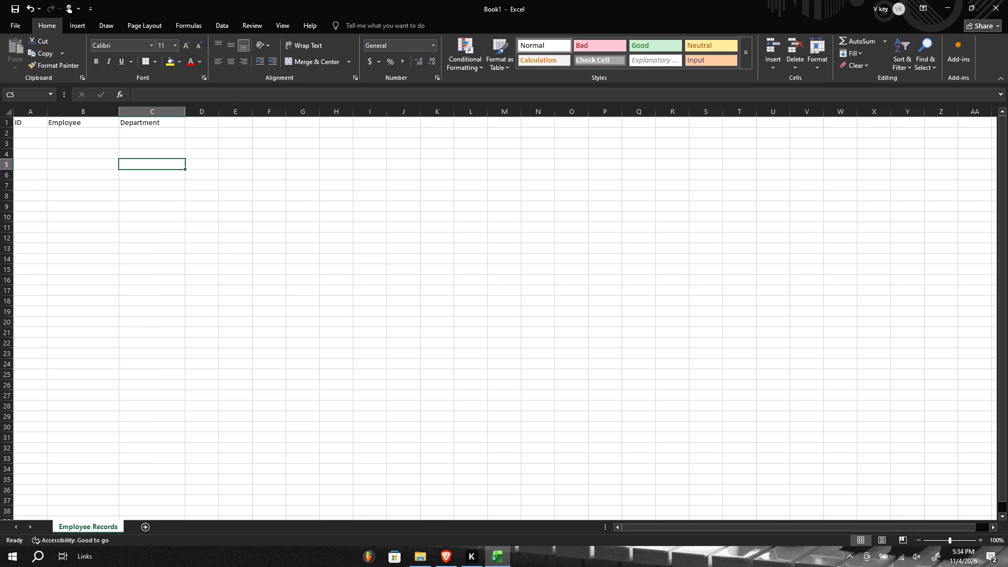
{"action": "left_click_drag", "start_coordinate": [185, 113], "coordinate": [171, 113]}
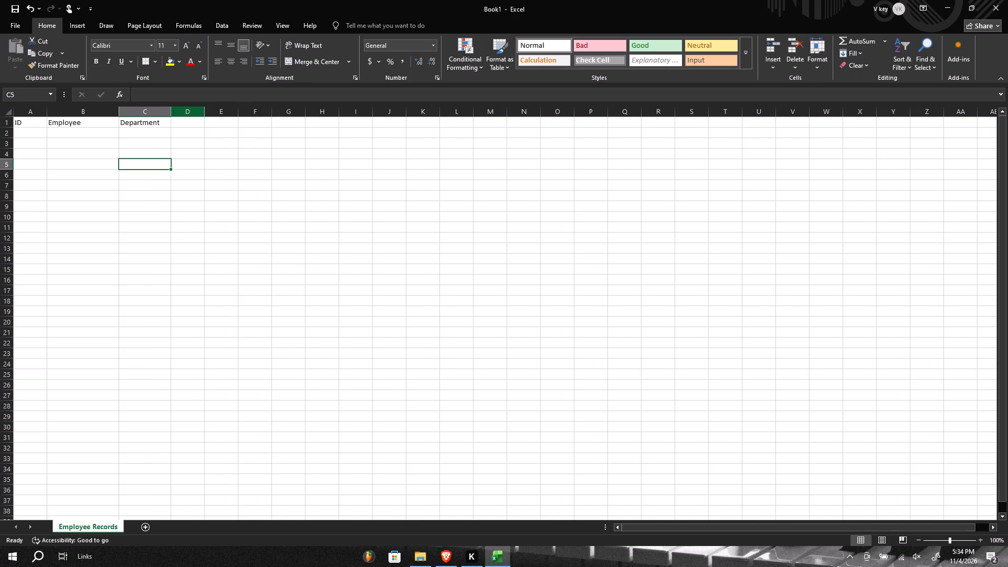
Enter the header Salary in cell D1.
{"action": "left_click", "coordinate": [193, 124]}
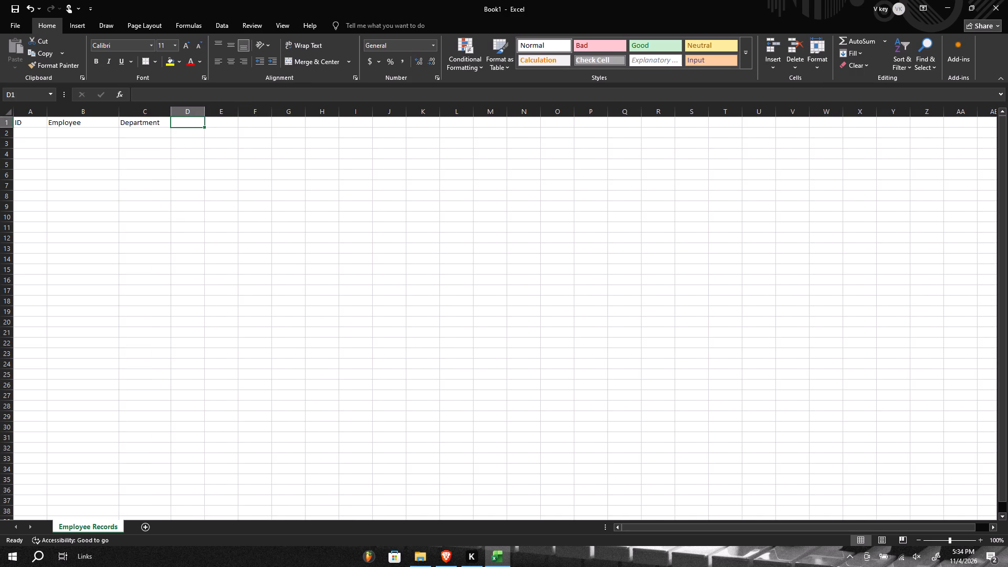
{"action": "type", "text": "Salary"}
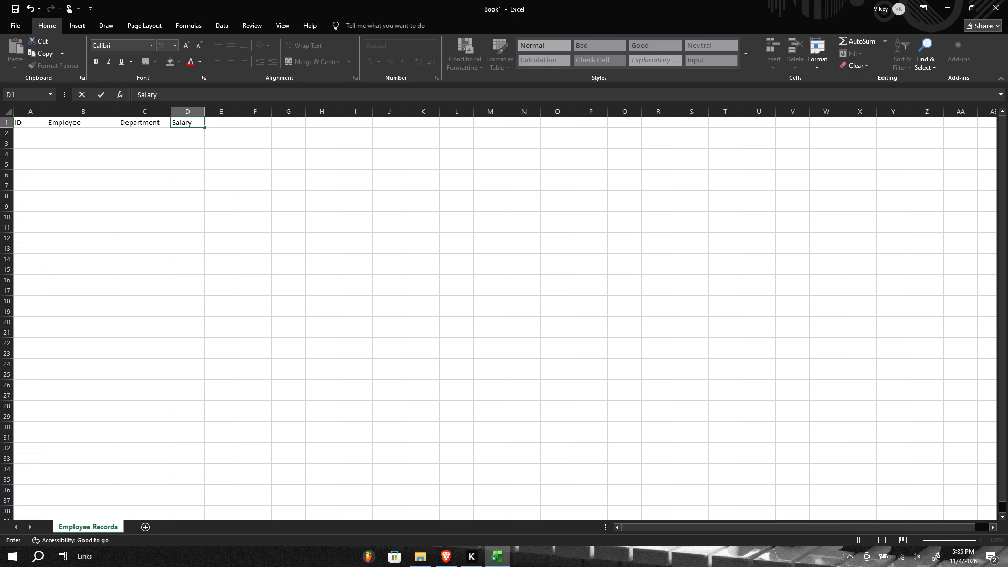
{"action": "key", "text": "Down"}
Enter E001 in A2 and fill the ID series down to E010 in A11.
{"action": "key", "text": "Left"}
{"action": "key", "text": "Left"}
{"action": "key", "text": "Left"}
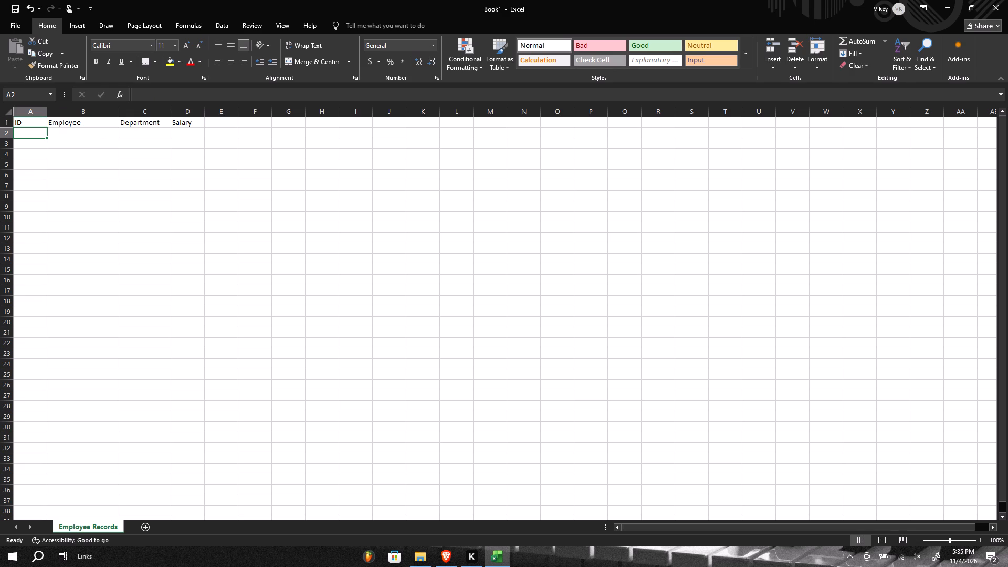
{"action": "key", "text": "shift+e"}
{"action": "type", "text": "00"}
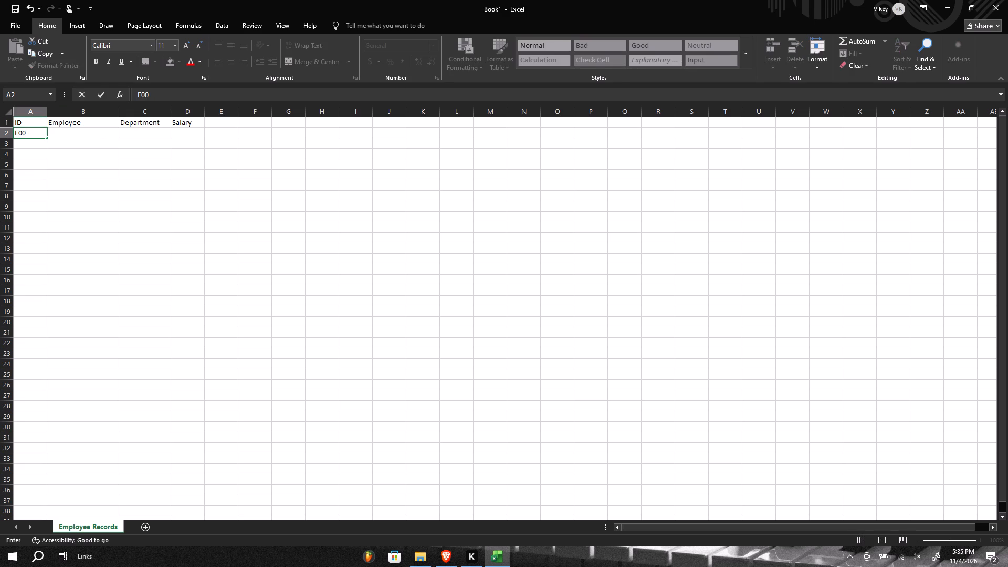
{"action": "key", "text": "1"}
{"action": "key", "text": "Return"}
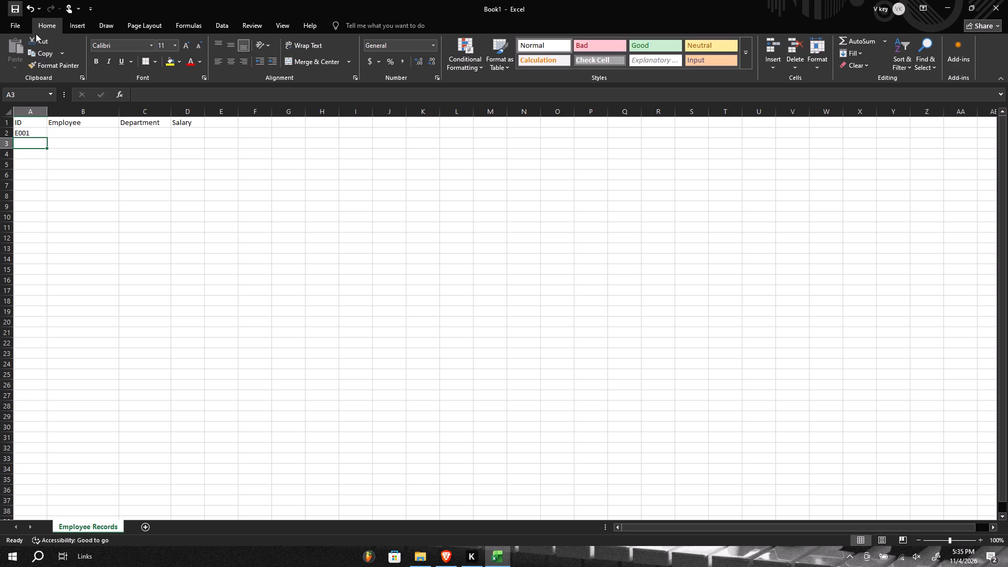
{"action": "left_click", "coordinate": [37, 134]}
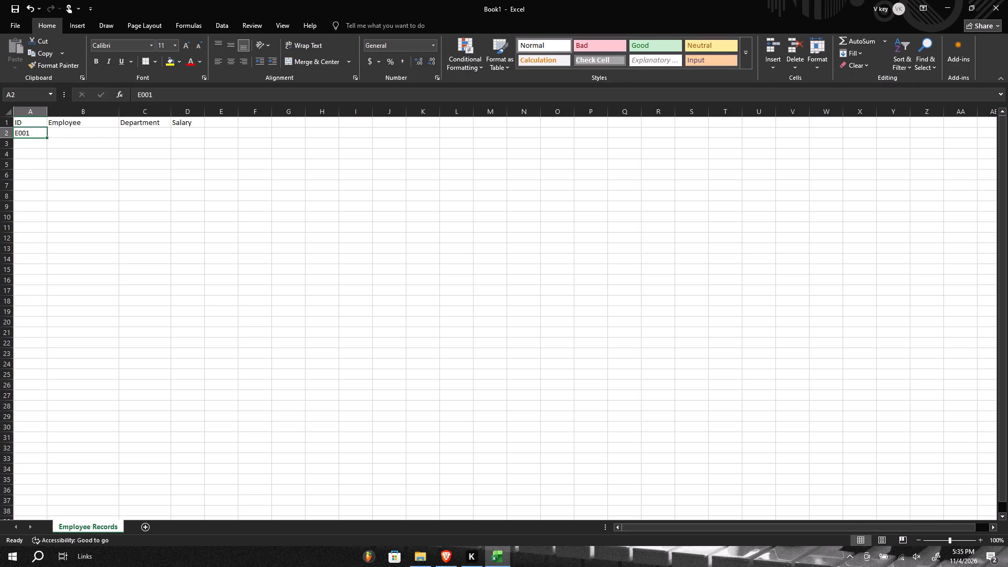
{"action": "left_click_drag", "start_coordinate": [46, 137], "coordinate": [46, 144]}
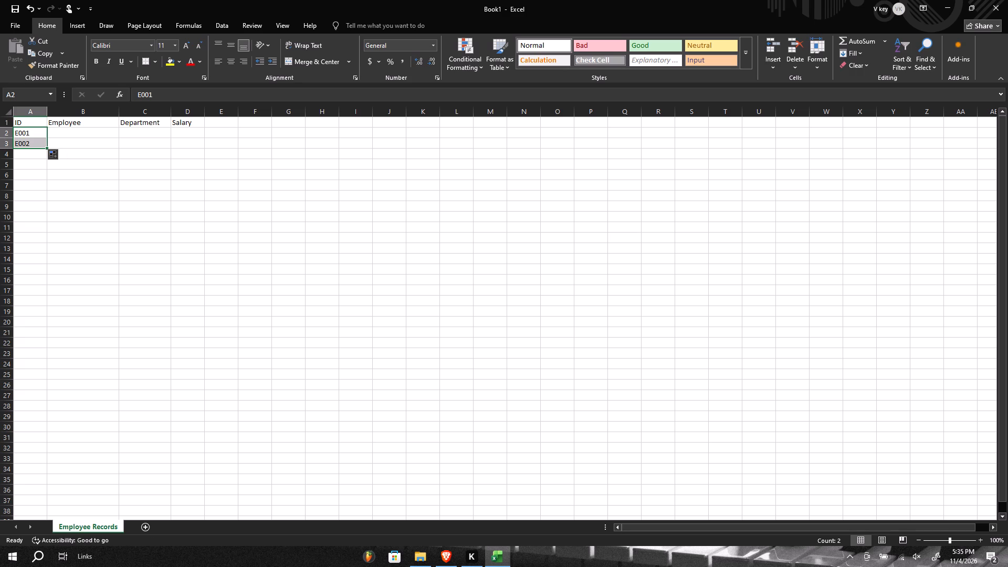
{"action": "left_click_drag", "start_coordinate": [46, 148], "coordinate": [38, 217]}
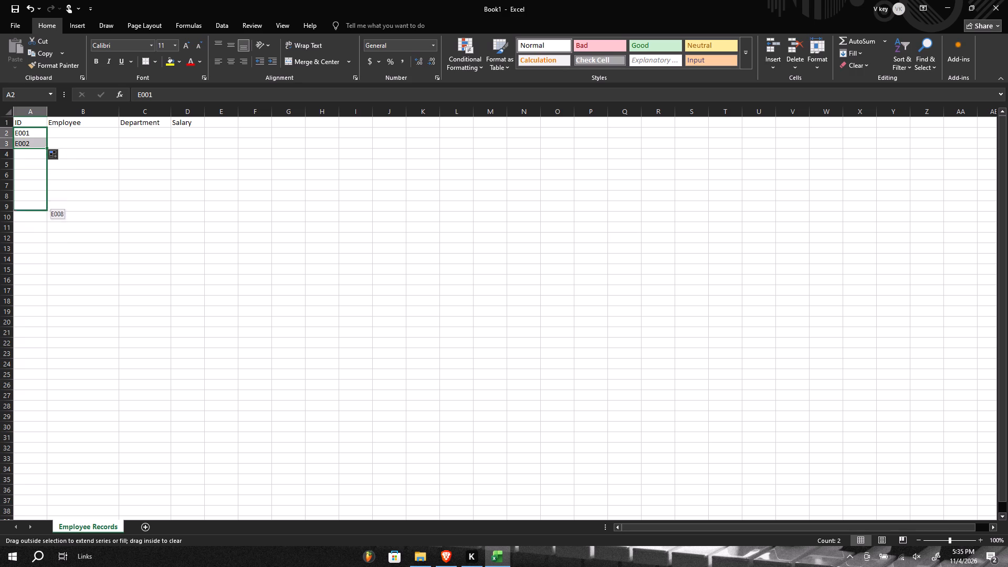
{"action": "left_click_drag", "start_coordinate": [38, 217], "coordinate": [38, 233]}
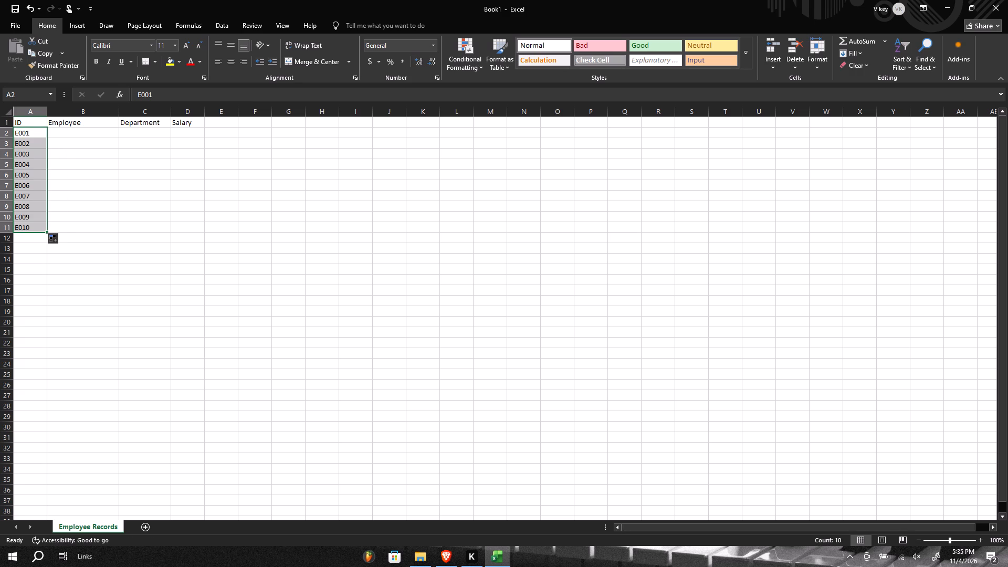
Enter the employee's full name for E001 in cell B2 of the Employee column.
{"action": "left_click", "coordinate": [78, 133]}
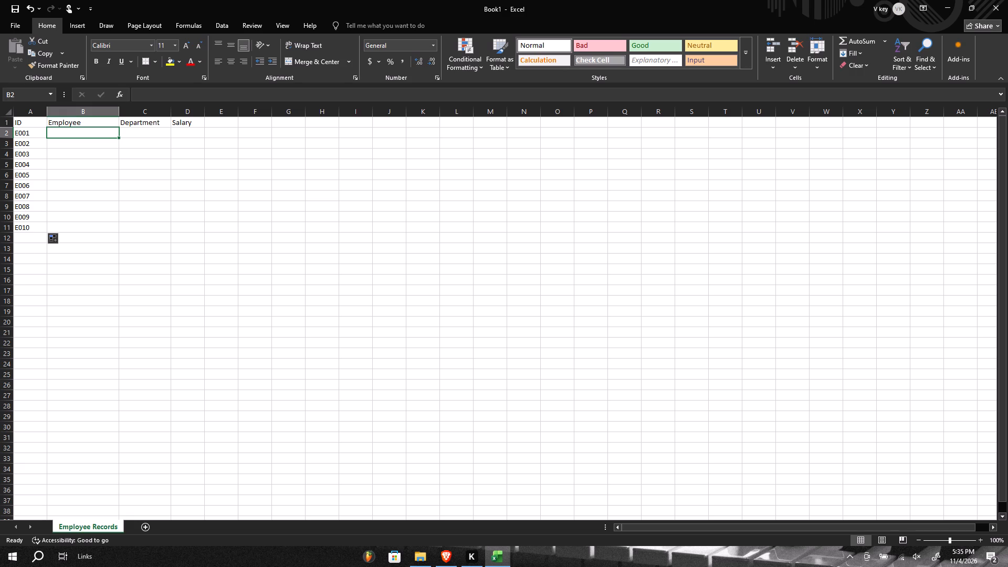
{"action": "key", "text": "shift+j"}
{"action": "key", "text": "o"}
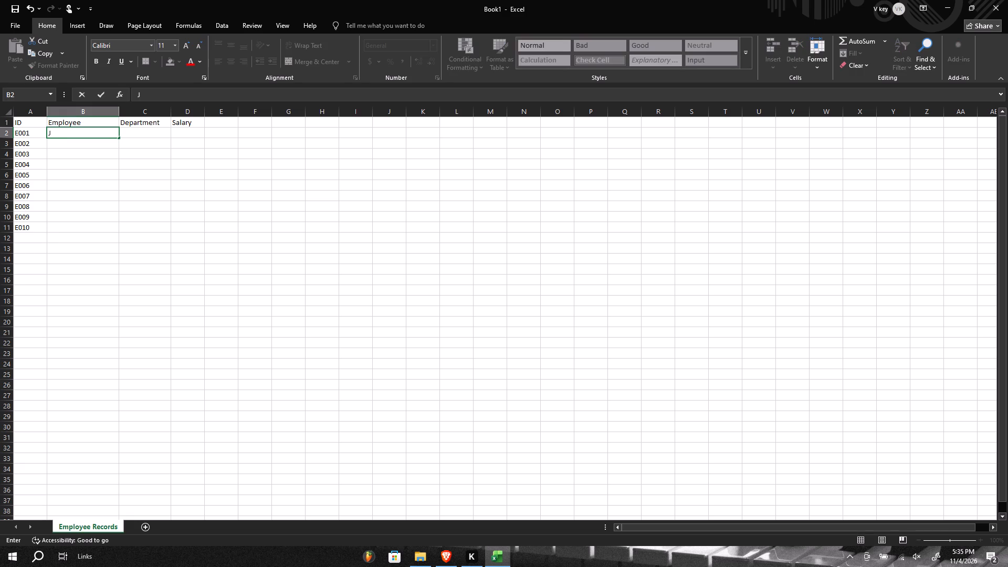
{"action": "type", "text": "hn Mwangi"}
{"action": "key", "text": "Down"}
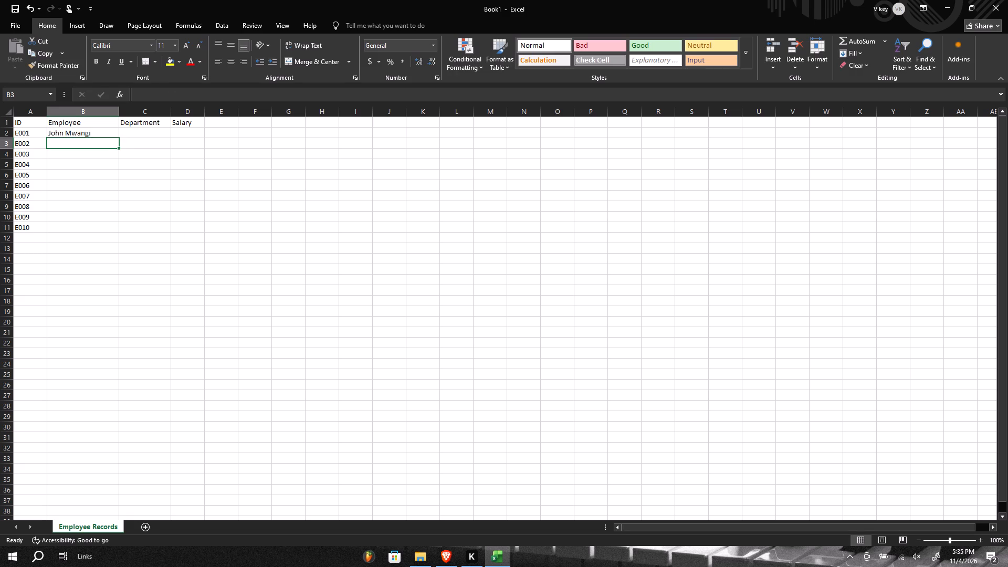
Enter the employee's full name for E002 in cell B3 of the Employee column.
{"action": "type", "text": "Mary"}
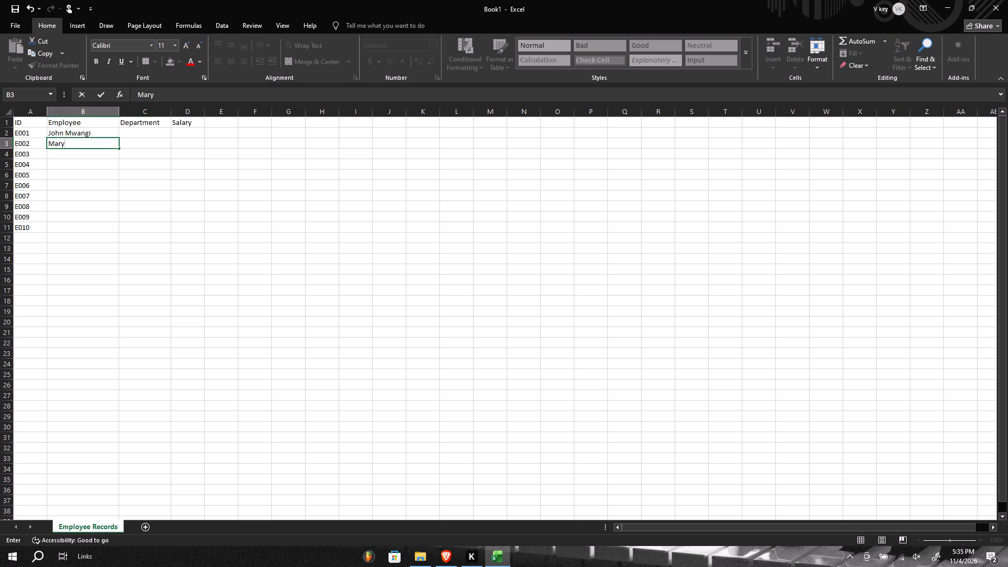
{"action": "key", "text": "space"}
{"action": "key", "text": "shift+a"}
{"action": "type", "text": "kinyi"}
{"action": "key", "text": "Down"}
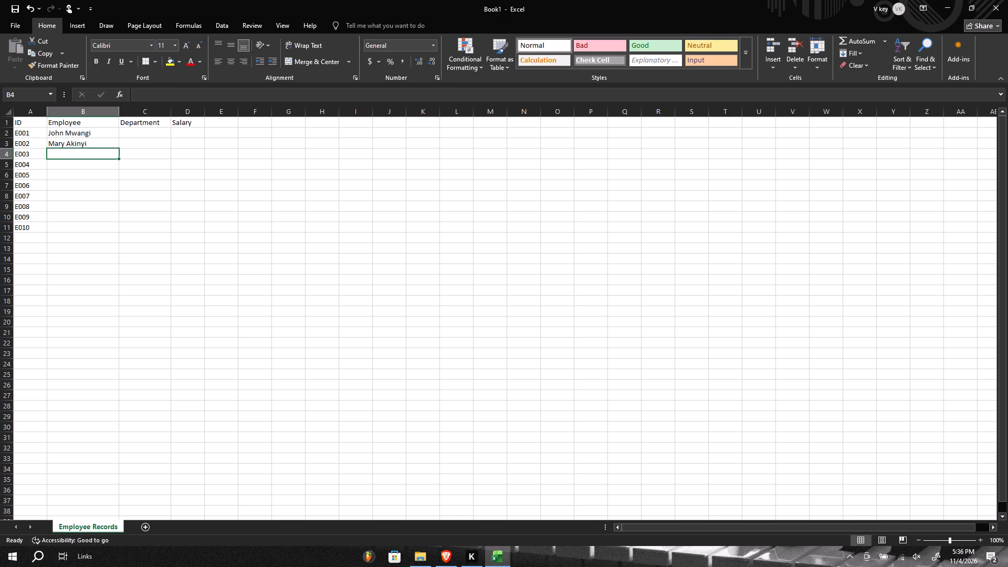
Enter the employee's first name and surname for E003 in cell B4, with the surname in lowercase.
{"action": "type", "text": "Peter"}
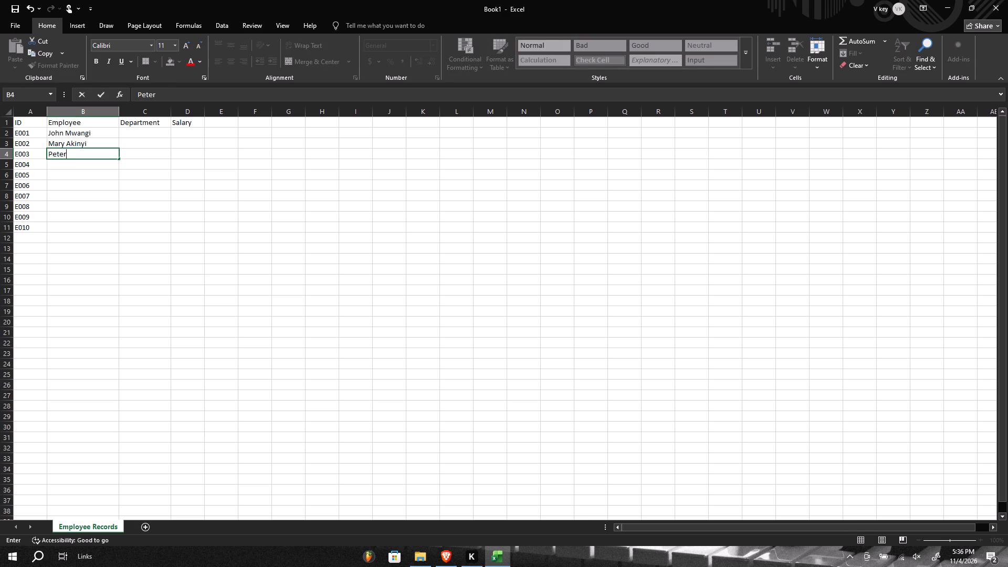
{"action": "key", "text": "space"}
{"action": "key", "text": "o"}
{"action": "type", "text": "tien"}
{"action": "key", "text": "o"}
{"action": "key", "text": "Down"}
Correct the surname in cell B4 so that it starts with a capital O.
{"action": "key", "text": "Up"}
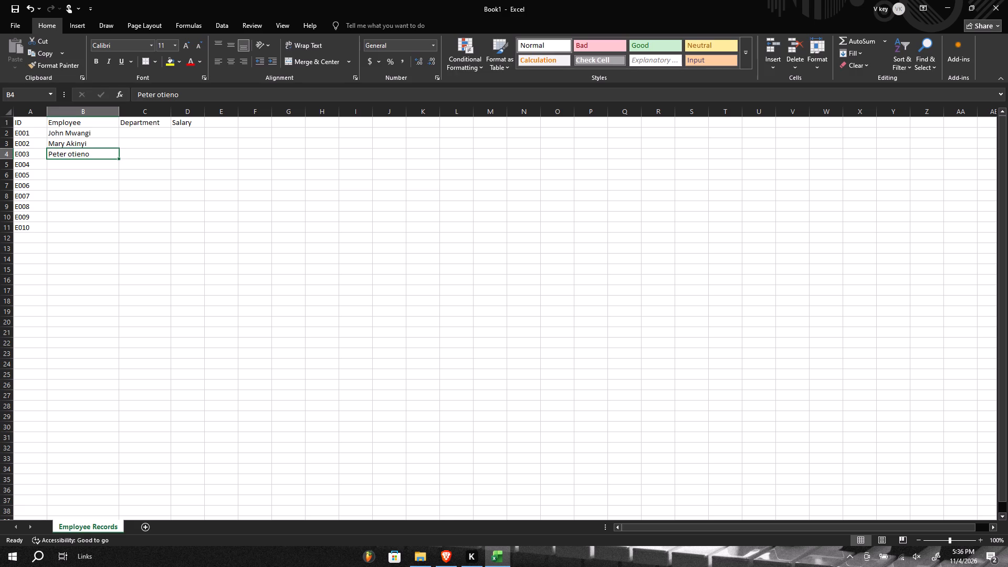
{"action": "double_click", "coordinate": [73, 154]}
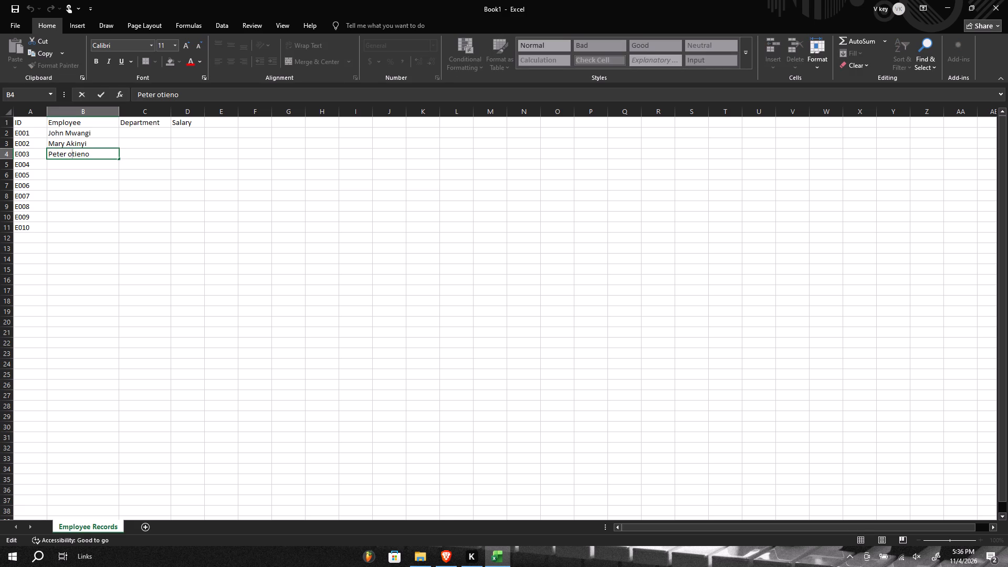
{"action": "key", "text": "BackSpace"}
{"action": "key", "text": "shift+o"}
{"action": "key", "text": "Down"}
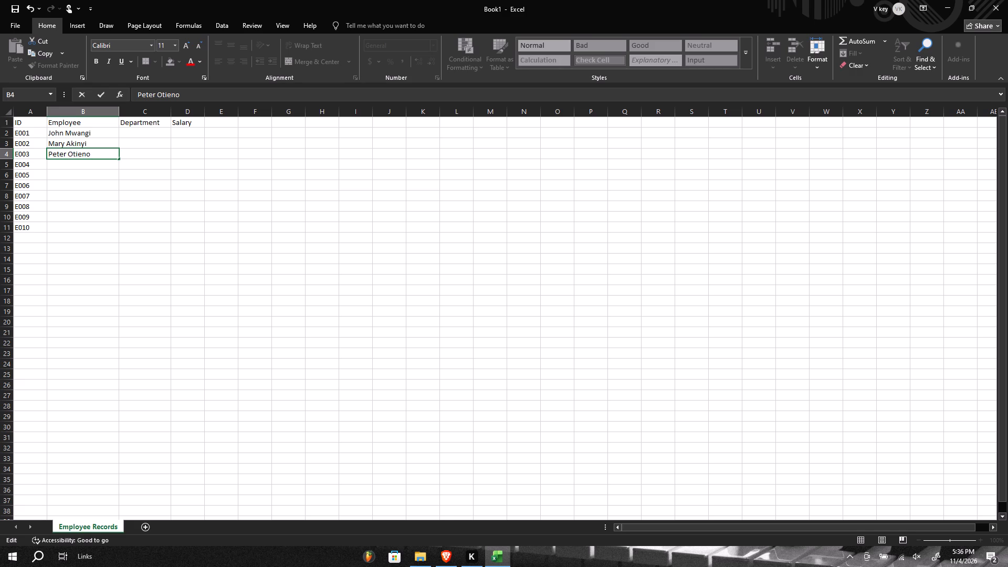
{"action": "key", "text": "Down"}
{"action": "key", "text": "Return"}
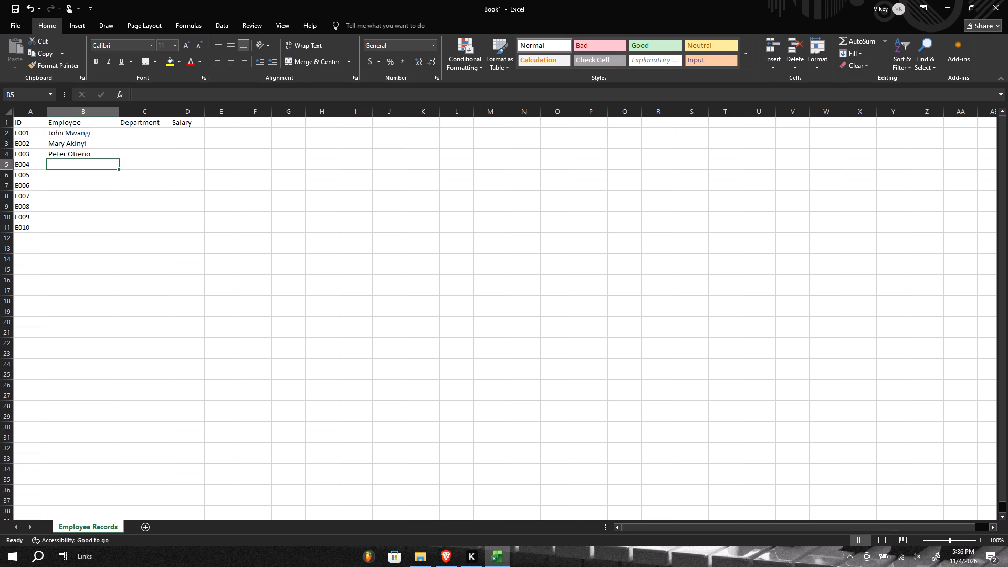
Enter the employee's full name for E004 in cell B5 of the Employee column.
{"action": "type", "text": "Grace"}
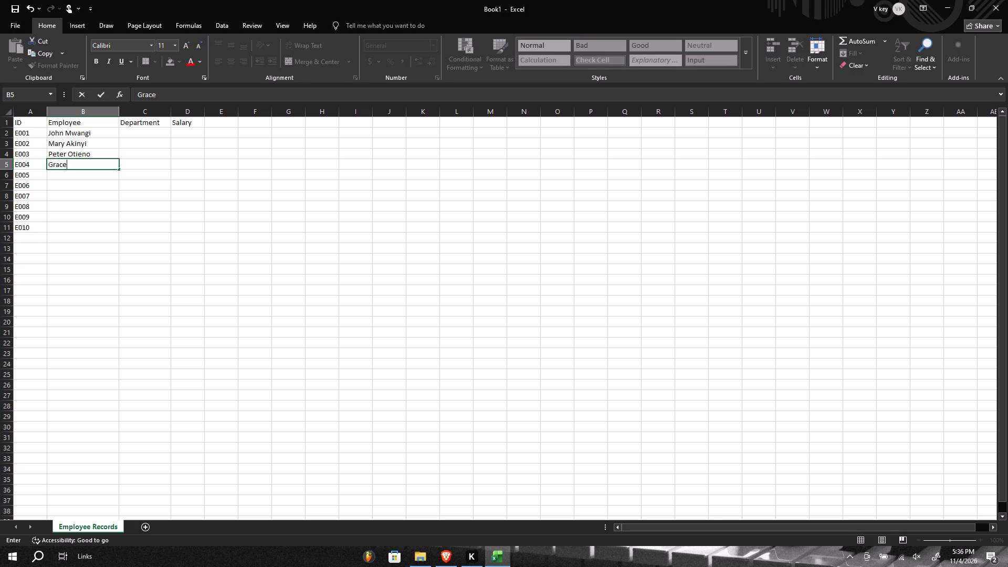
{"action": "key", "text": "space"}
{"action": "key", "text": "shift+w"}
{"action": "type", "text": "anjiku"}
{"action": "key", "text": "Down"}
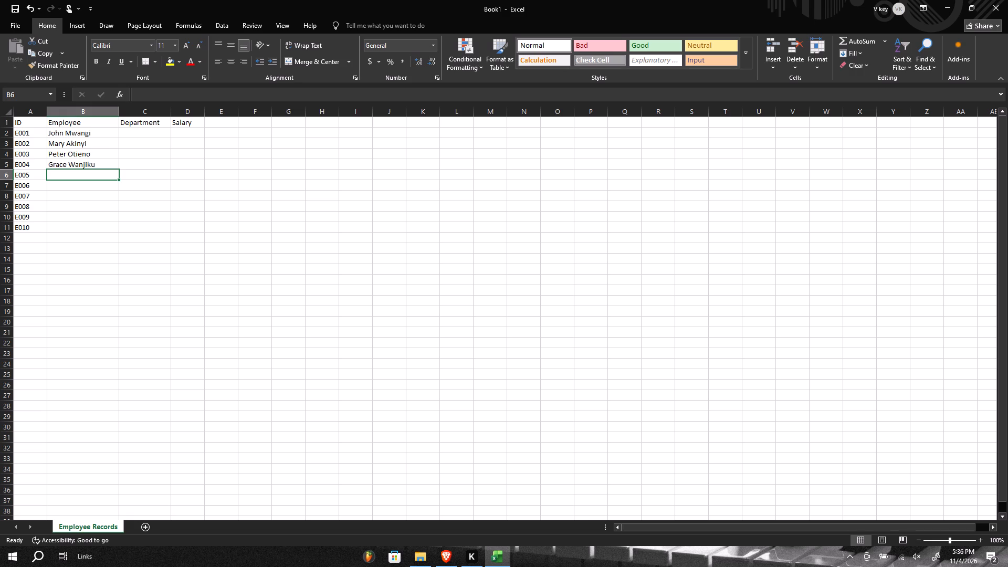
Enter the employee's full name for E005 in cell B6 of the Employee column.
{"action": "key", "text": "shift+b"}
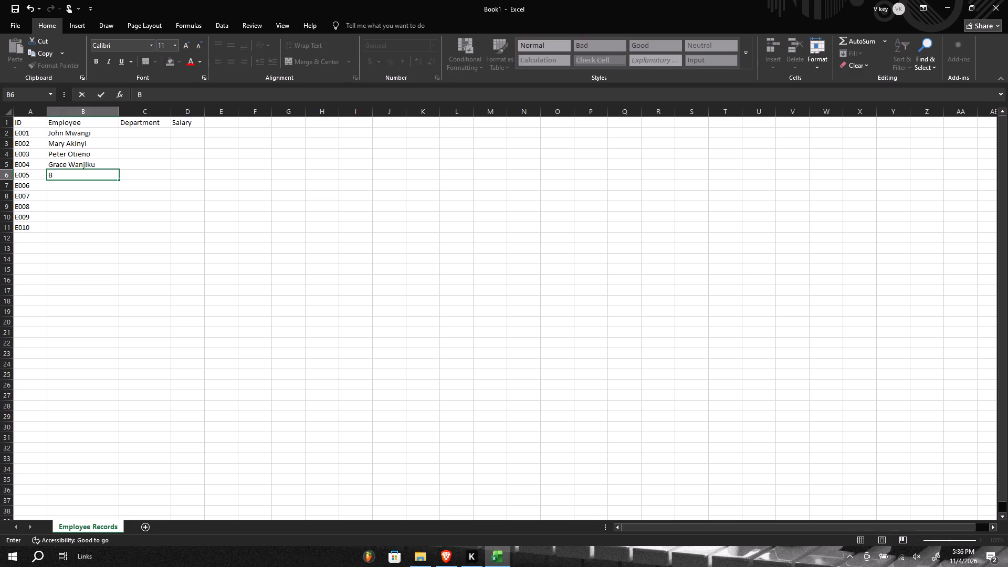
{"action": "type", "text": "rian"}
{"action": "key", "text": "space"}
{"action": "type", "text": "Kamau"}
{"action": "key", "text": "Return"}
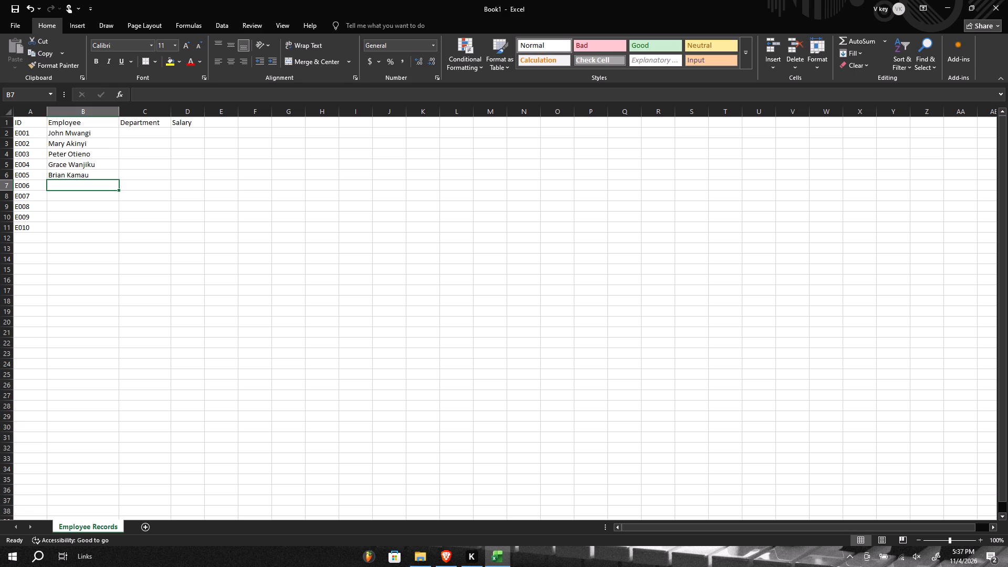
Enter the employee's full name for E006 in cell B7 of the Employee column.
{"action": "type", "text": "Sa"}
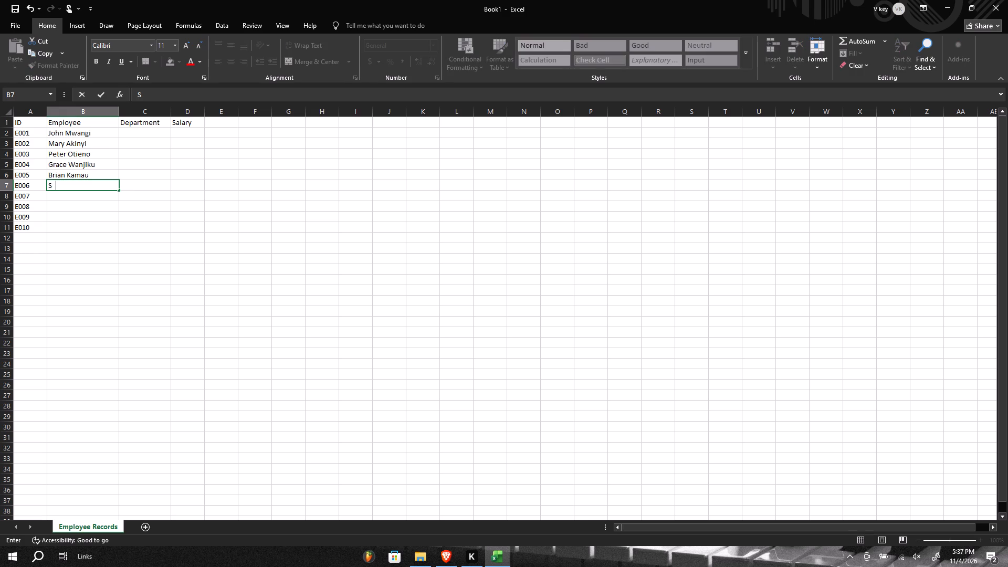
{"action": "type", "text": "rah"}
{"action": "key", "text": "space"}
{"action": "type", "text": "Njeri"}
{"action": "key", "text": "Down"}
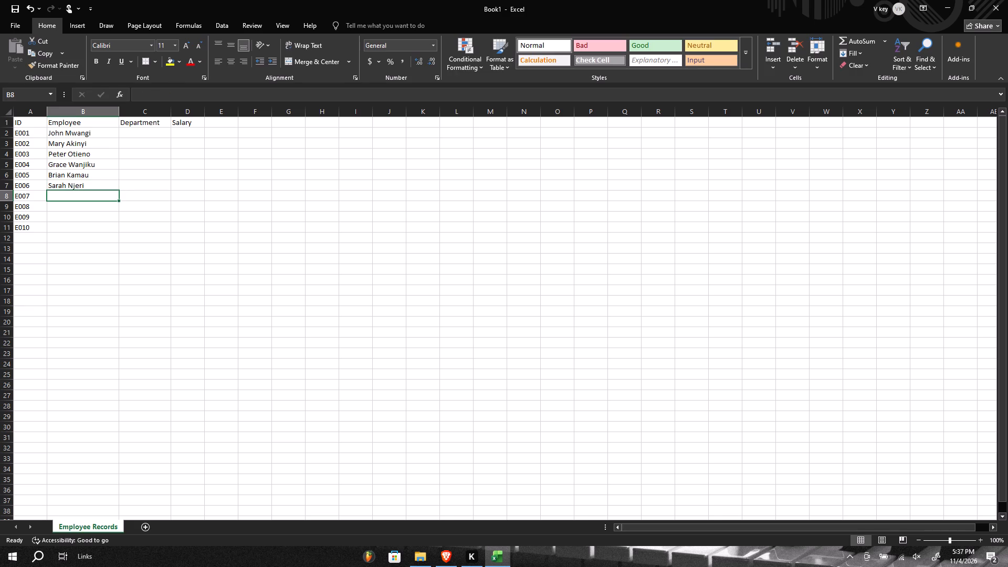
Enter the employee's full name for E007 in cell B8 of the Employee column.
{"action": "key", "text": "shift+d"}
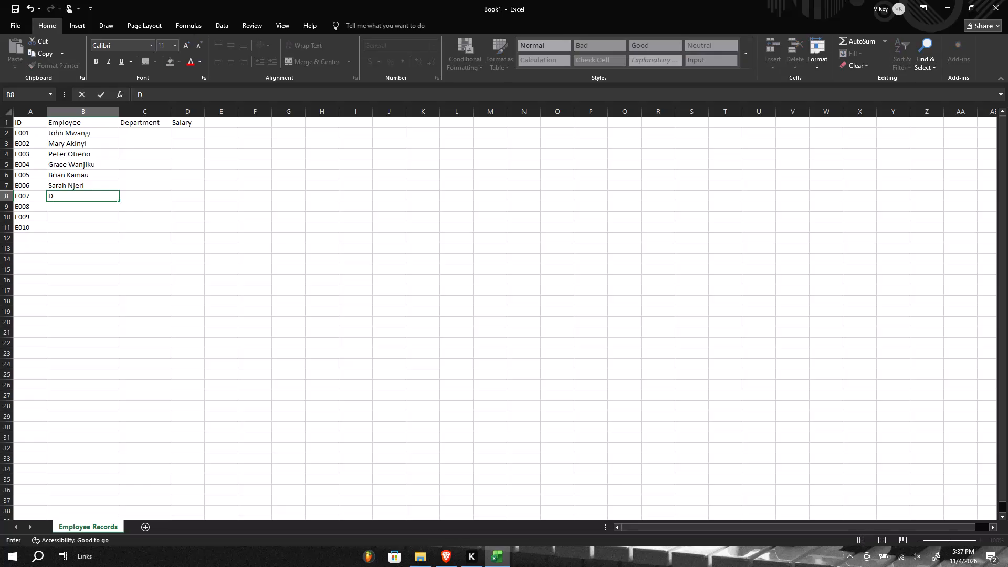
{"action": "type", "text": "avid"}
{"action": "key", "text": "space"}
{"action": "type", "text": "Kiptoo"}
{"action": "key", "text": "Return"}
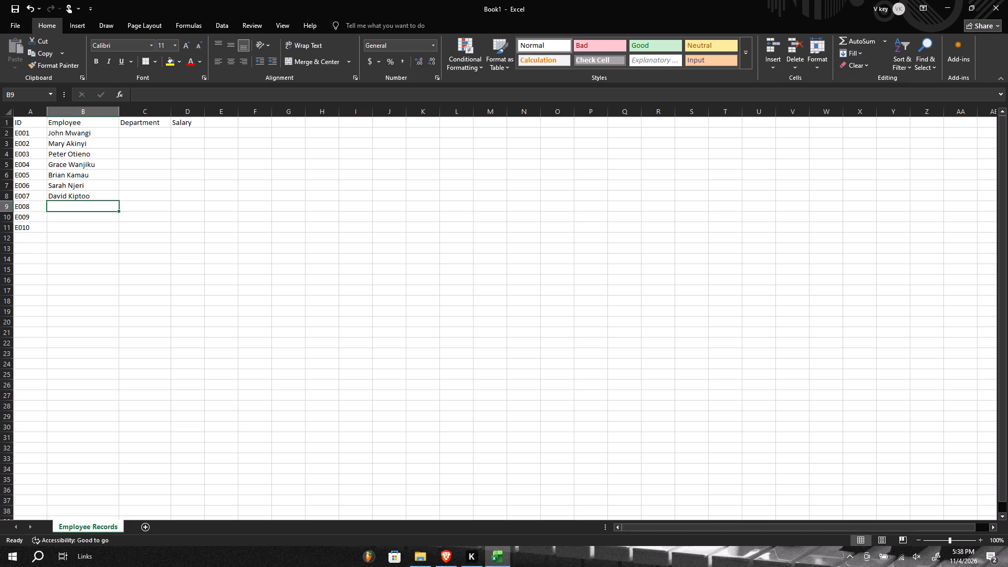
Enter the employee's full name for E008 in cell B9 of the Employee column.
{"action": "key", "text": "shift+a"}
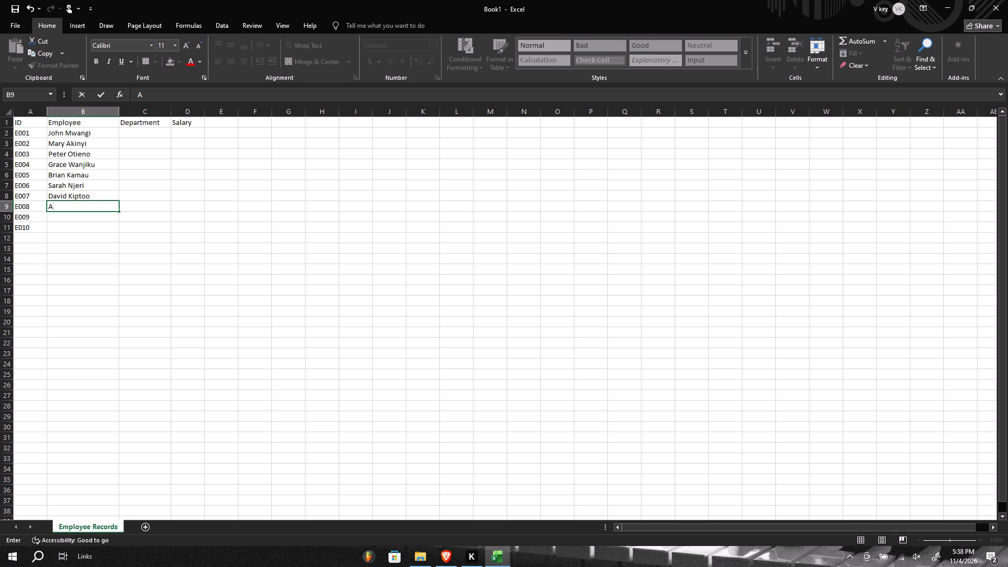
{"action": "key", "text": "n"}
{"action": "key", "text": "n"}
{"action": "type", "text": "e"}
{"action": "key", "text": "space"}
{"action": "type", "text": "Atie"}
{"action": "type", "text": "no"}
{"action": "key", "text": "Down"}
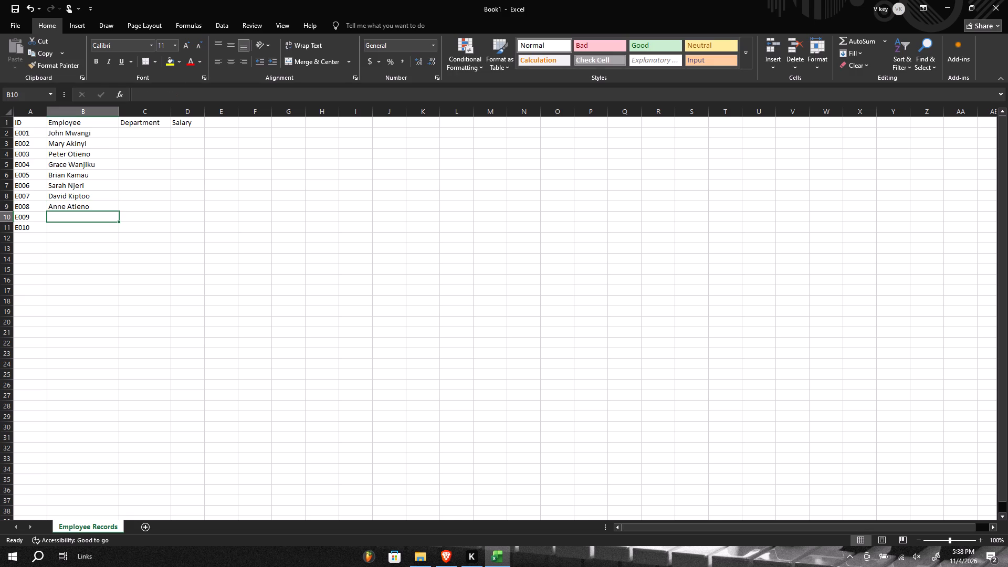
Enter the employee's full name for E009 in cell B10 of the Employee column.
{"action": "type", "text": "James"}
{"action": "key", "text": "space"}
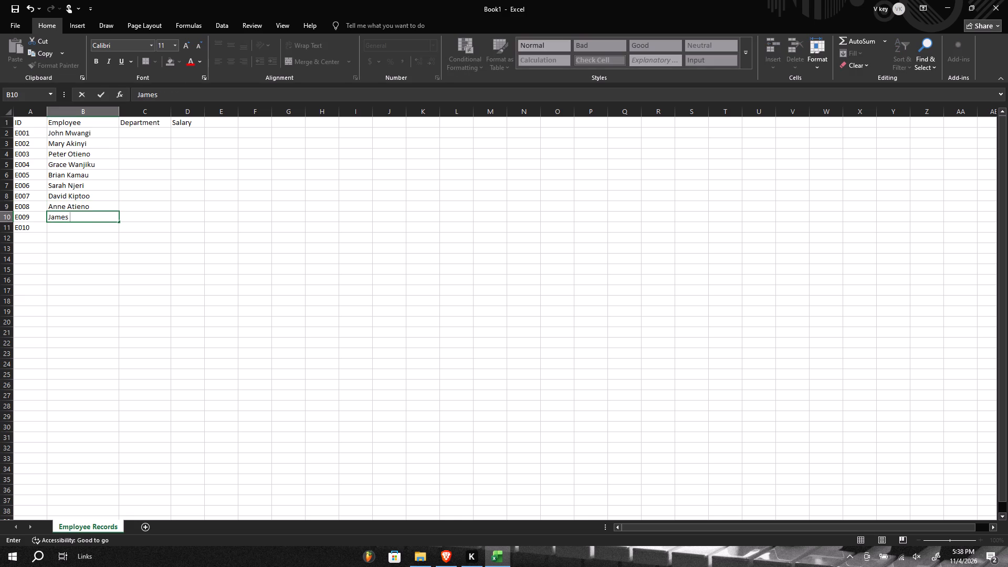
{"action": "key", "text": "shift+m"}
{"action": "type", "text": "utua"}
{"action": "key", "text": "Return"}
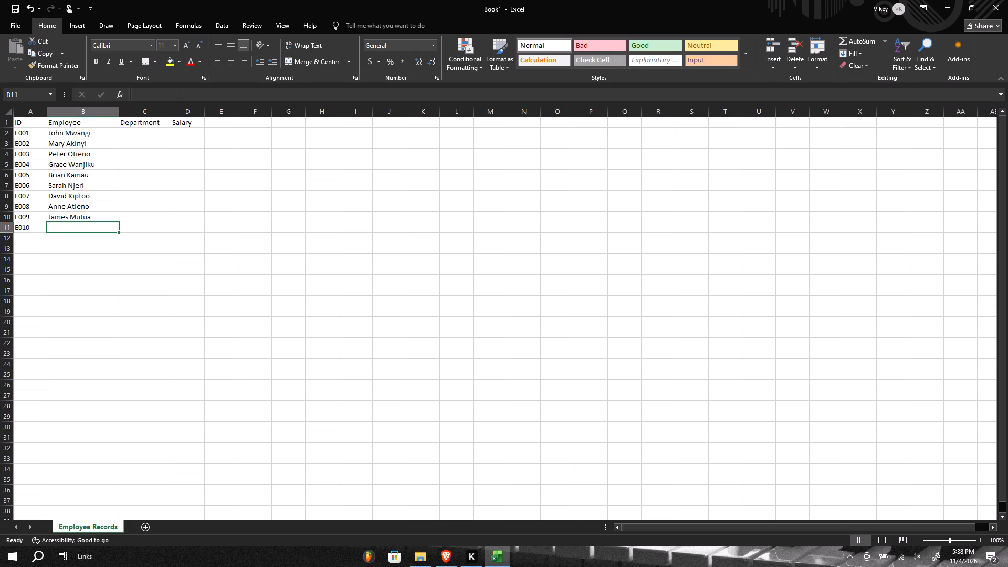
Enter the employee's full name for E010 in cell B11 of the Employee column.
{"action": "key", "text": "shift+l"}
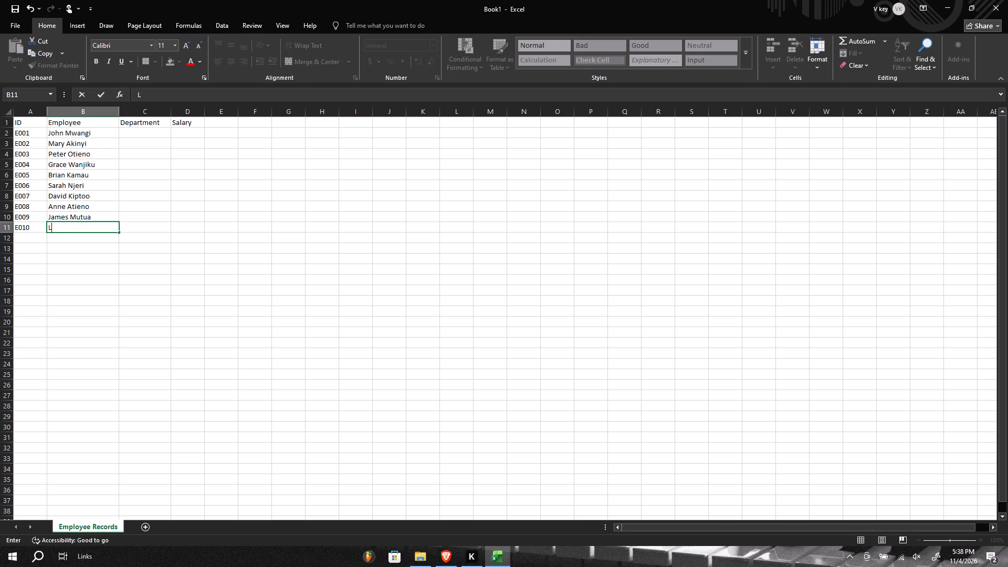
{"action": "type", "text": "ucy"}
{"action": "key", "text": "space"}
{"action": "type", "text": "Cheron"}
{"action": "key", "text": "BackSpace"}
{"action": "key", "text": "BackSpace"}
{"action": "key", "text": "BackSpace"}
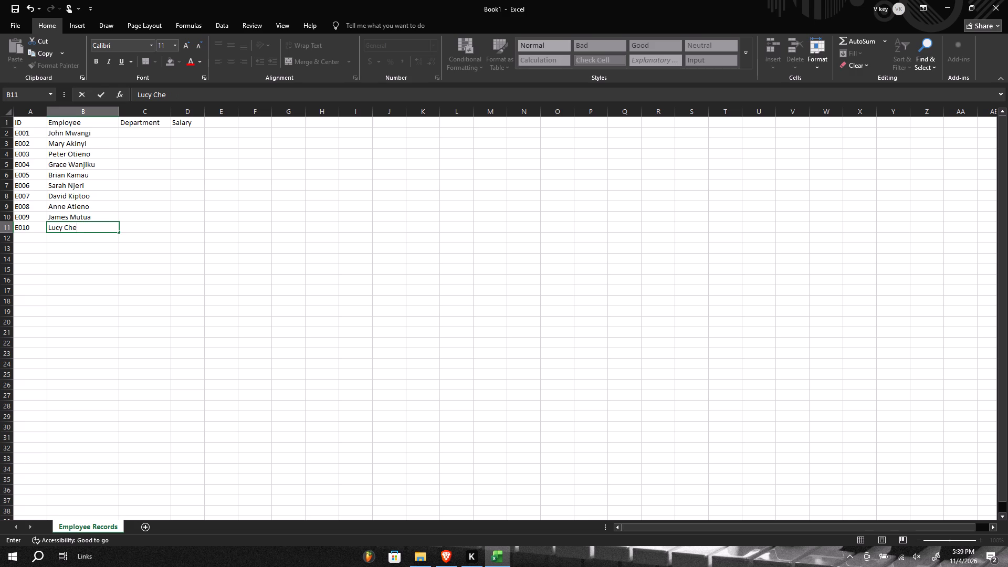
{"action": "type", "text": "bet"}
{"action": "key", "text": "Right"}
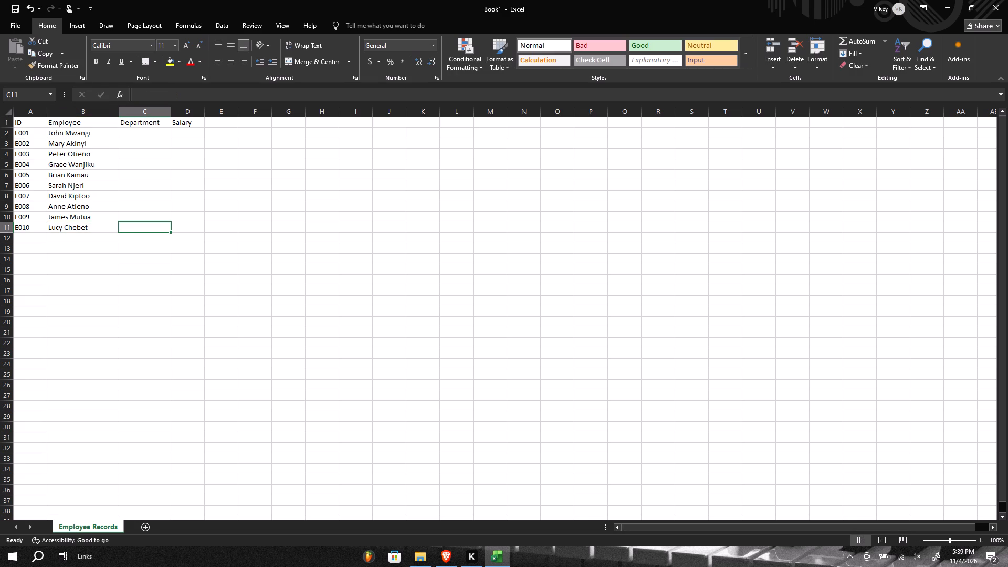
Enter HR as the department for E006 in cell C7 and for E002 in cell C3.
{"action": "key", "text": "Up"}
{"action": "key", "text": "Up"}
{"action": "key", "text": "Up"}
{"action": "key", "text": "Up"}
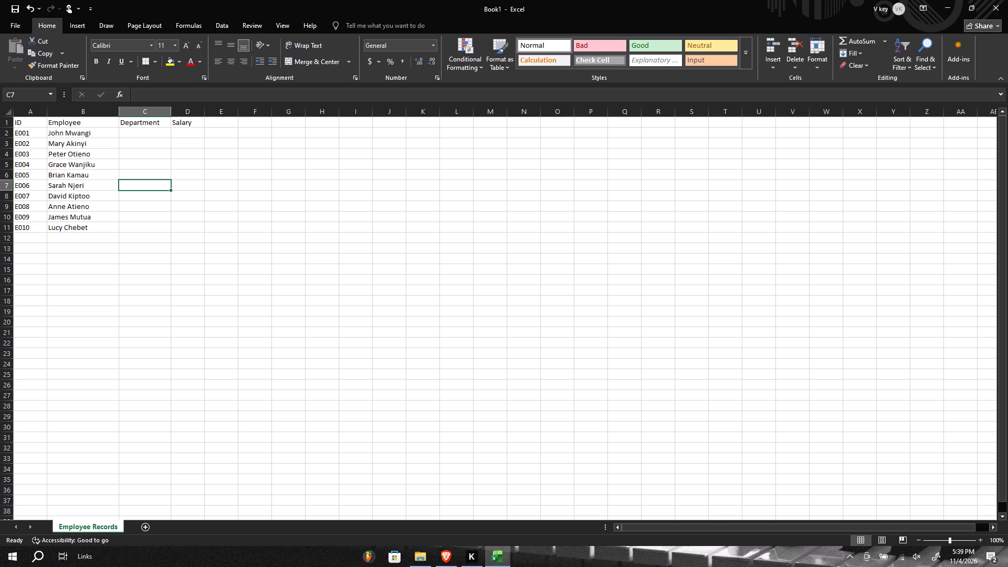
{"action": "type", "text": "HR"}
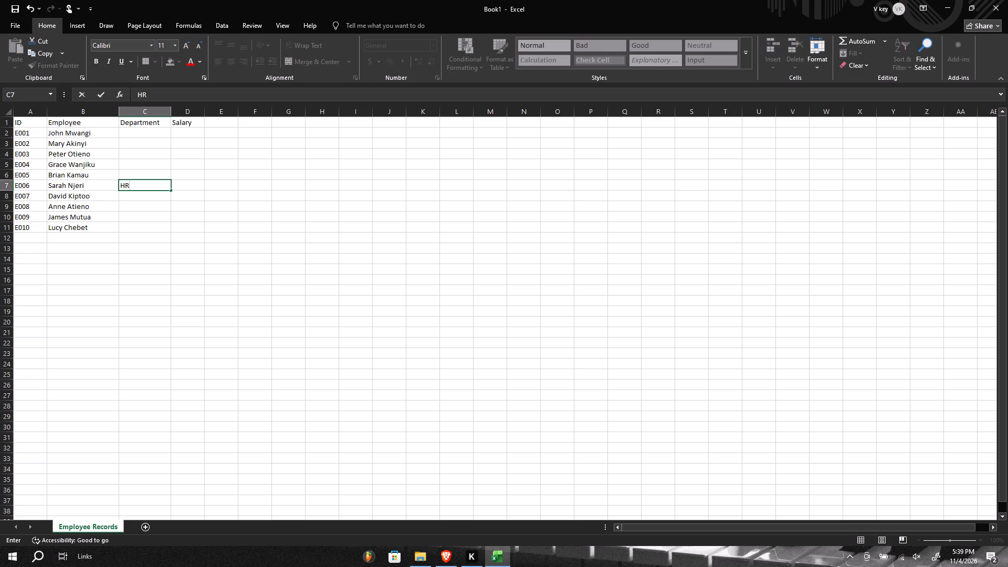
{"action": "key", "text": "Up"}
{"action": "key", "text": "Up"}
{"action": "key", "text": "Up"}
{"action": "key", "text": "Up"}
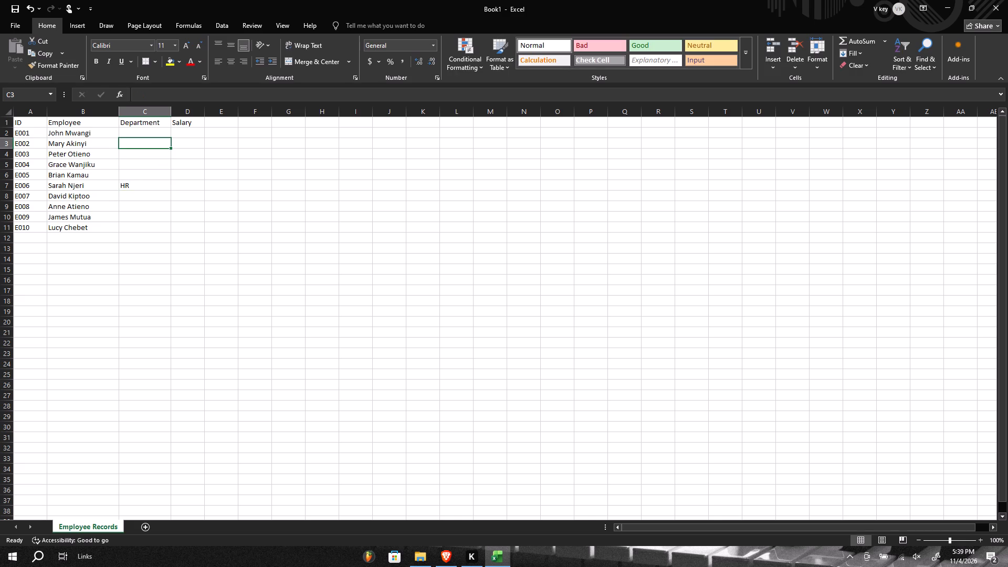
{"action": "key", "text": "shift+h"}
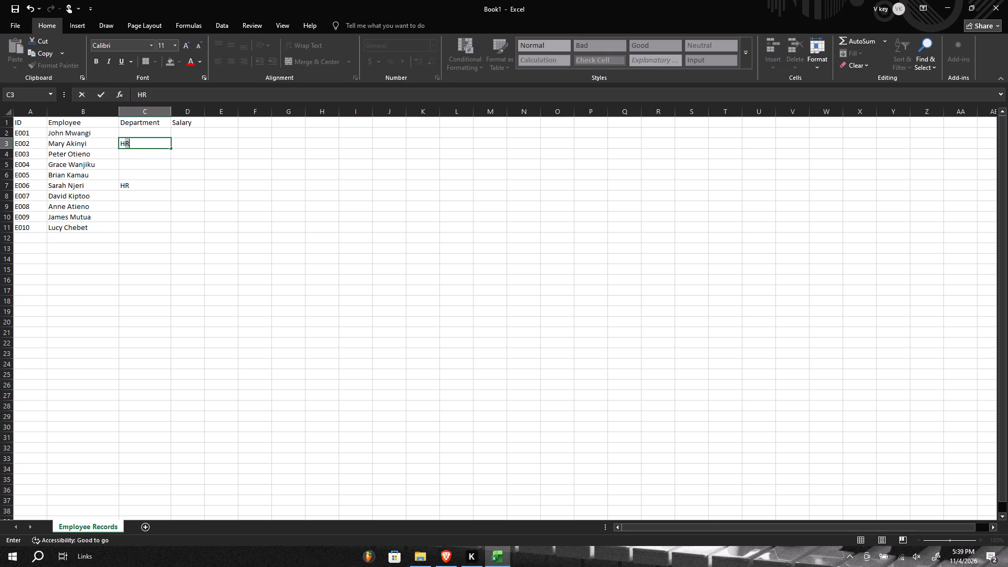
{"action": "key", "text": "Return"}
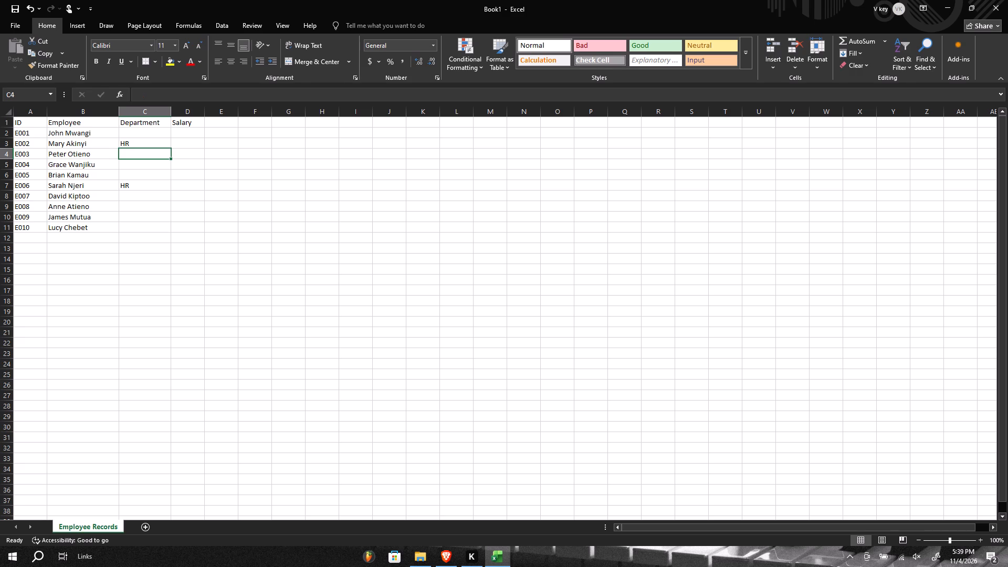
Enter IT as the department for E001, E005 and E008 in cells C2, C6 and C9.
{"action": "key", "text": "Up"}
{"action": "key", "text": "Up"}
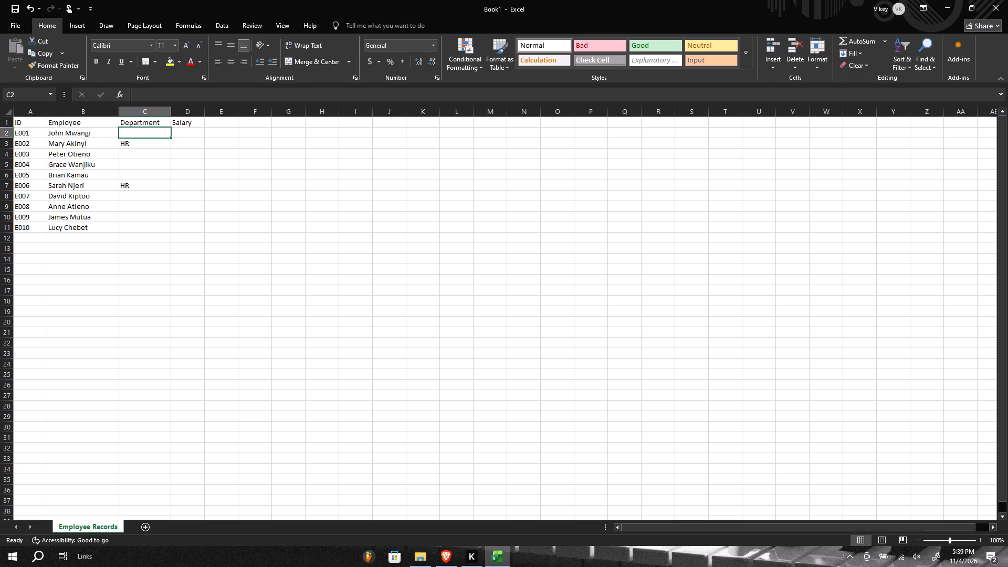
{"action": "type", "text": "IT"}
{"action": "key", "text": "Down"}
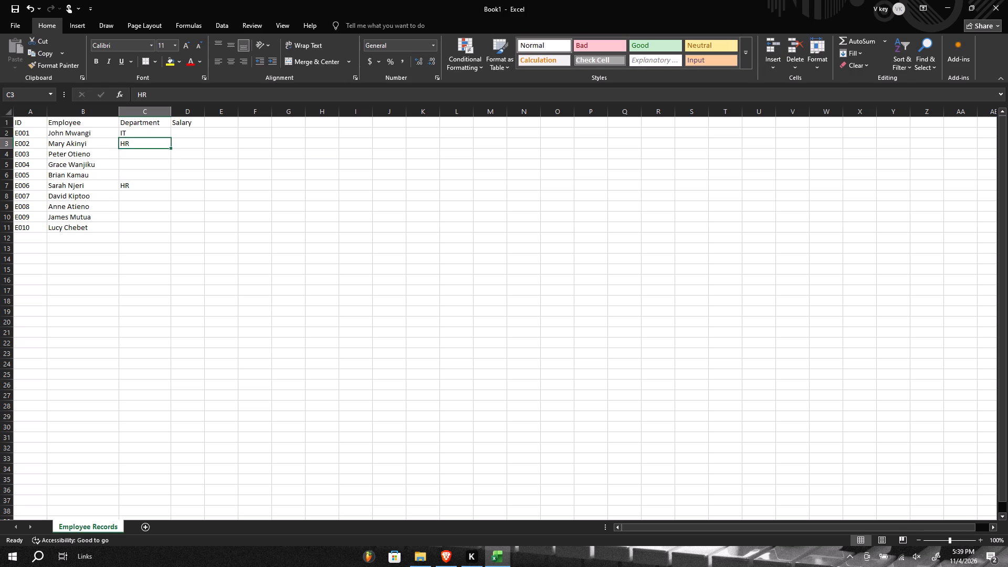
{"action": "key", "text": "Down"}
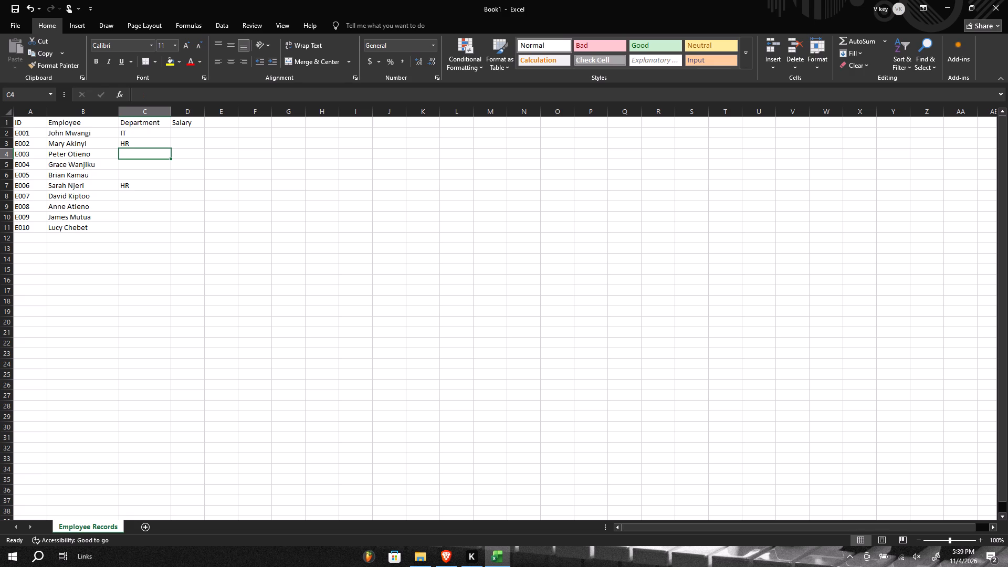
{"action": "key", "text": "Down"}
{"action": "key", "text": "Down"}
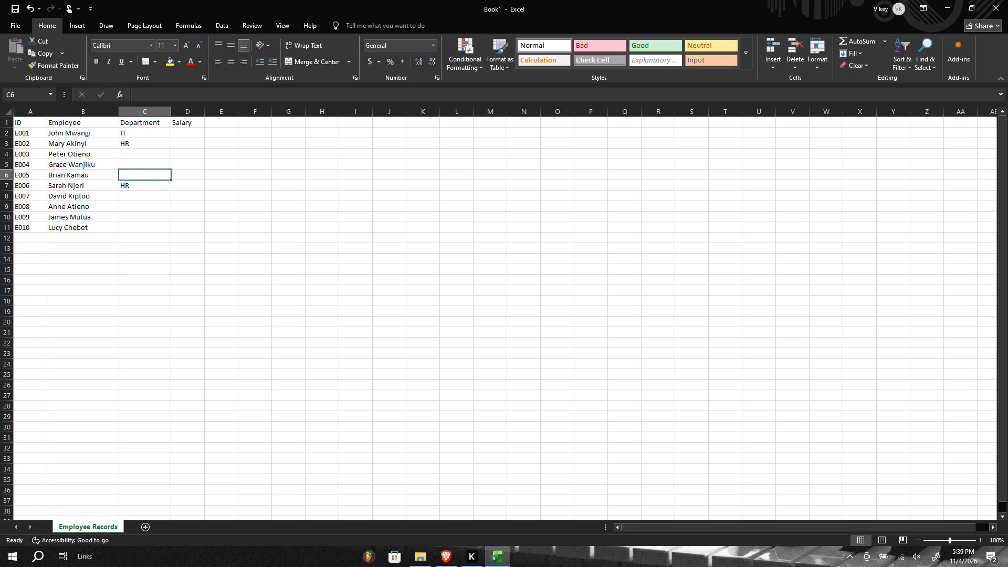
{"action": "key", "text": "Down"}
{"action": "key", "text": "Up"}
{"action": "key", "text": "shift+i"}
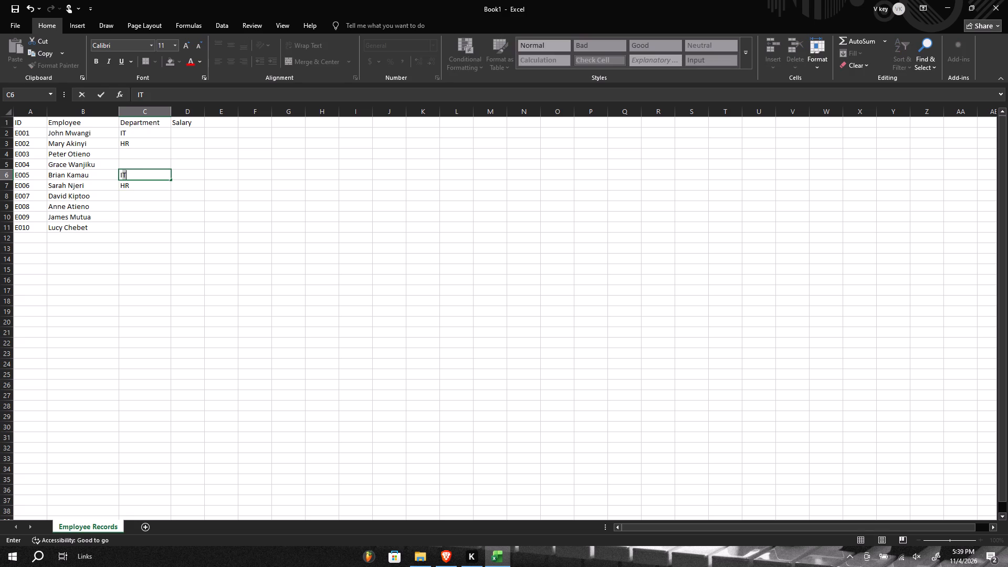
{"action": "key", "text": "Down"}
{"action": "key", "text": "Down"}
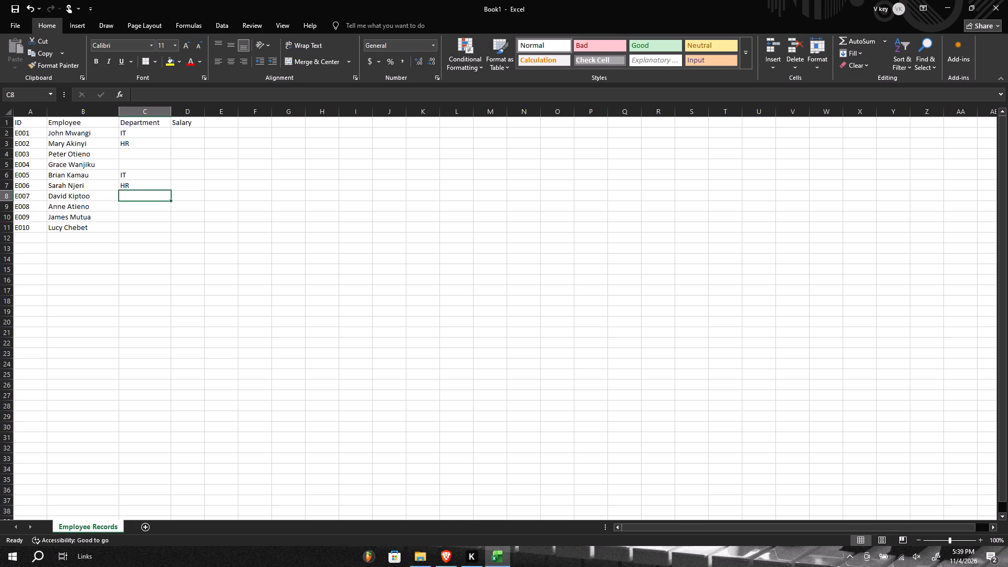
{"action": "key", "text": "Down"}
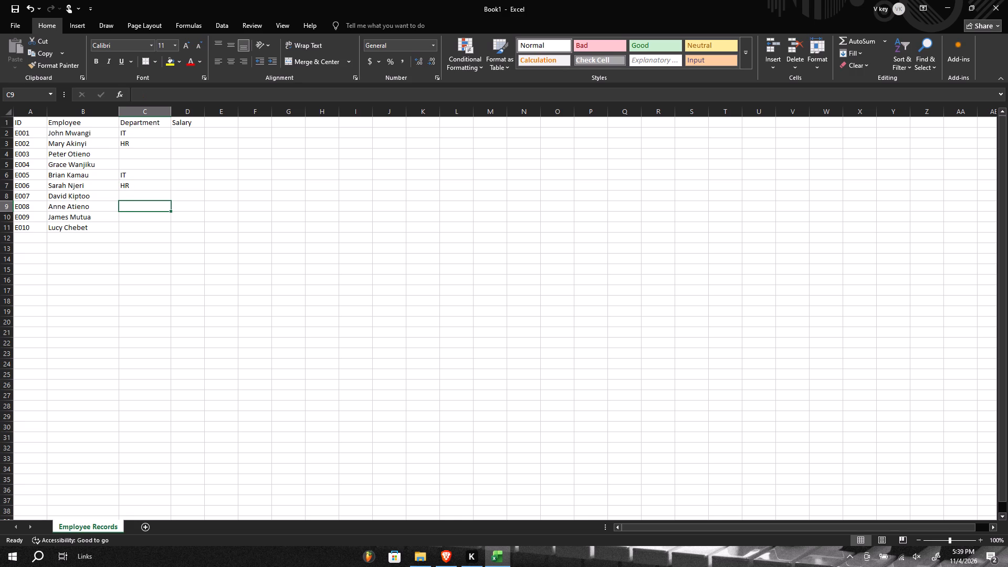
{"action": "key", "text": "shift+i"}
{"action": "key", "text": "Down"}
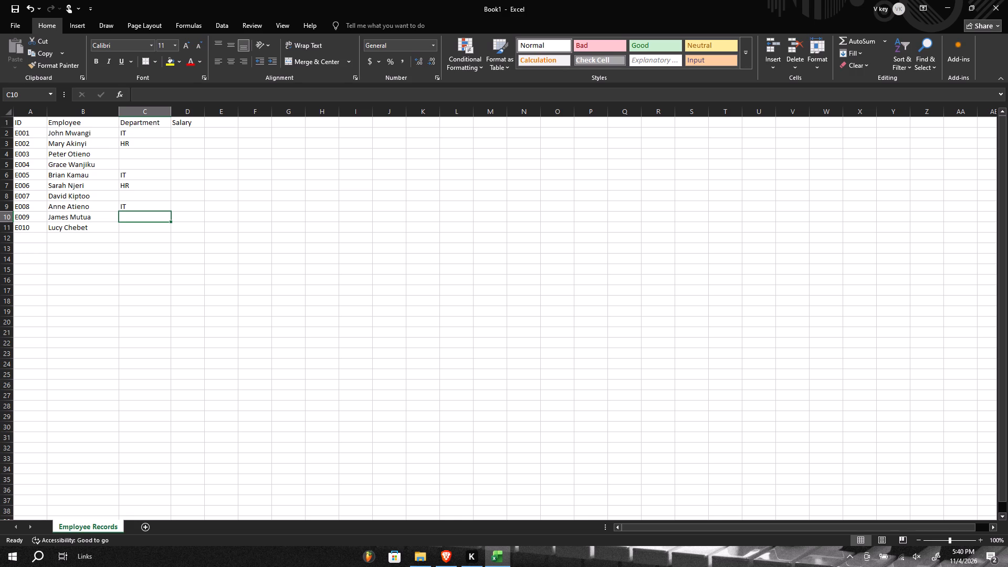
Enter Finance as the department for E003 in cell C4 of the Department column.
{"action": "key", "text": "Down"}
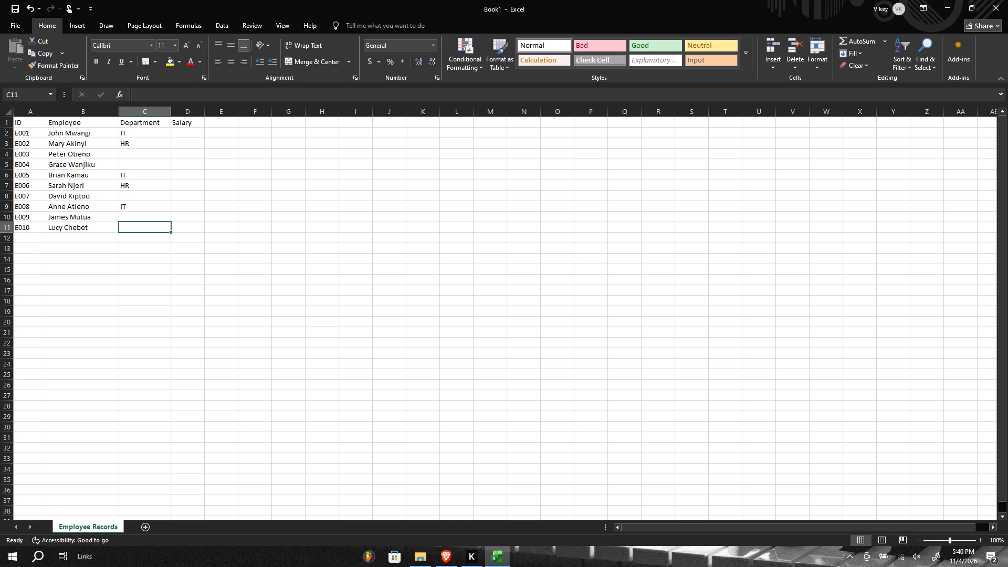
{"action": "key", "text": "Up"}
{"action": "key", "text": "Up"}
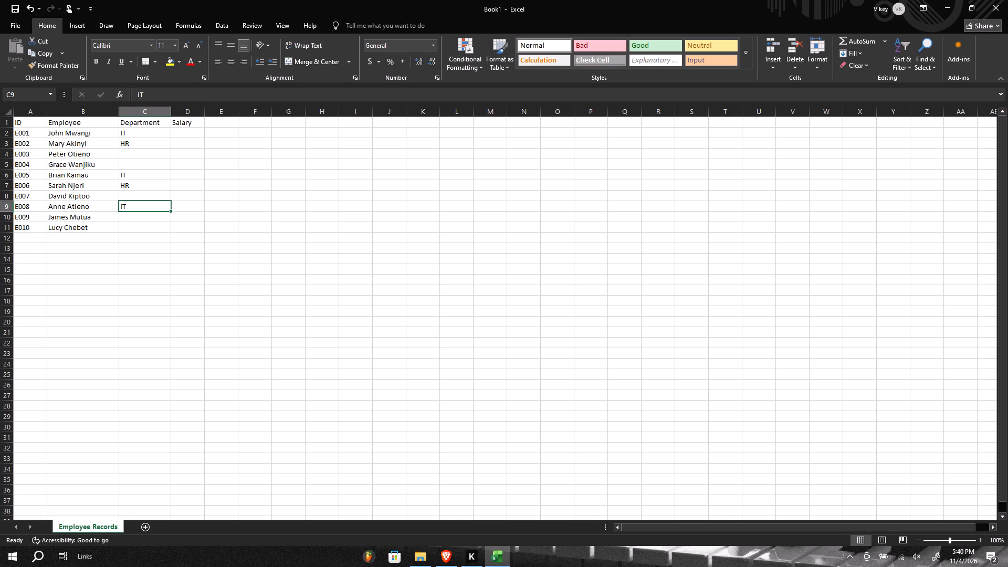
{"action": "key", "text": "Up"}
{"action": "key", "text": "Up"}
{"action": "key", "text": "Up"}
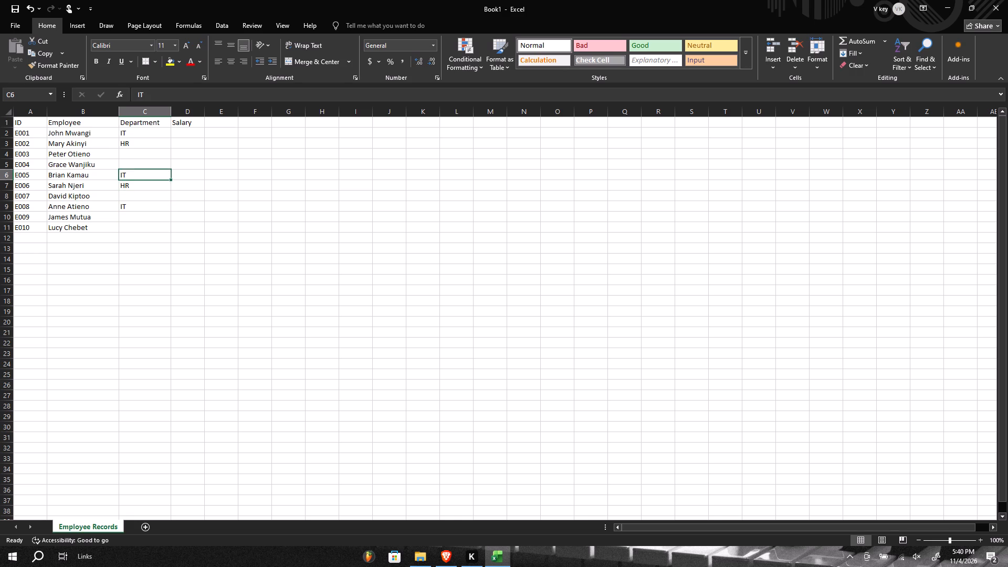
{"action": "key", "text": "Up"}
{"action": "key", "text": "Up"}
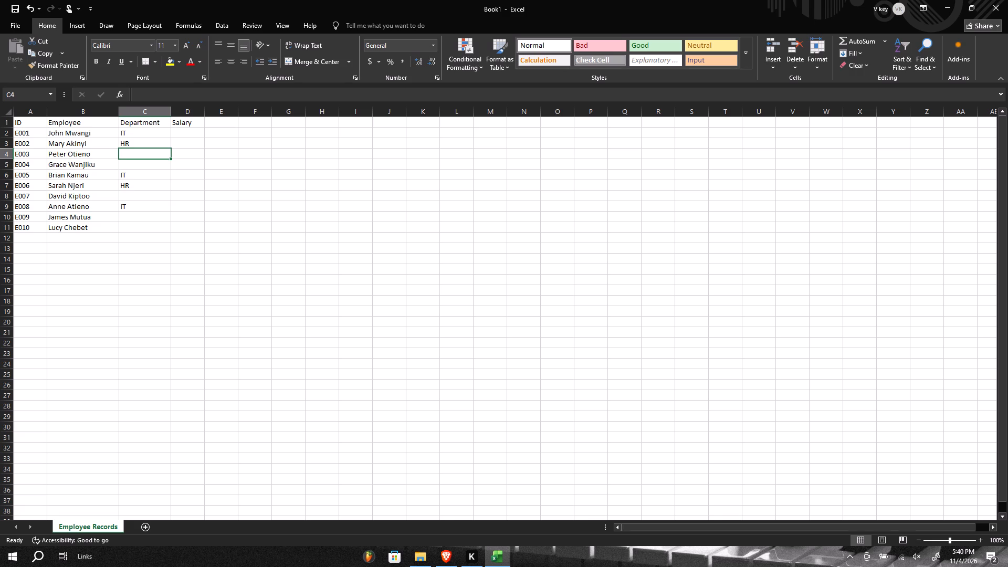
{"action": "type", "text": "Finance"}
{"action": "key", "text": "Down"}
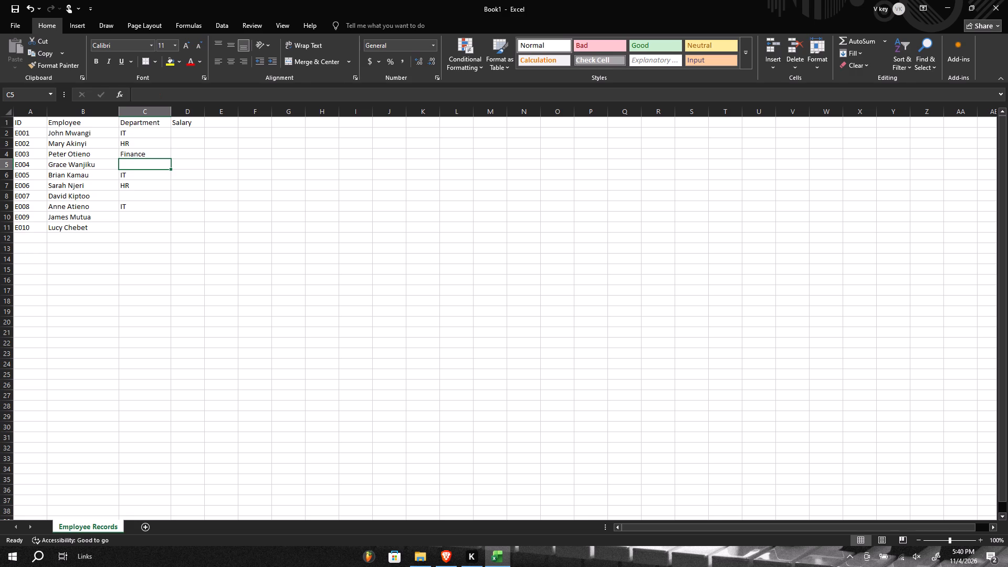
Enter Finance as the department for E007 in cell C8 and for E010 in cell C11.
{"action": "key", "text": "Down"}
{"action": "key", "text": "Down"}
{"action": "key", "text": "Down"}
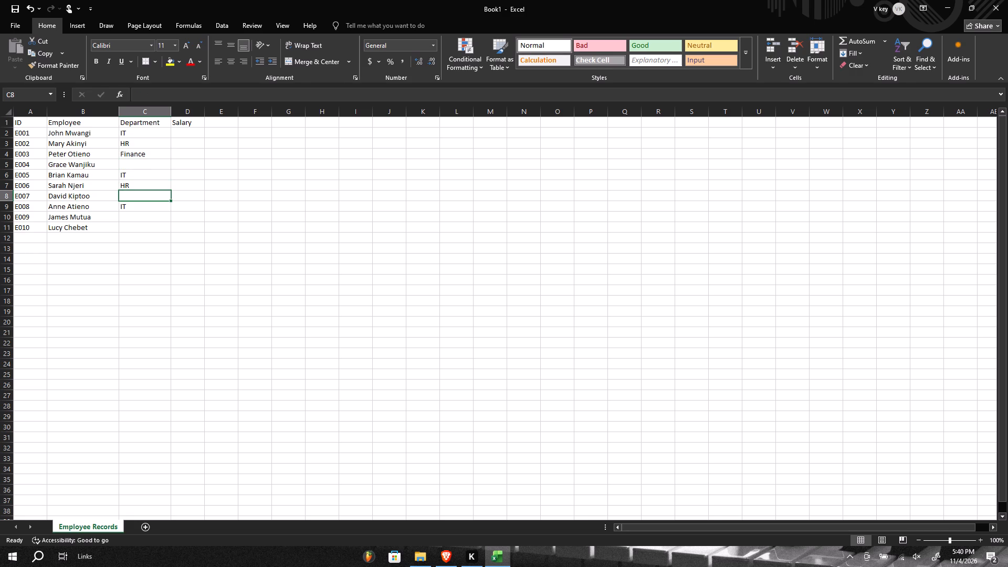
{"action": "key", "text": "shift+f"}
{"action": "key", "text": "Down"}
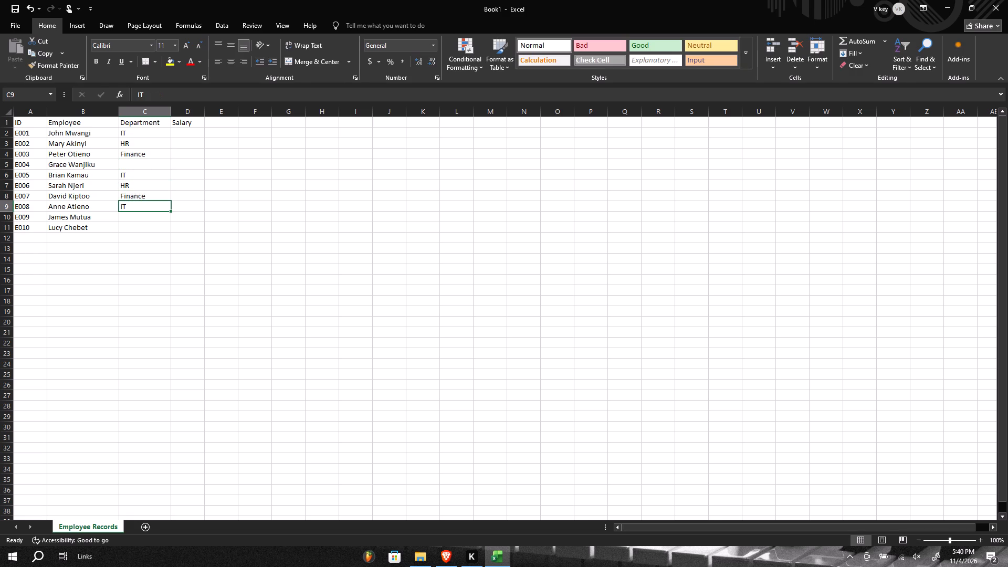
{"action": "key", "text": "Down"}
{"action": "key", "text": "Down"}
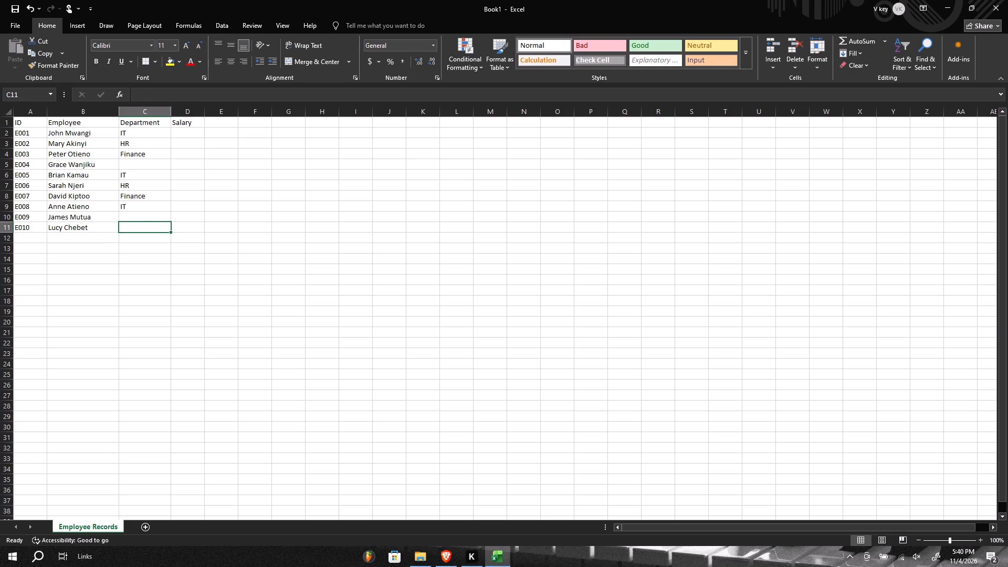
{"action": "key", "text": "shift+f"}
{"action": "key", "text": "Up"}
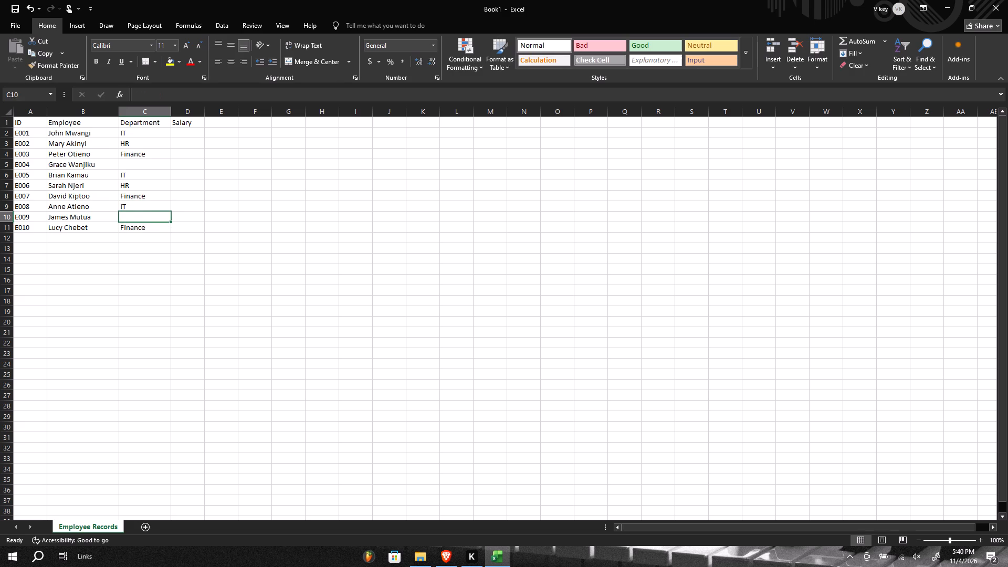
Enter Marketing as the department for E004 in cell C5 and for E009 in cell C10.
{"action": "key", "text": "Up"}
{"action": "key", "text": "Up"}
{"action": "key", "text": "Up"}
{"action": "key", "text": "Up"}
{"action": "key", "text": "Up"}
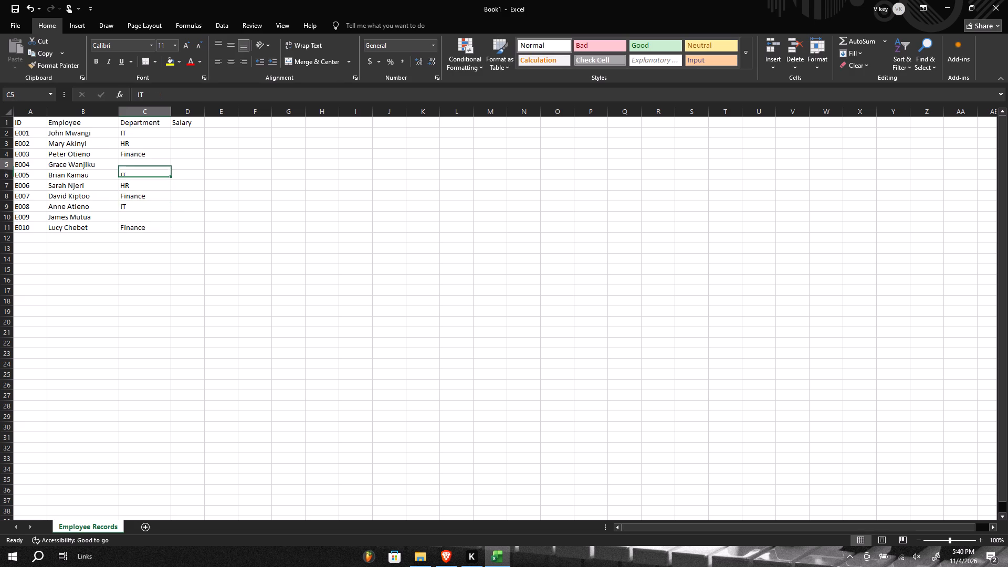
{"action": "type", "text": "Mark"}
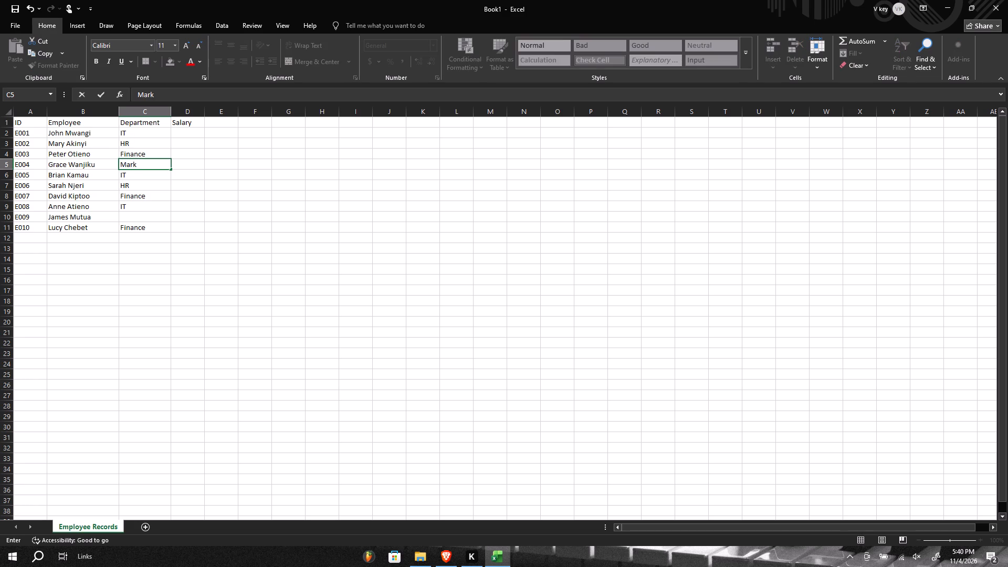
{"action": "type", "text": "eting"}
{"action": "key", "text": "Down"}
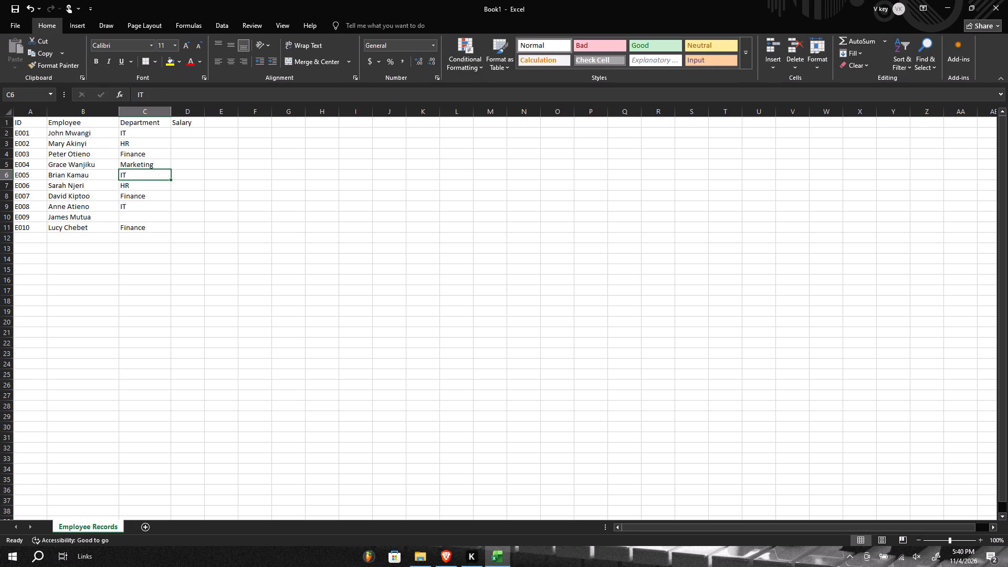
{"action": "key", "text": "Down"}
{"action": "key", "text": "Down"}
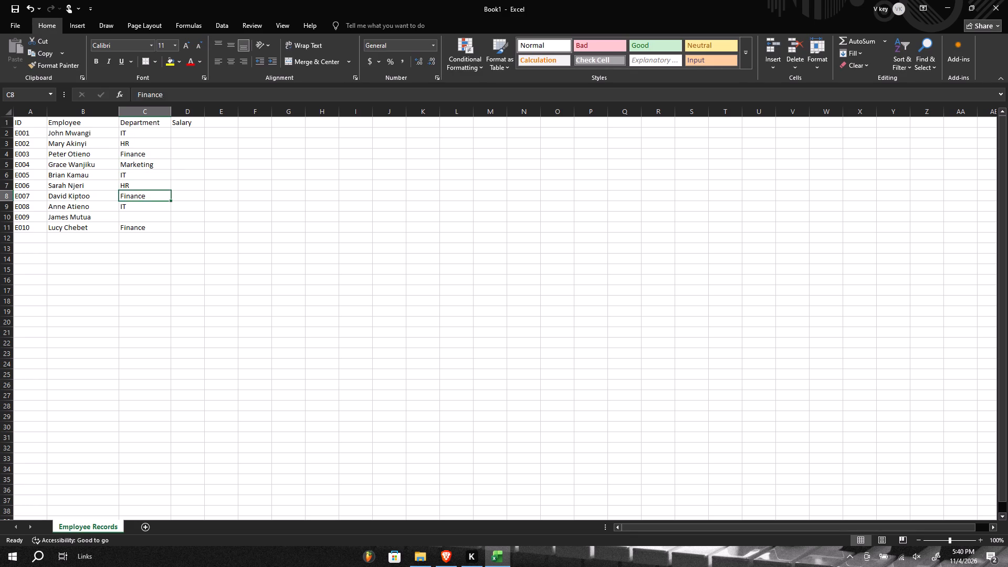
{"action": "key", "text": "Down"}
{"action": "key", "text": "Down"}
{"action": "key", "text": "shift+m"}
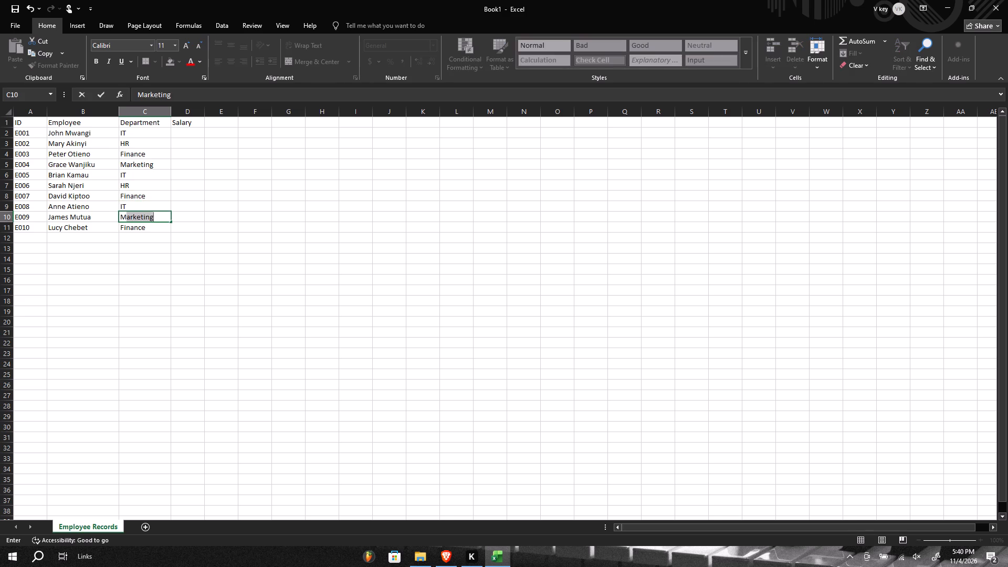
{"action": "key", "text": "Down"}
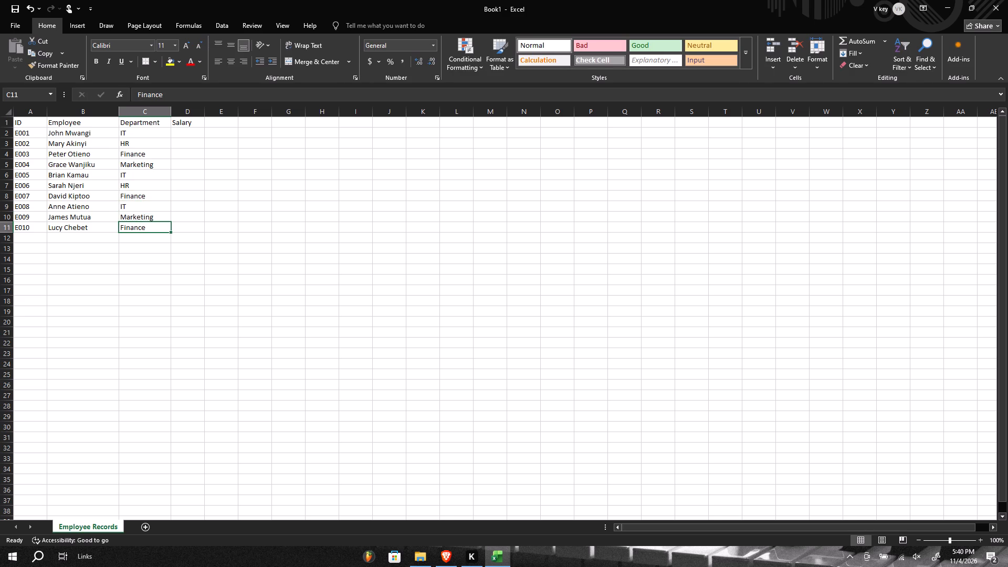
Enter the salaries 65000, 55000 and 70000 for E001 to E003 in cells D2 to D4.
{"action": "key", "text": "Right"}
{"action": "key", "text": "Up"}
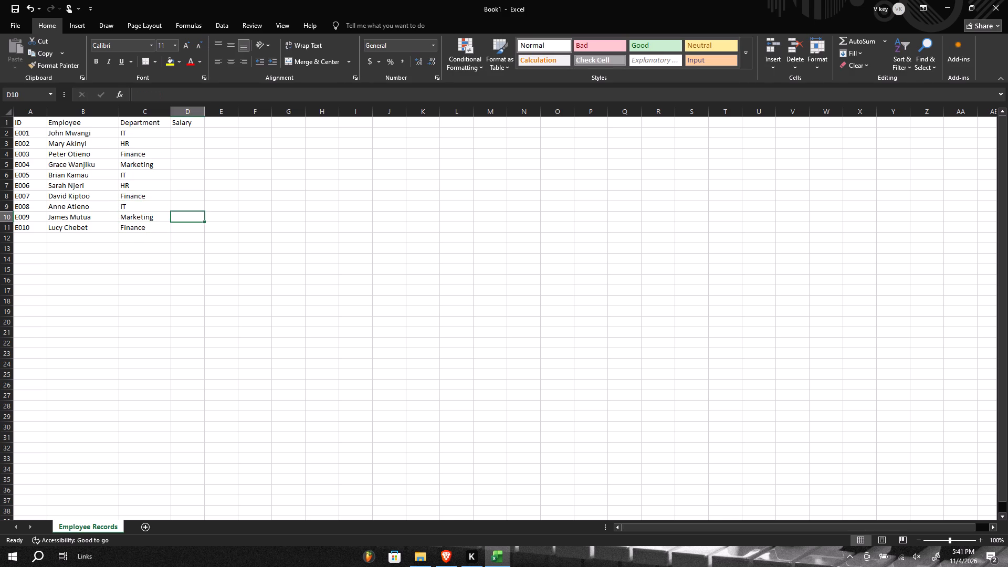
{"action": "key", "text": "Up"}
{"action": "key", "text": "Up"}
{"action": "key", "text": "Up"}
{"action": "key", "text": "Up"}
{"action": "key", "text": "Up"}
{"action": "key", "text": "Up"}
{"action": "key", "text": "Up"}
{"action": "key", "text": "Up"}
{"action": "key", "text": "Up"}
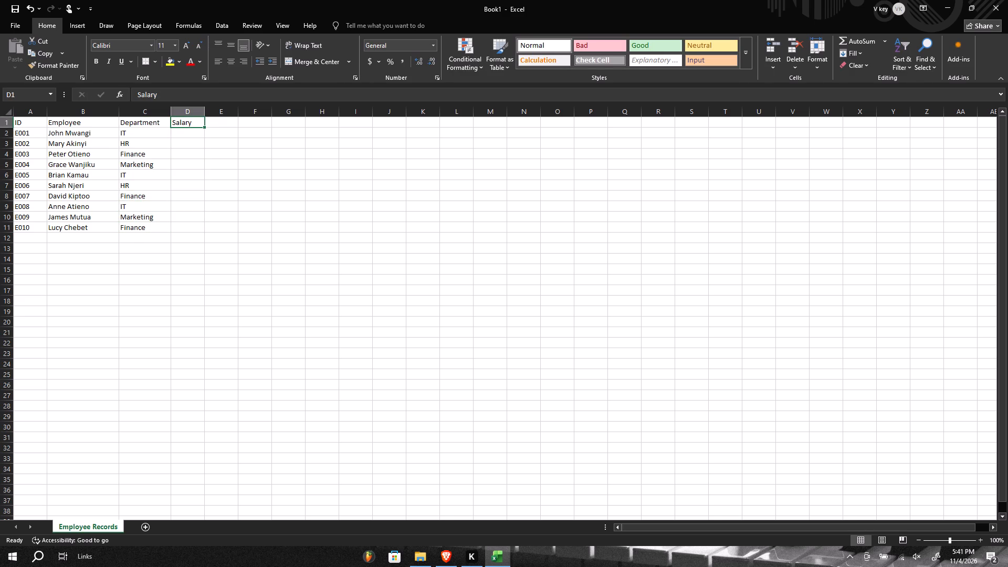
{"action": "key", "text": "Down"}
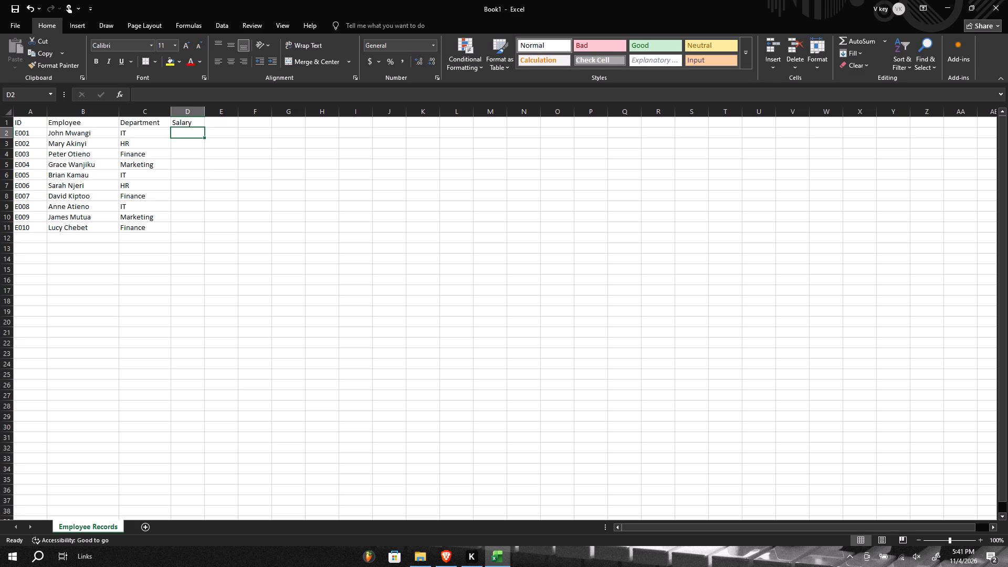
{"action": "type", "text": "65000"}
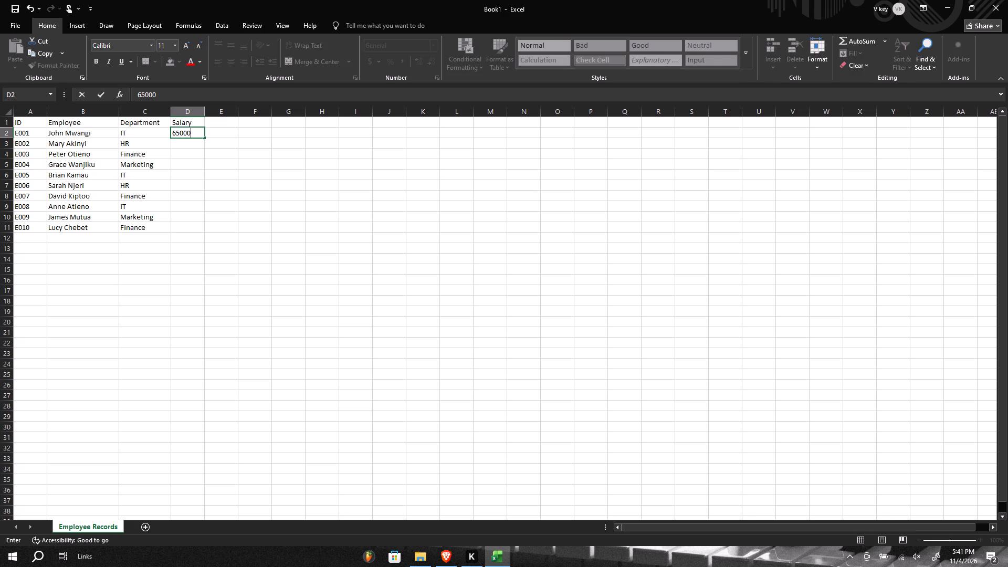
{"action": "key", "text": "Down"}
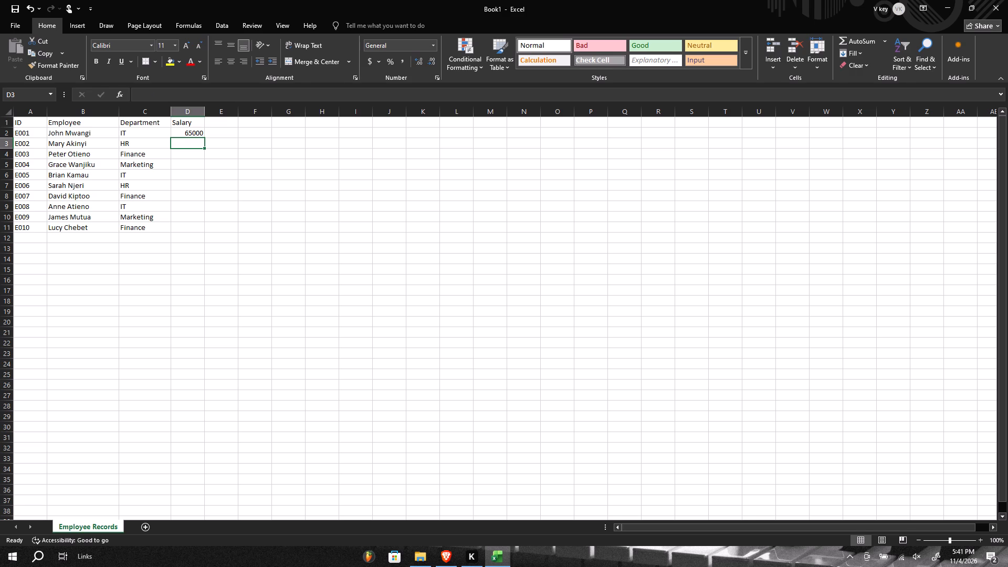
{"action": "type", "text": "55000"}
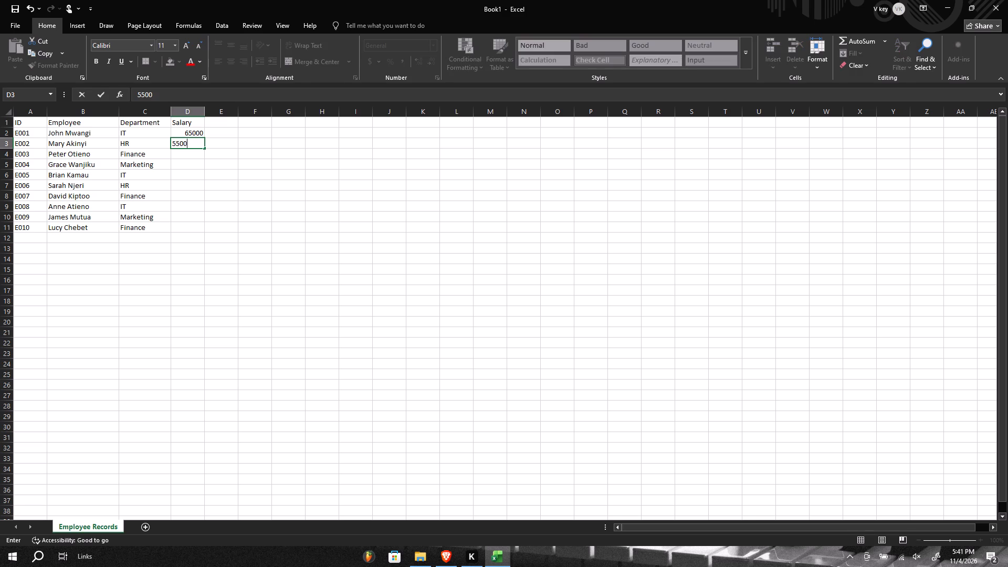
{"action": "key", "text": "Down"}
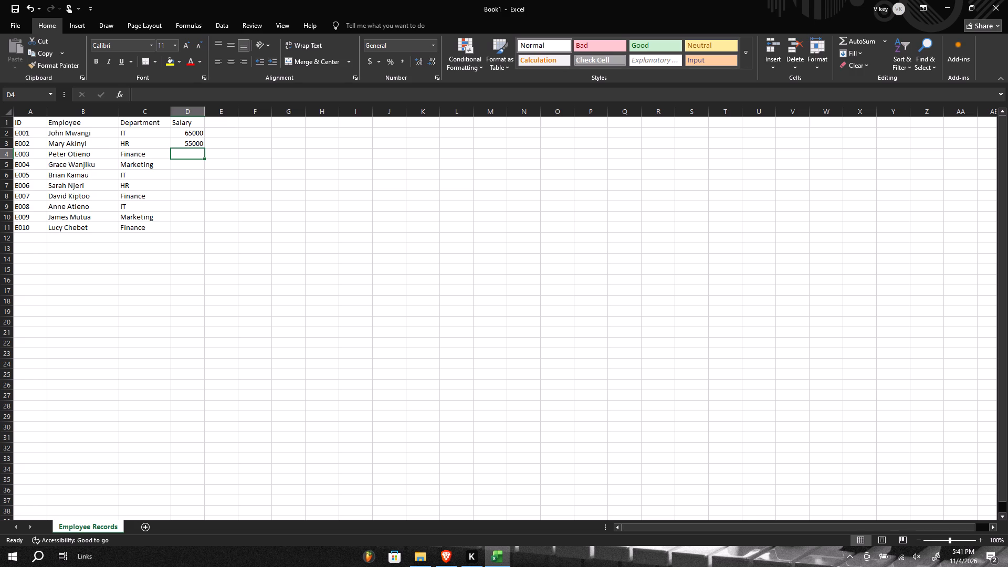
{"action": "type", "text": "70"}
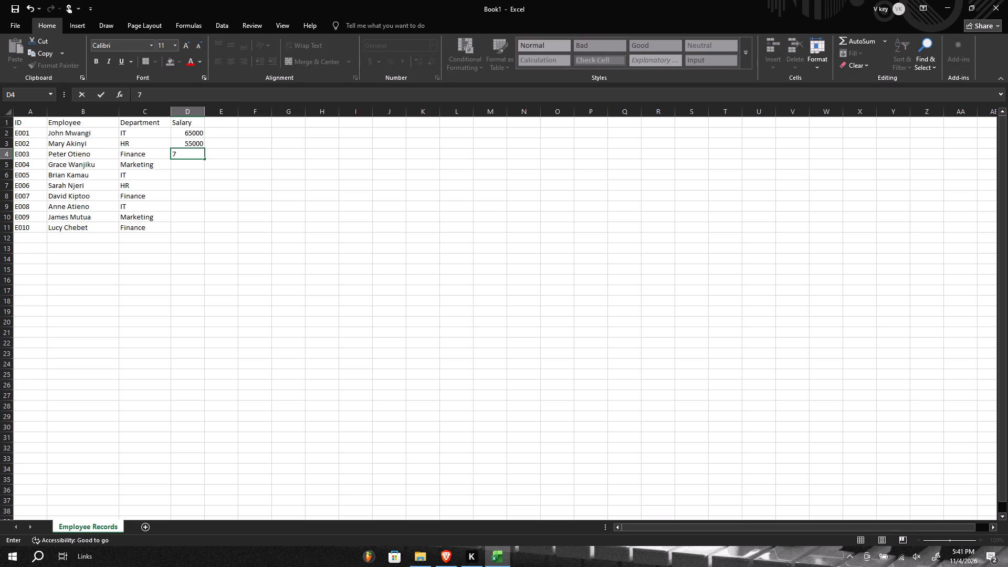
{"action": "type", "text": "000"}
{"action": "key", "text": "Down"}
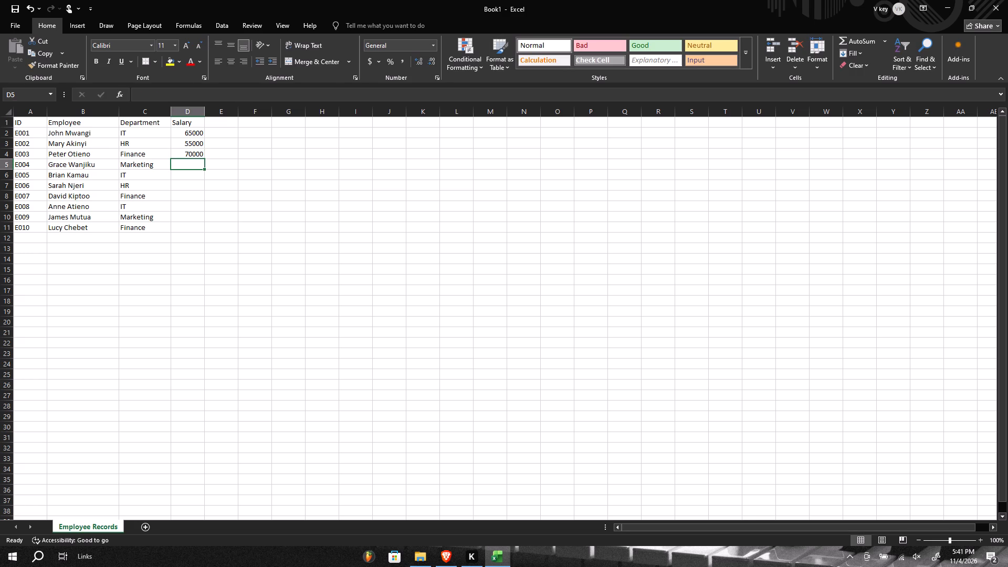
Enter the salaries 48000, 60000 and 52000 for E004 to E006 in cells D5 to D7.
{"action": "type", "text": "48000"}
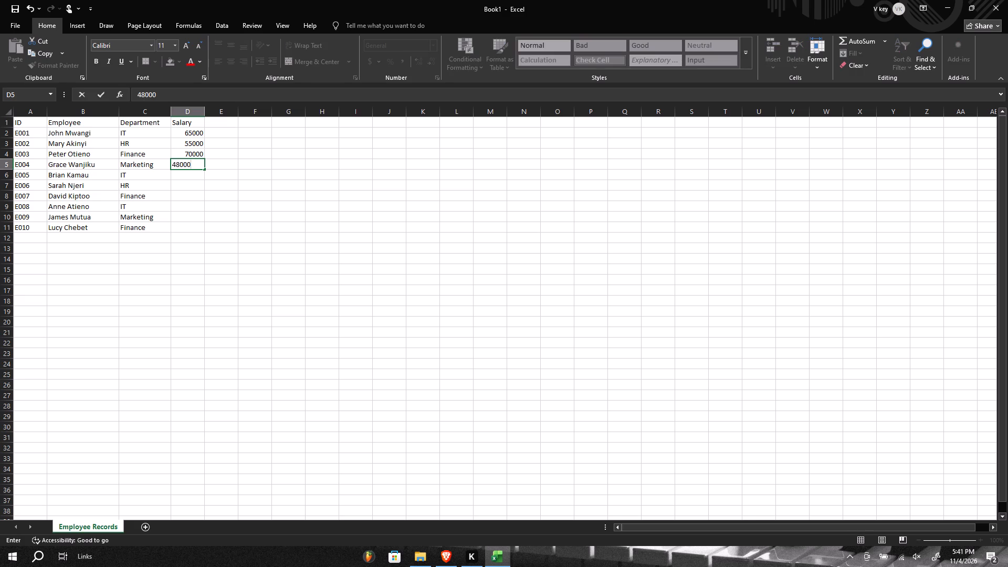
{"action": "key", "text": "Down"}
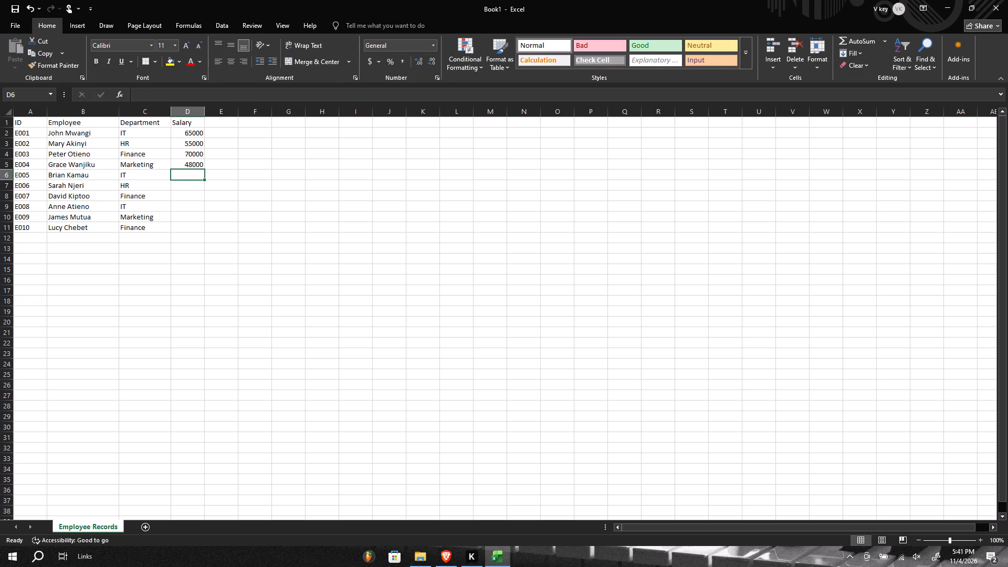
{"action": "type", "text": "60000"}
{"action": "key", "text": "Down"}
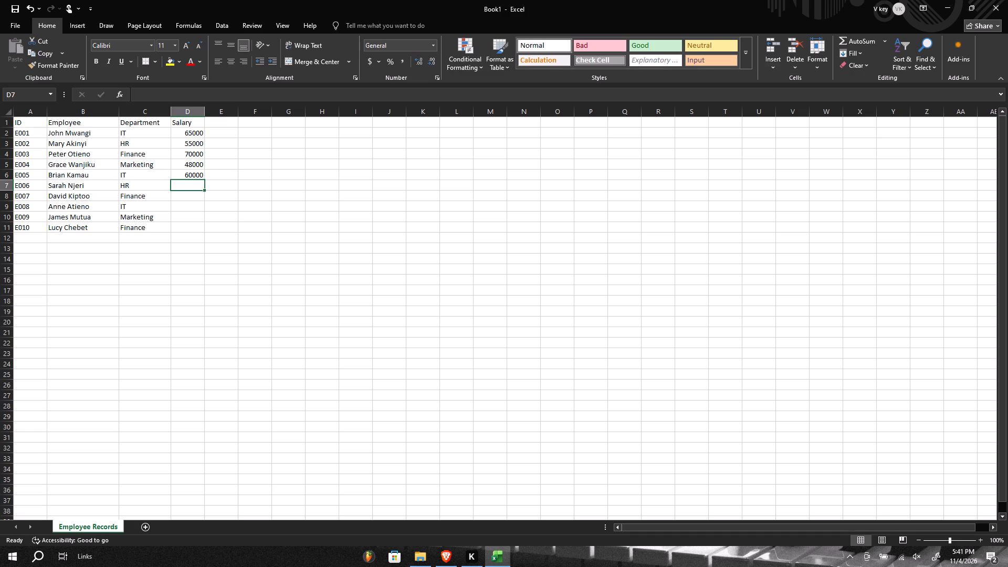
{"action": "type", "text": "52000"}
{"action": "key", "text": "Down"}
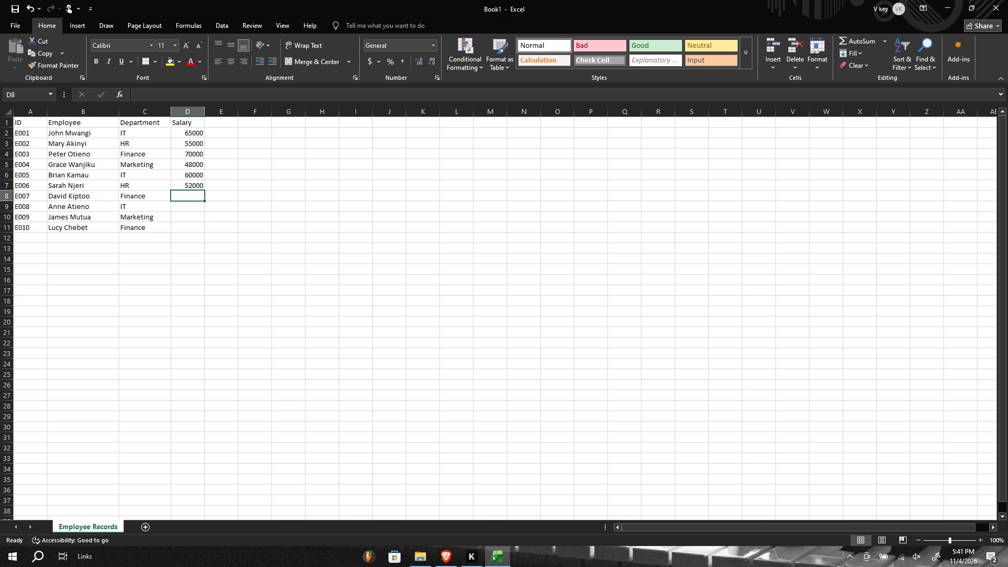
Enter the salaries 75000, 58000, 45000 and 68000 for E007 to E010 in cells D8 to D11.
{"action": "type", "text": "75"}
{"action": "type", "text": "000"}
{"action": "key", "text": "Down"}
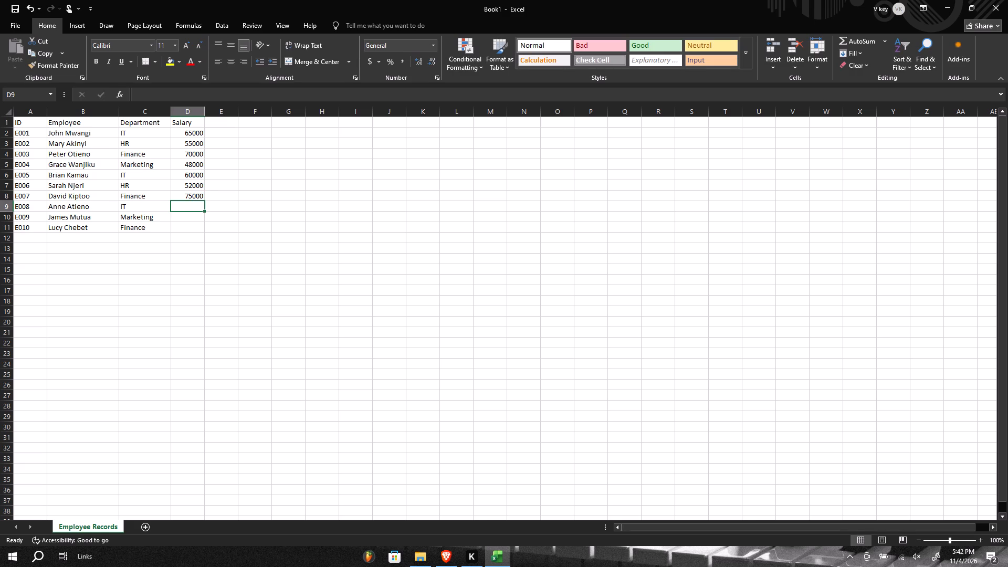
{"action": "key", "text": "5"}
{"action": "type", "text": "8000"}
{"action": "key", "text": "Down"}
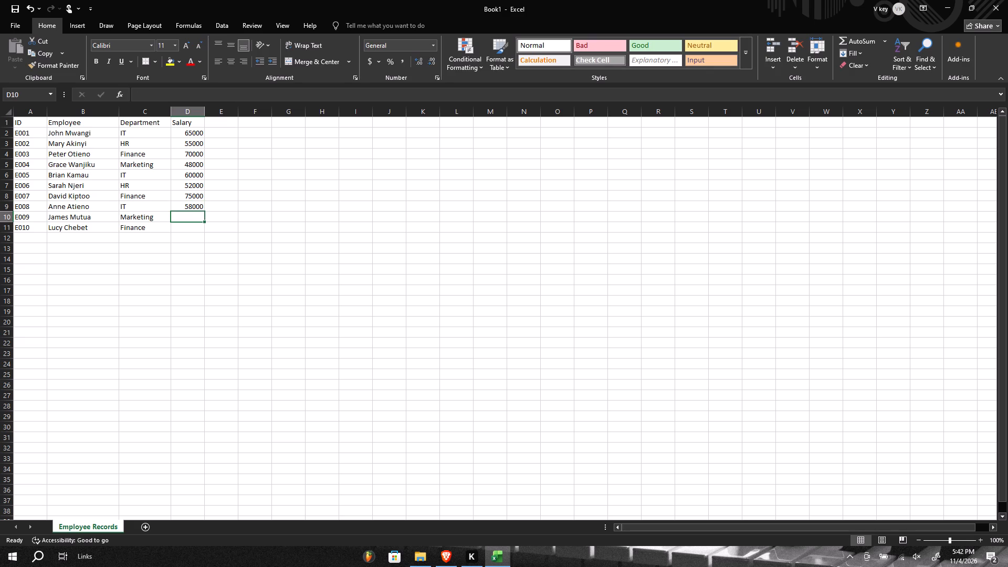
{"action": "type", "text": "45"}
{"action": "type", "text": "000"}
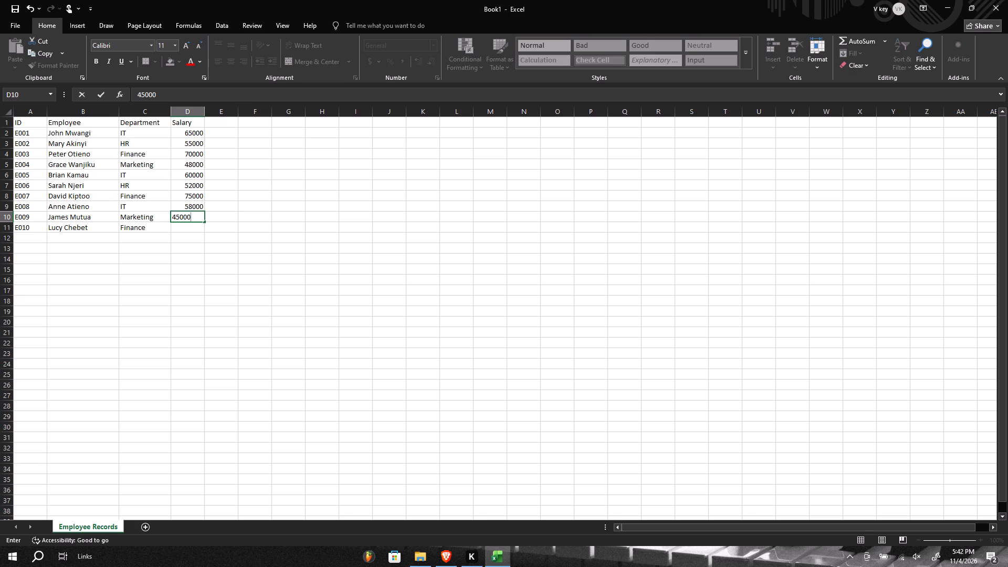
{"action": "key", "text": "Down"}
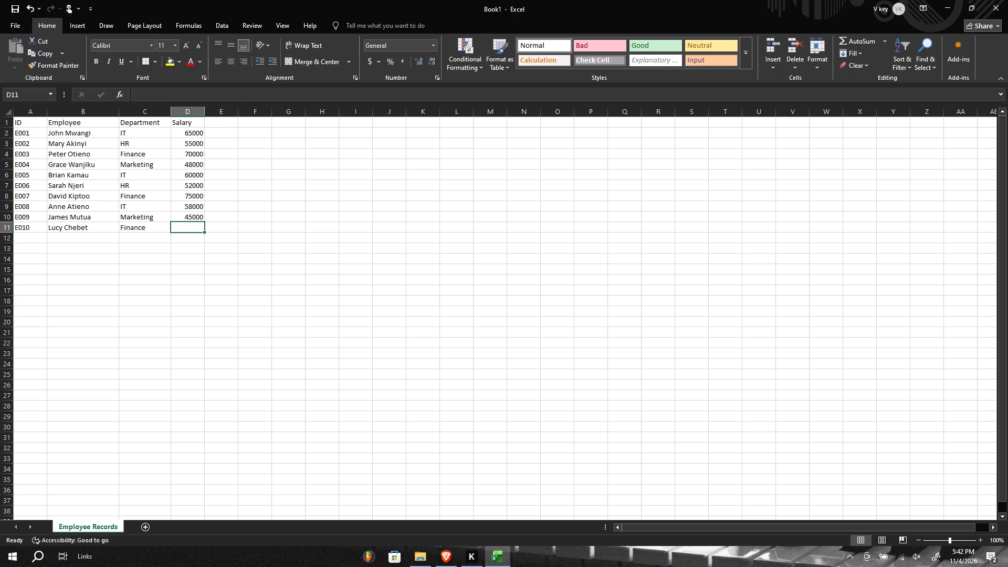
{"action": "type", "text": "68000"}
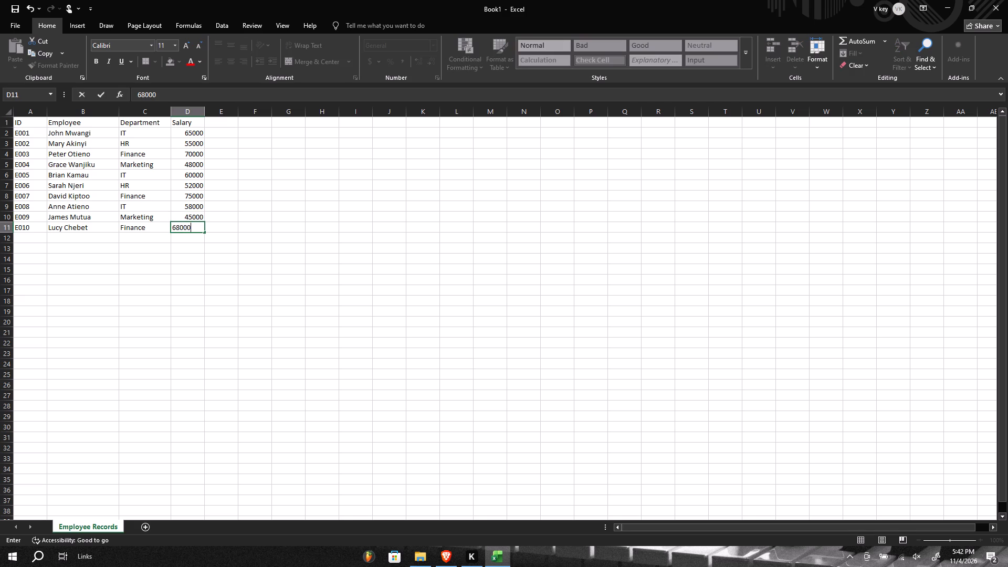
{"action": "key", "text": "Right"}
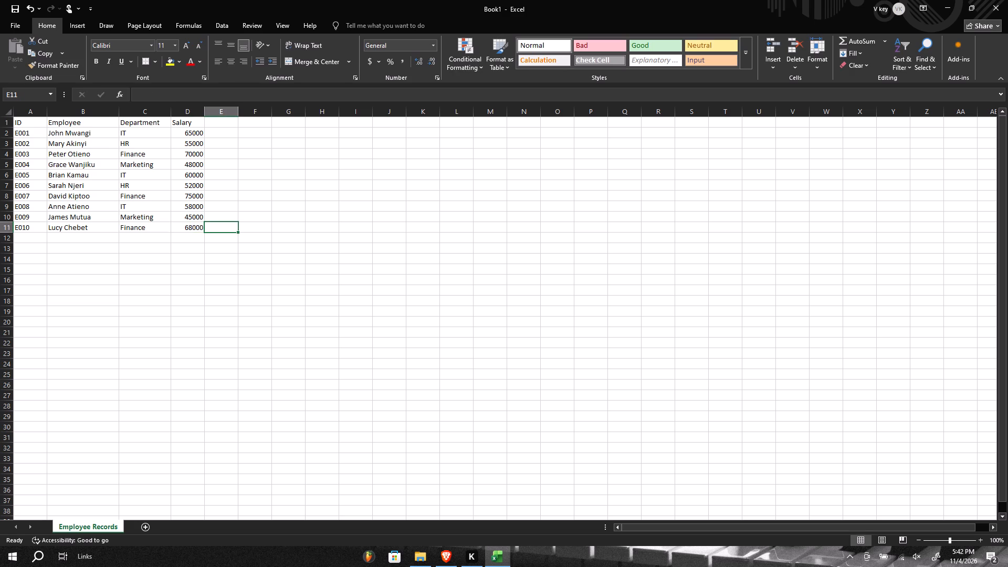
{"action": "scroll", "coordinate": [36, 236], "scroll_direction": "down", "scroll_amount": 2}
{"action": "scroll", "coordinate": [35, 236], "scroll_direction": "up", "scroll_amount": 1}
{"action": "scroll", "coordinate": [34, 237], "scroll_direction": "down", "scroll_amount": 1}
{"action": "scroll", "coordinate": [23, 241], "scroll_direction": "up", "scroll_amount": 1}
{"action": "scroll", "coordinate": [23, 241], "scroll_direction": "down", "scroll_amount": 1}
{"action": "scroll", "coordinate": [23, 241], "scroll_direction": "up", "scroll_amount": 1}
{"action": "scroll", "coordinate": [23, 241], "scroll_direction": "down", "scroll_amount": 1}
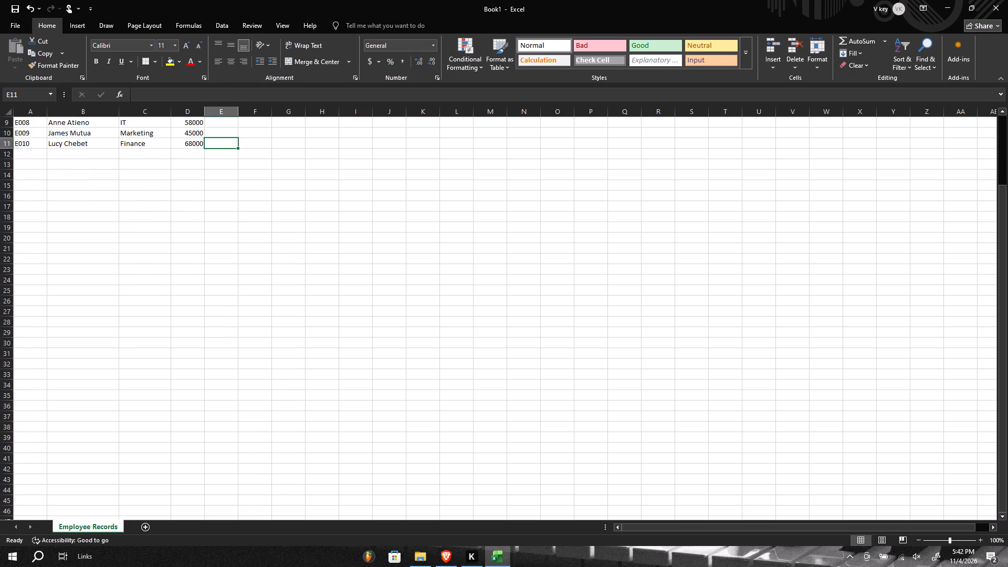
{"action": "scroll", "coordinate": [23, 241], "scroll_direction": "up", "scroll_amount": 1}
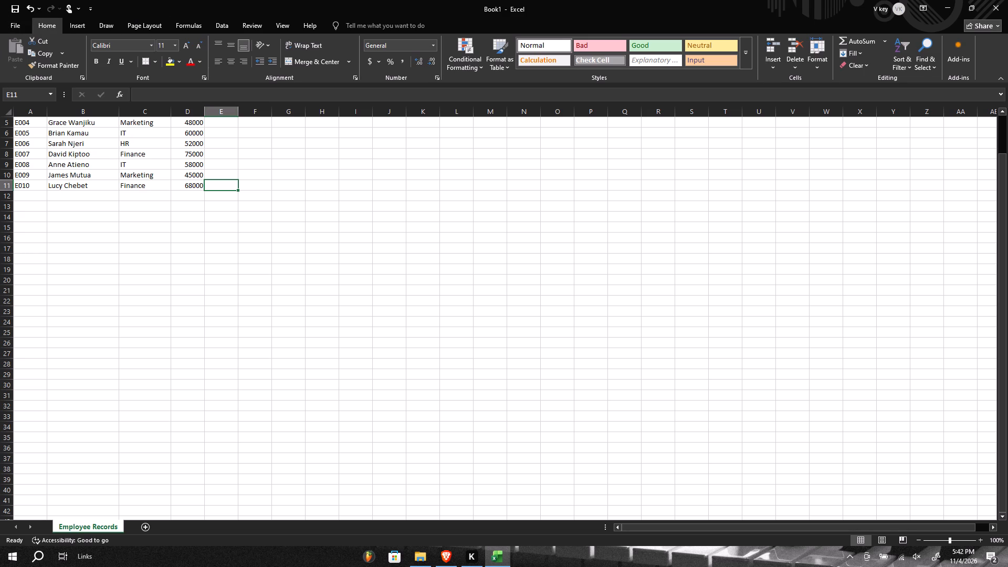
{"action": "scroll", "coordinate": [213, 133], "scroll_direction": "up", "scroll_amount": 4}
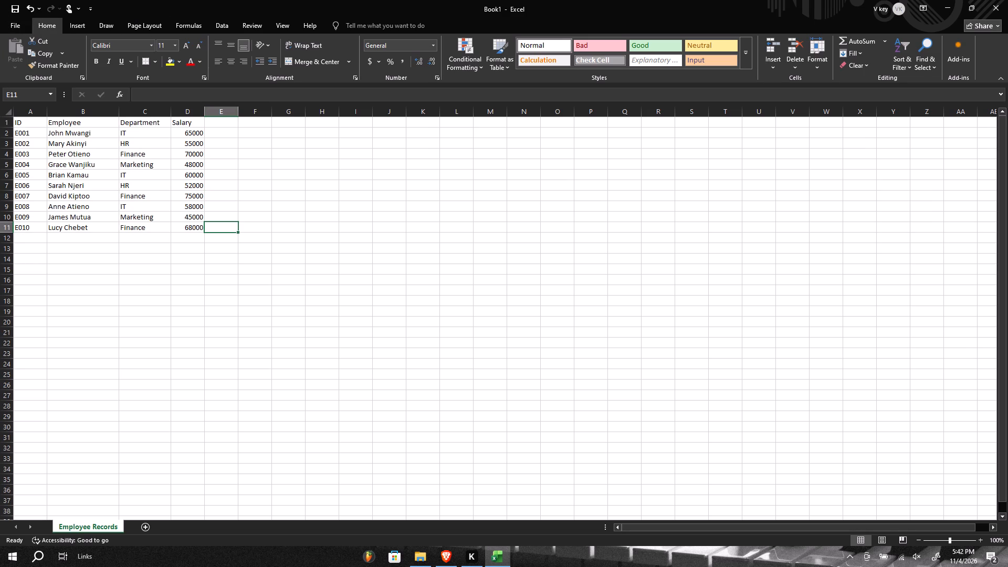
Make the header row bold across cells A1 to D1, from ID to Salary.
{"action": "left_click_drag", "start_coordinate": [198, 123], "coordinate": [108, 125]}
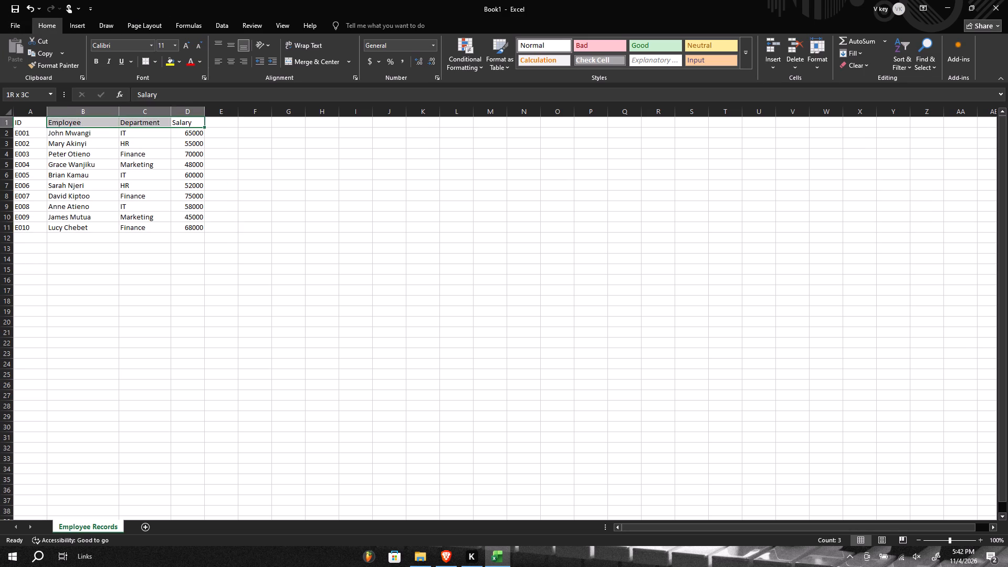
{"action": "left_click_drag", "start_coordinate": [108, 125], "coordinate": [33, 124]}
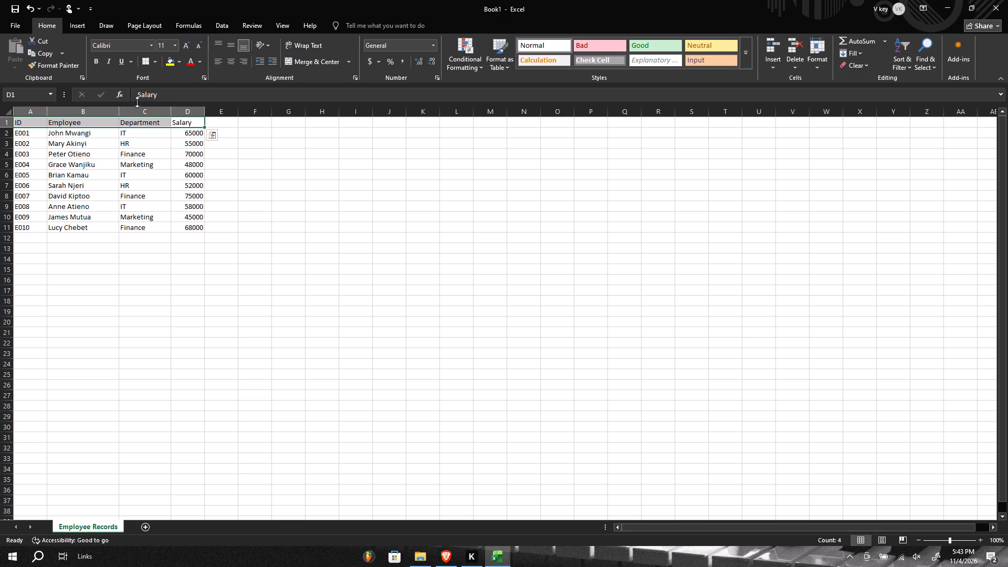
{"action": "left_click", "coordinate": [97, 61]}
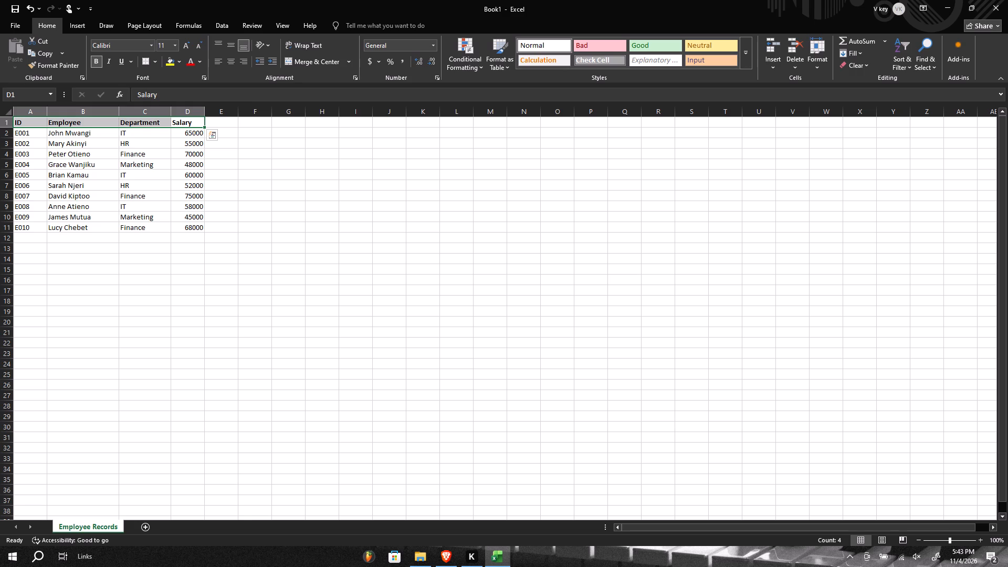
{"action": "left_click", "coordinate": [138, 264]}
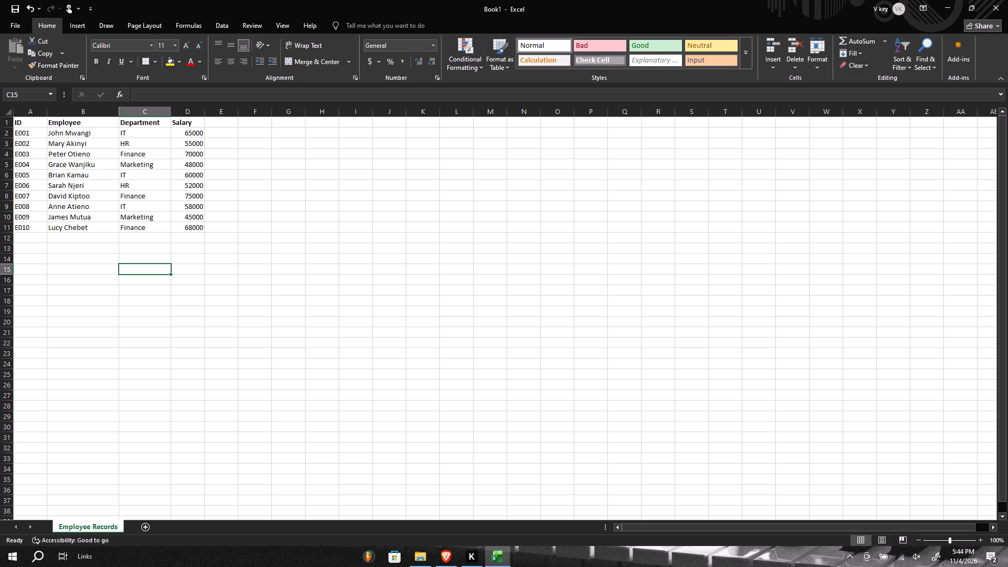
Select the employee data rows from E001 to E010, covering the range A2:E11.
{"action": "left_click", "coordinate": [228, 125]}
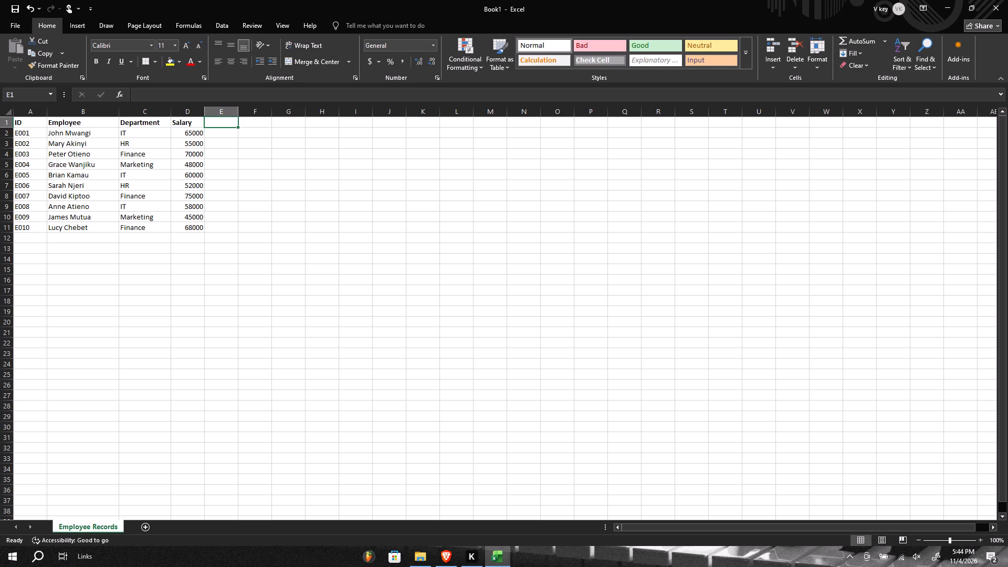
{"action": "left_click_drag", "start_coordinate": [207, 232], "coordinate": [54, 123]}
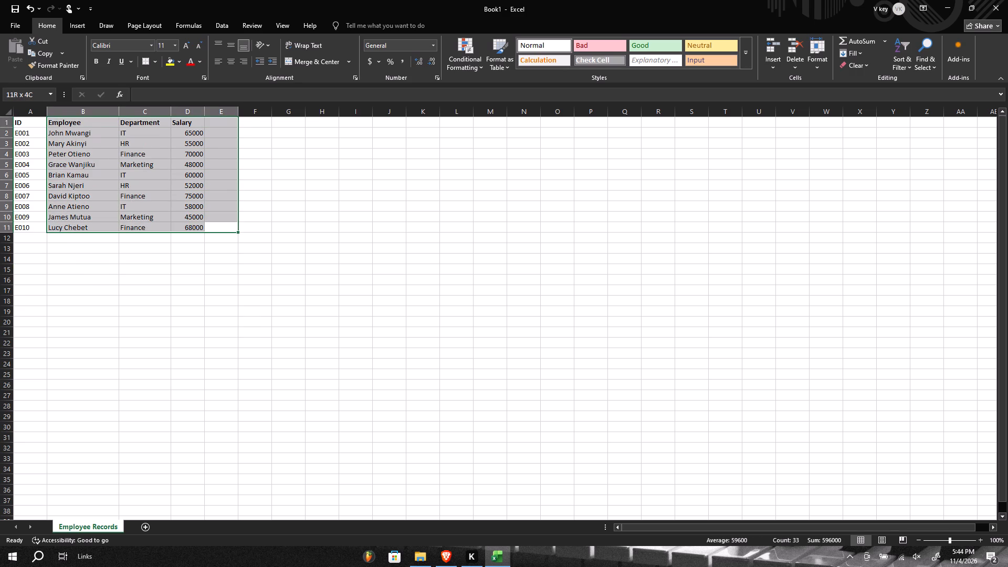
{"action": "left_click_drag", "start_coordinate": [54, 123], "coordinate": [27, 138]}
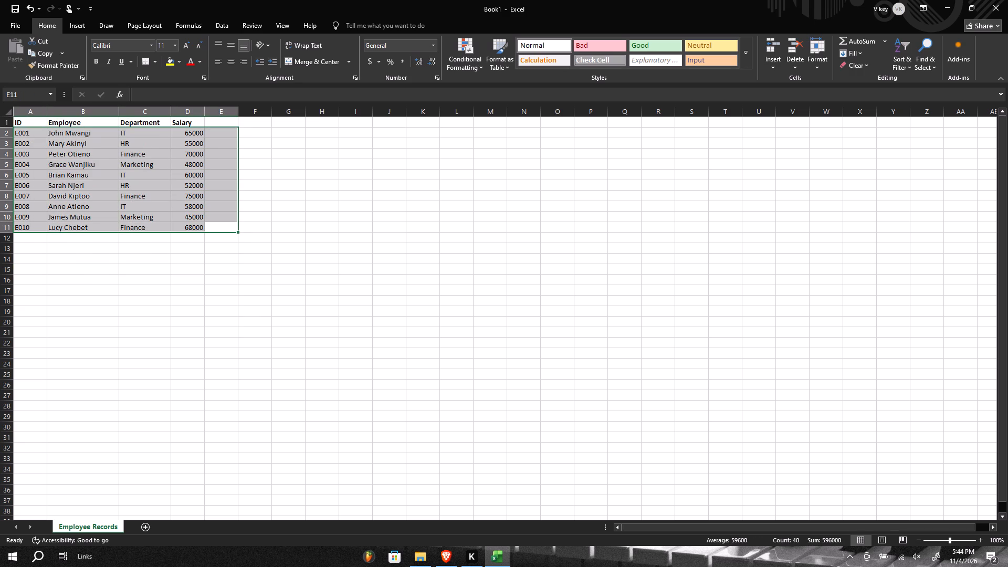
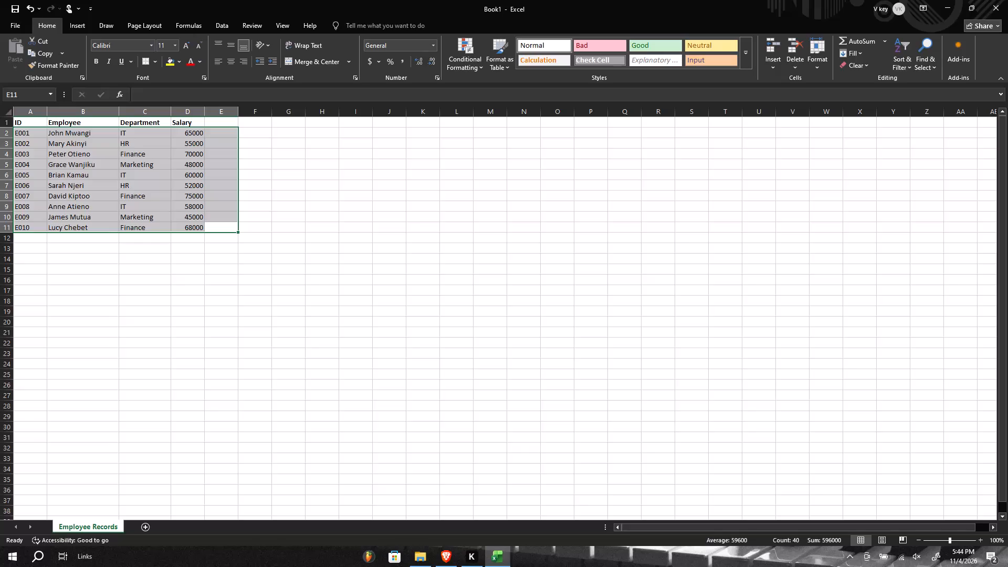
Deselect the employee data range by selecting cell F2, and minimize the workbook window.
{"action": "left_click", "coordinate": [262, 128]}
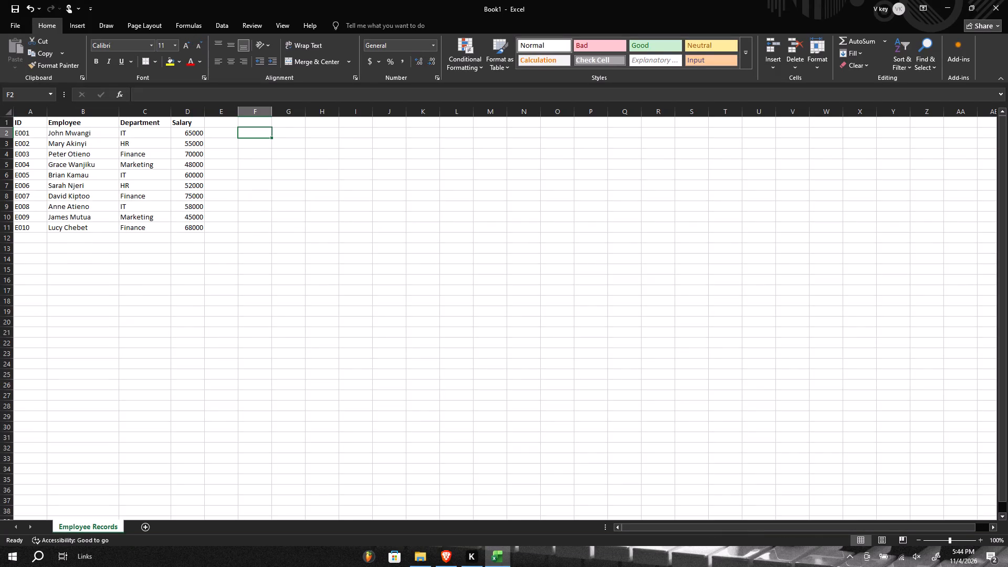
{"action": "left_click", "coordinate": [944, 6]}
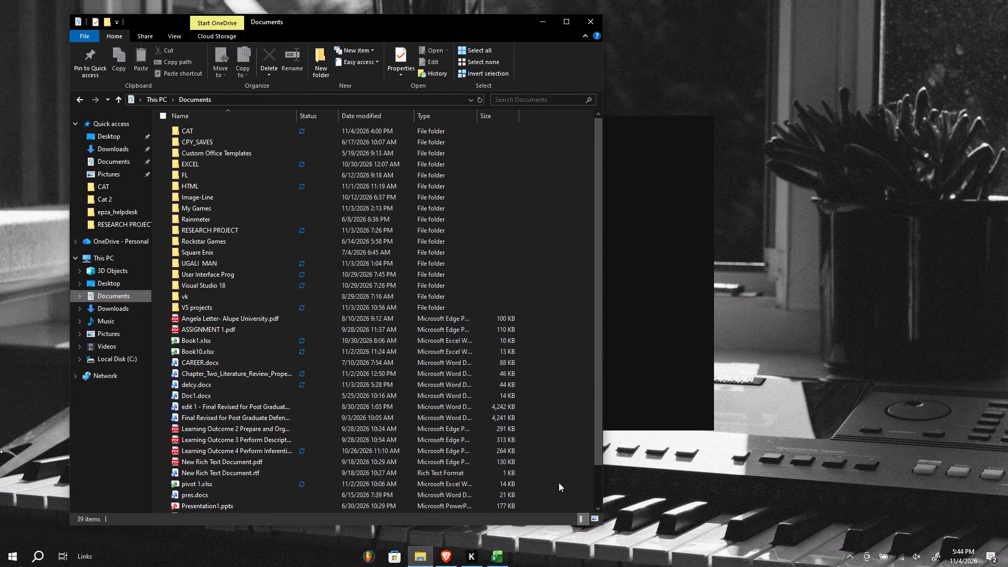
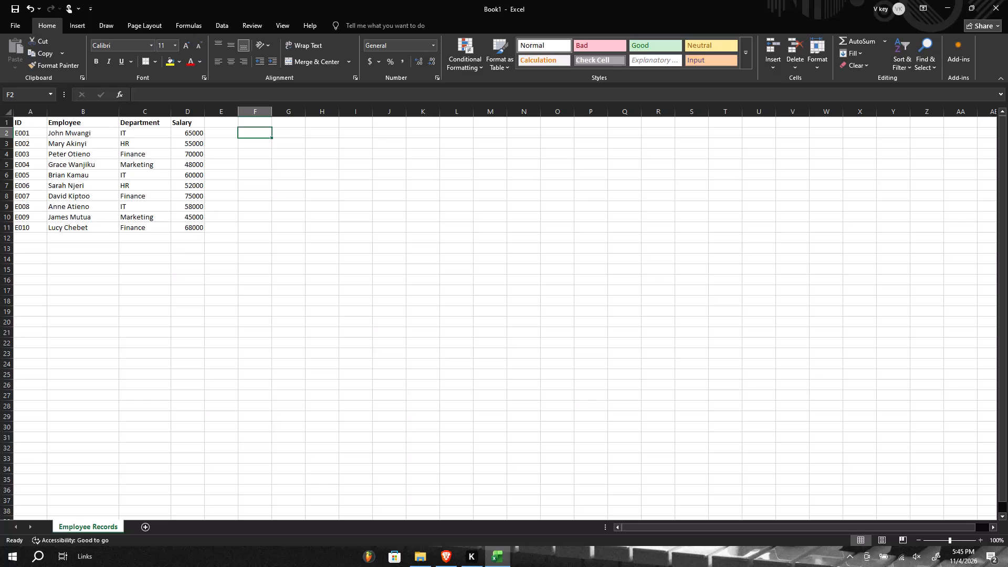
Convert the employee data range A1:D11 into a table with headers.
{"action": "left_click", "coordinate": [30, 126]}
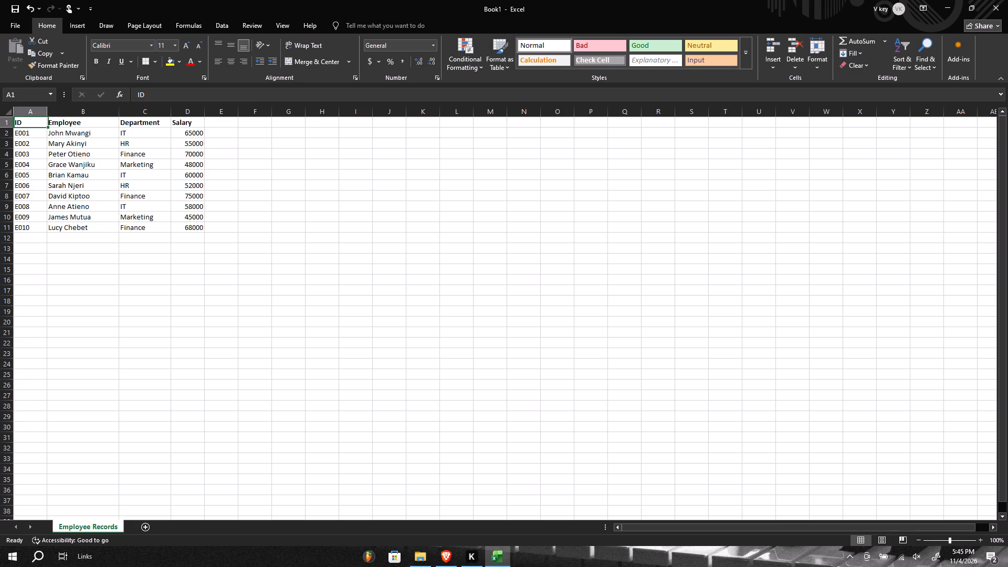
{"action": "left_click", "coordinate": [46, 125]}
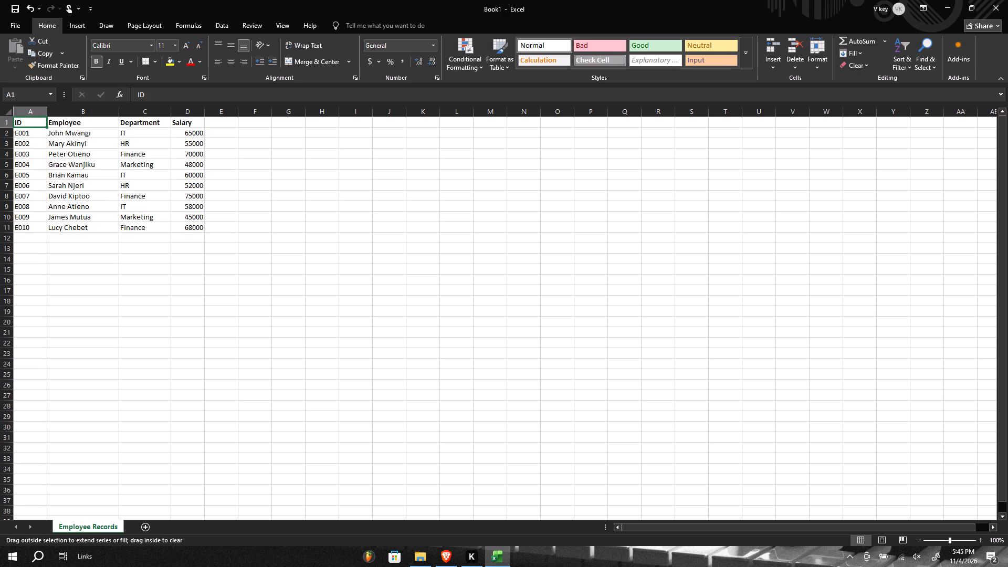
{"action": "left_click_drag", "start_coordinate": [39, 127], "coordinate": [44, 142]}
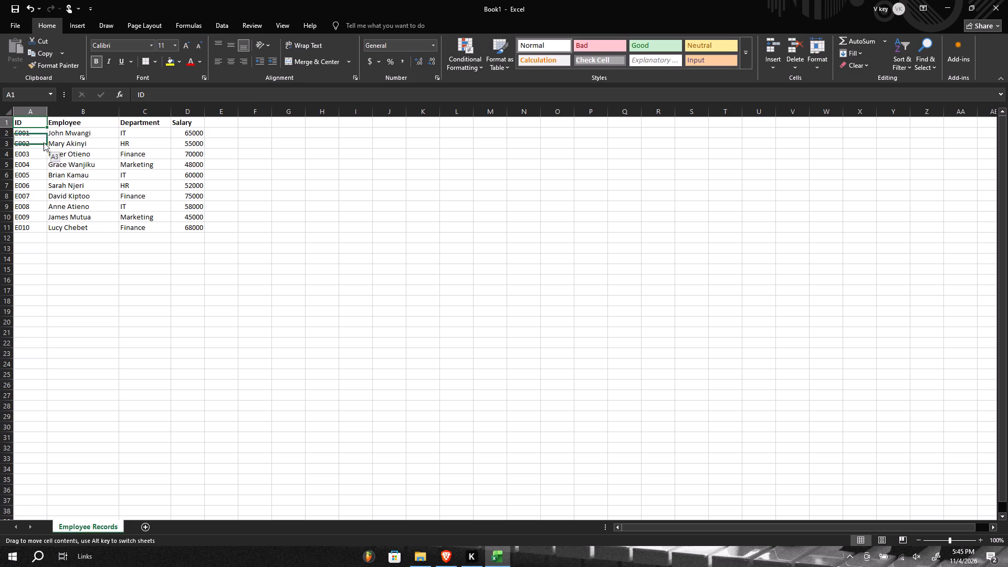
{"action": "left_click_drag", "start_coordinate": [44, 142], "coordinate": [27, 119]}
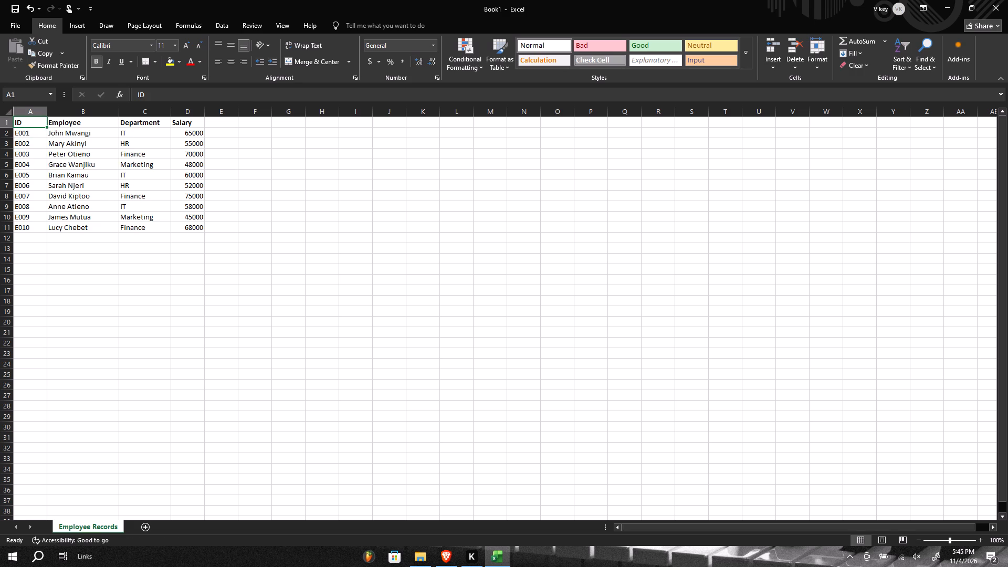
{"action": "left_click", "coordinate": [46, 126]}
{"action": "left_click_drag", "start_coordinate": [44, 122], "coordinate": [194, 221]}
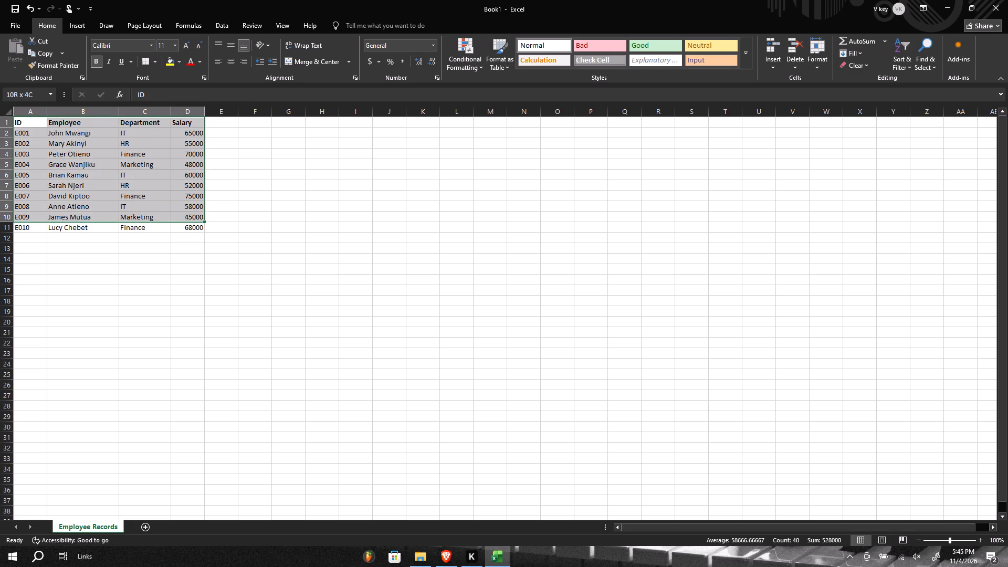
{"action": "left_click_drag", "start_coordinate": [194, 221], "coordinate": [193, 224]}
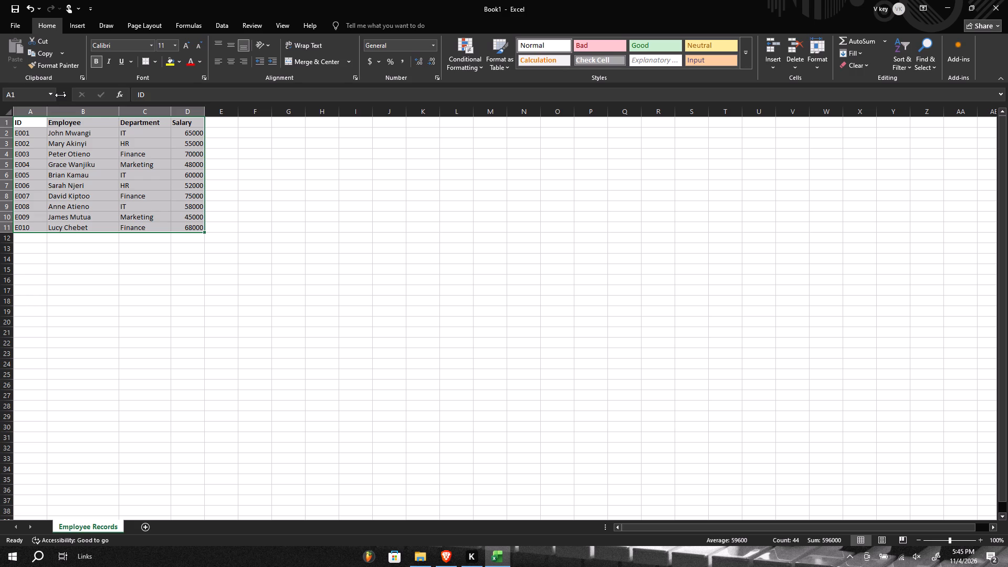
{"action": "left_click", "coordinate": [86, 28]}
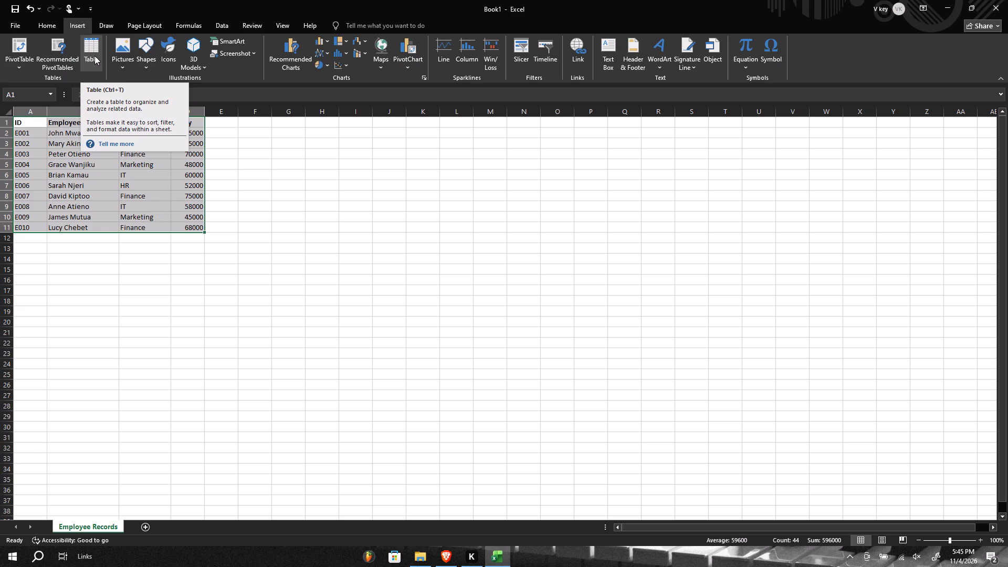
{"action": "left_click", "coordinate": [94, 56]}
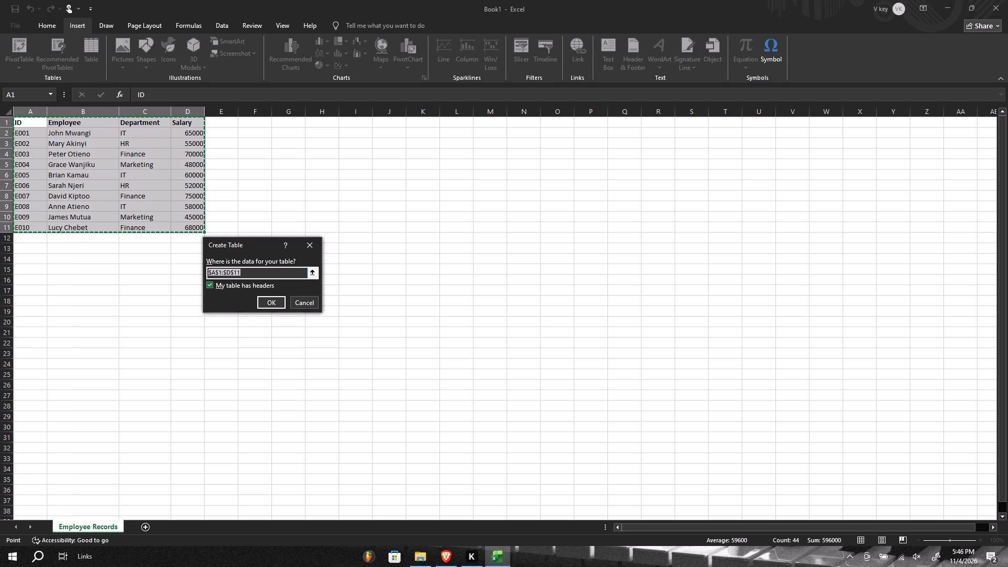
{"action": "left_click", "coordinate": [273, 303]}
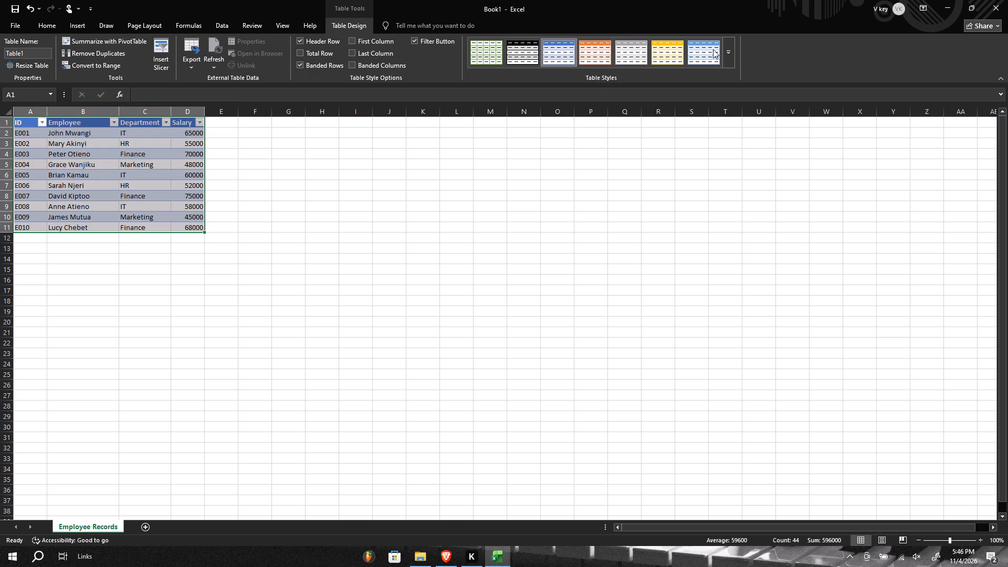
Apply the black-header banded style to the employee table.
{"action": "left_click", "coordinate": [728, 58]}
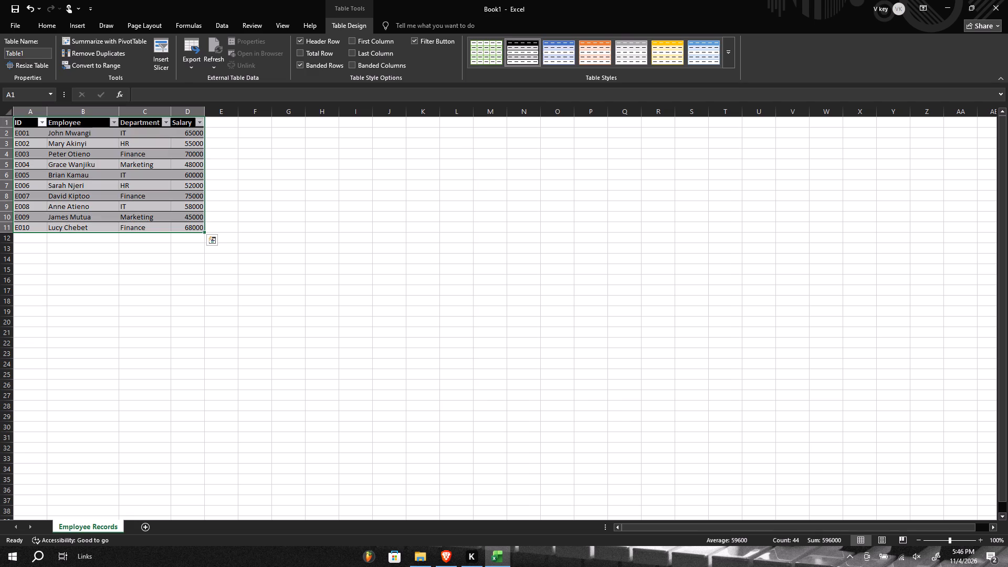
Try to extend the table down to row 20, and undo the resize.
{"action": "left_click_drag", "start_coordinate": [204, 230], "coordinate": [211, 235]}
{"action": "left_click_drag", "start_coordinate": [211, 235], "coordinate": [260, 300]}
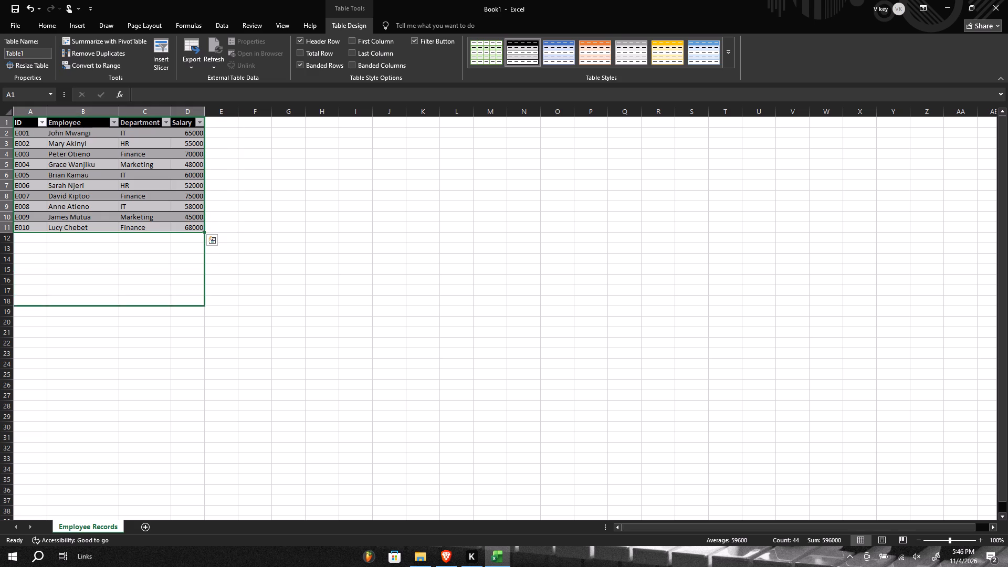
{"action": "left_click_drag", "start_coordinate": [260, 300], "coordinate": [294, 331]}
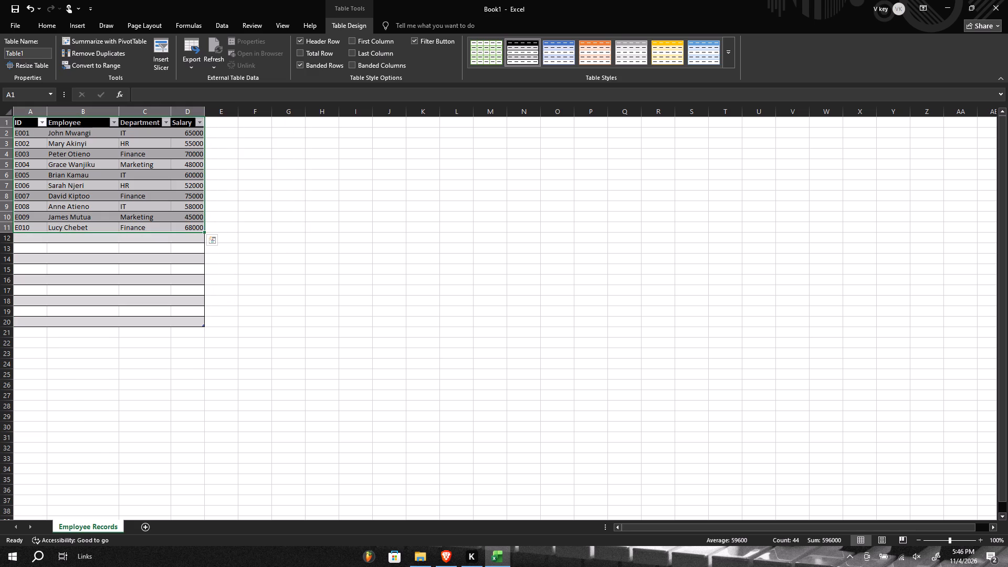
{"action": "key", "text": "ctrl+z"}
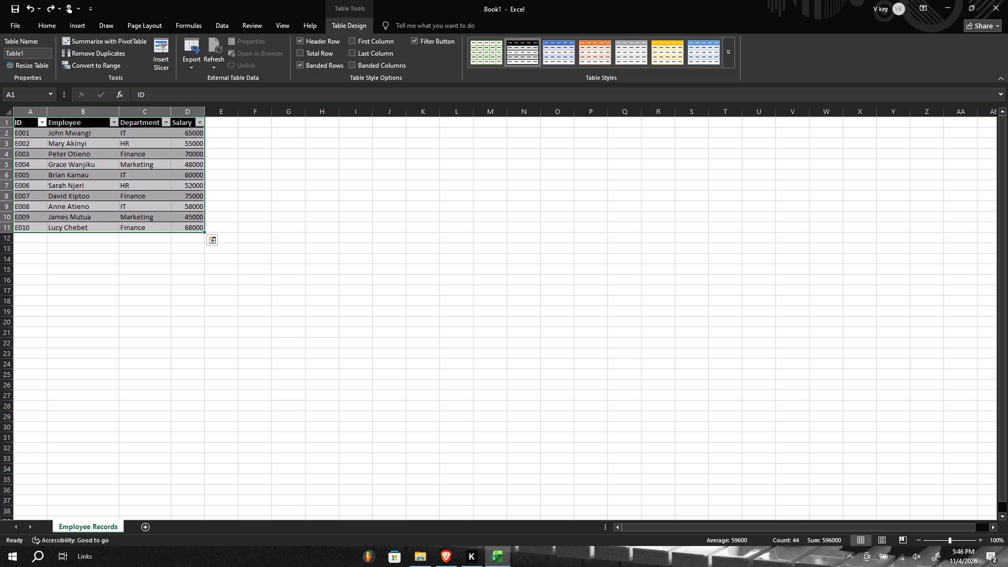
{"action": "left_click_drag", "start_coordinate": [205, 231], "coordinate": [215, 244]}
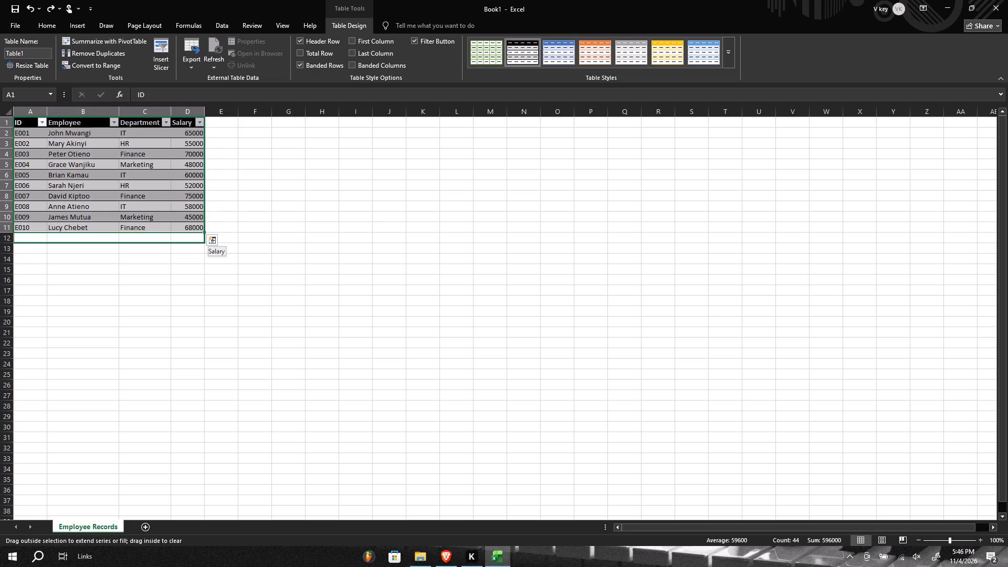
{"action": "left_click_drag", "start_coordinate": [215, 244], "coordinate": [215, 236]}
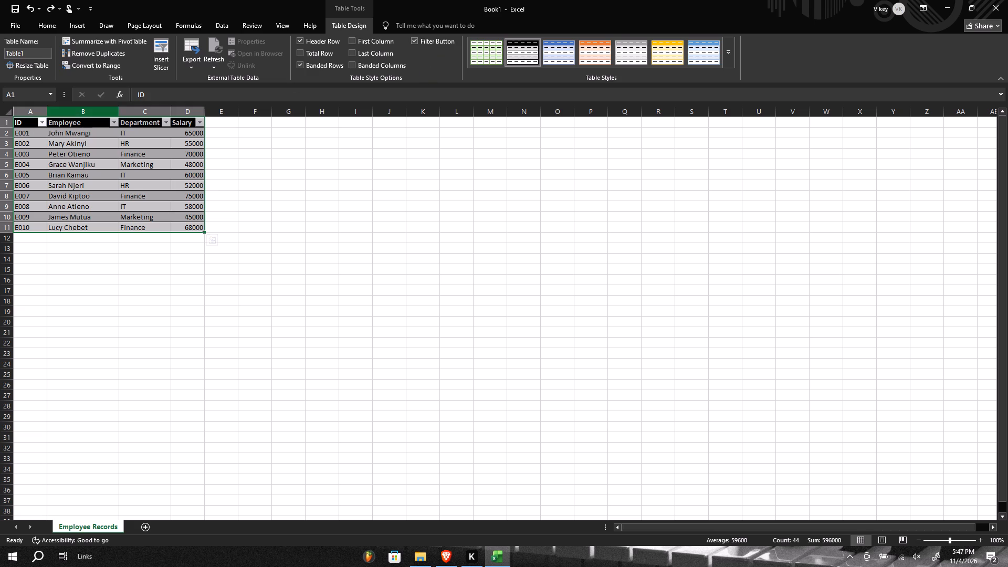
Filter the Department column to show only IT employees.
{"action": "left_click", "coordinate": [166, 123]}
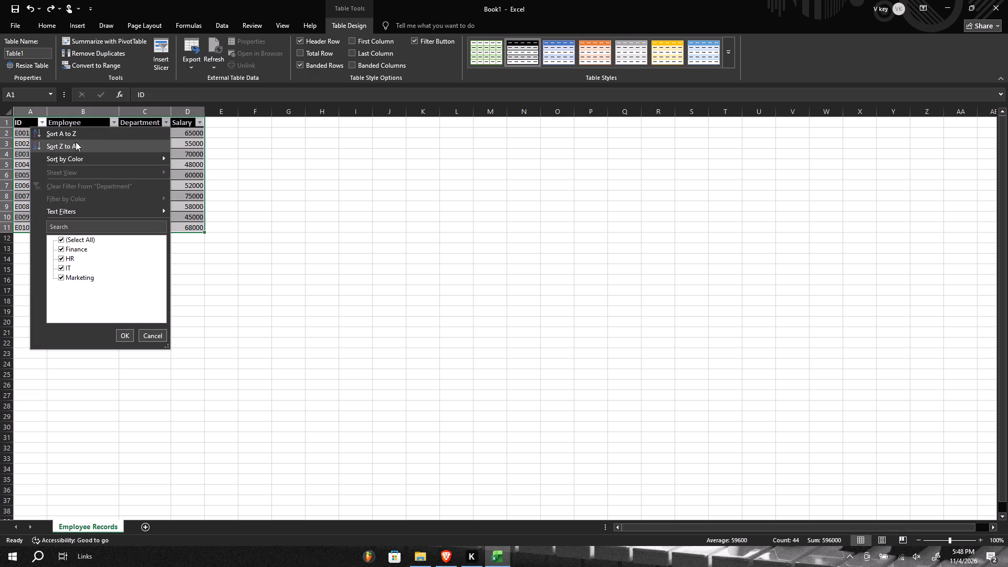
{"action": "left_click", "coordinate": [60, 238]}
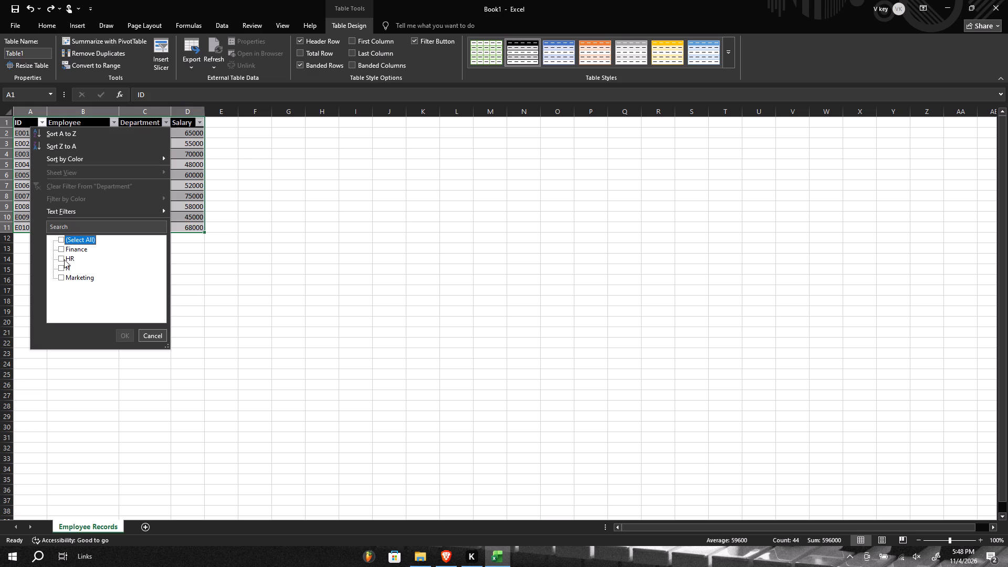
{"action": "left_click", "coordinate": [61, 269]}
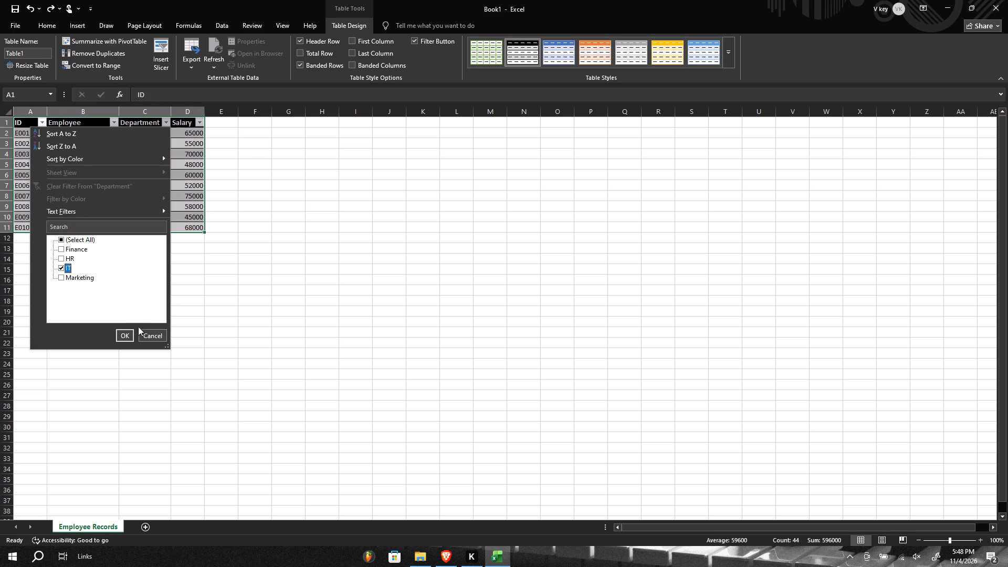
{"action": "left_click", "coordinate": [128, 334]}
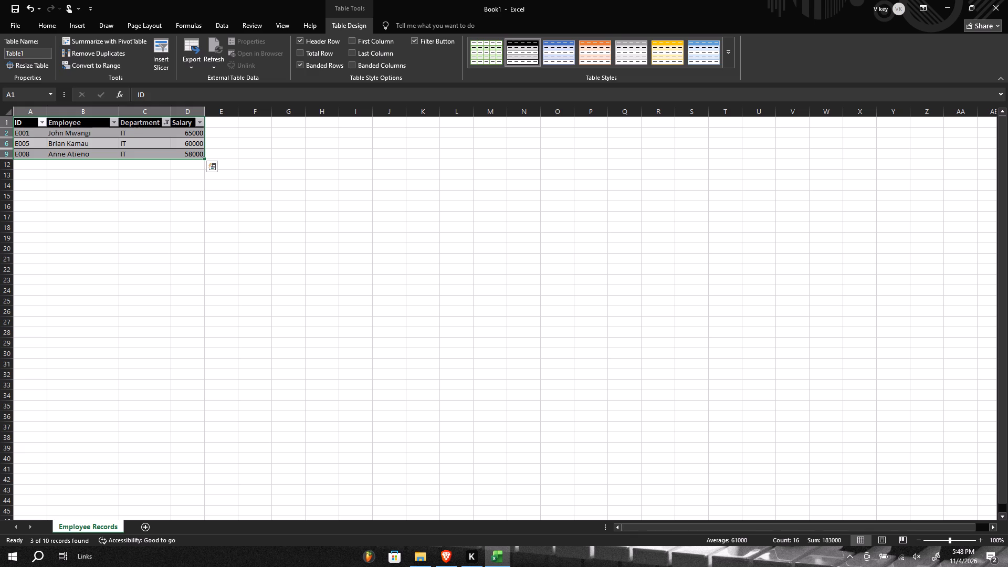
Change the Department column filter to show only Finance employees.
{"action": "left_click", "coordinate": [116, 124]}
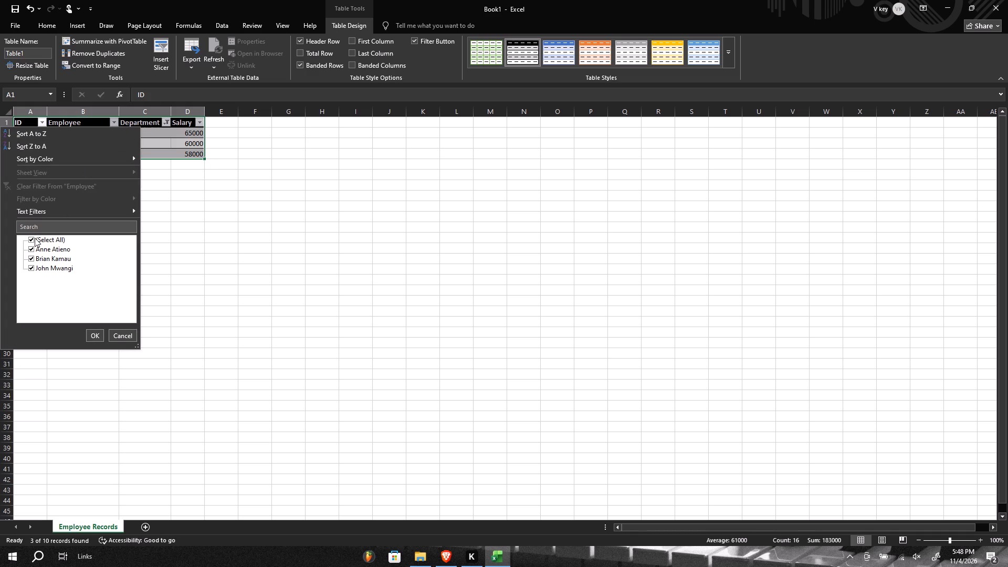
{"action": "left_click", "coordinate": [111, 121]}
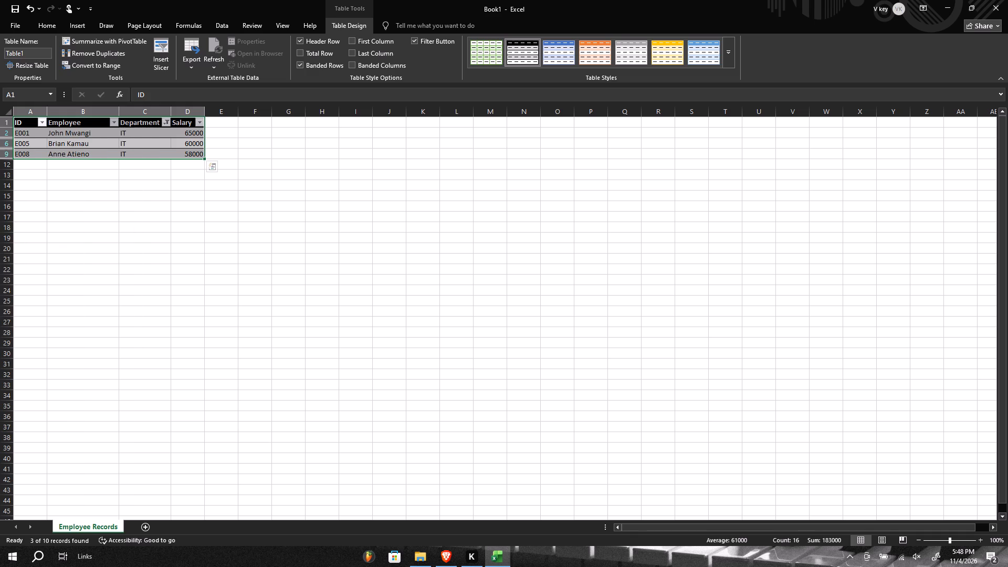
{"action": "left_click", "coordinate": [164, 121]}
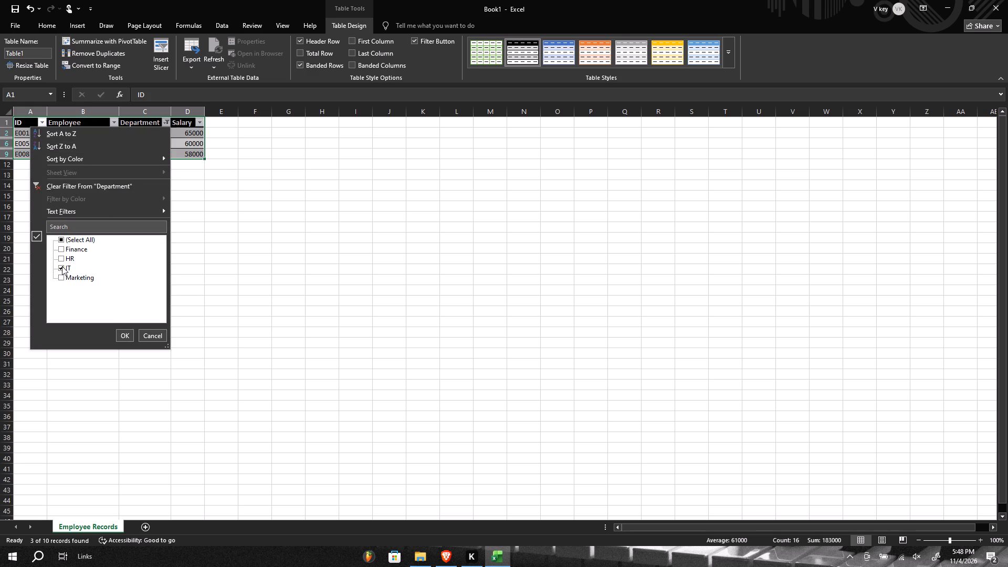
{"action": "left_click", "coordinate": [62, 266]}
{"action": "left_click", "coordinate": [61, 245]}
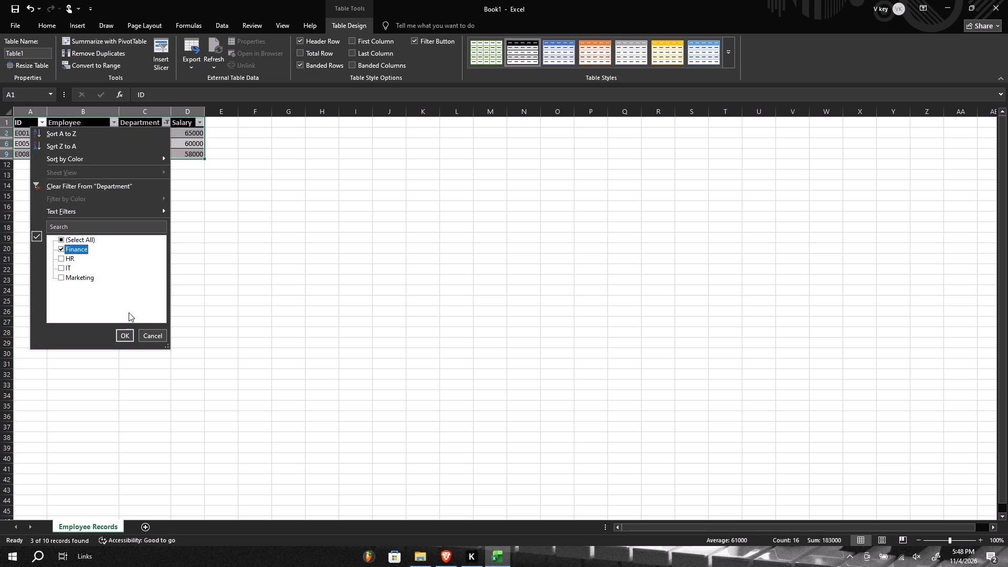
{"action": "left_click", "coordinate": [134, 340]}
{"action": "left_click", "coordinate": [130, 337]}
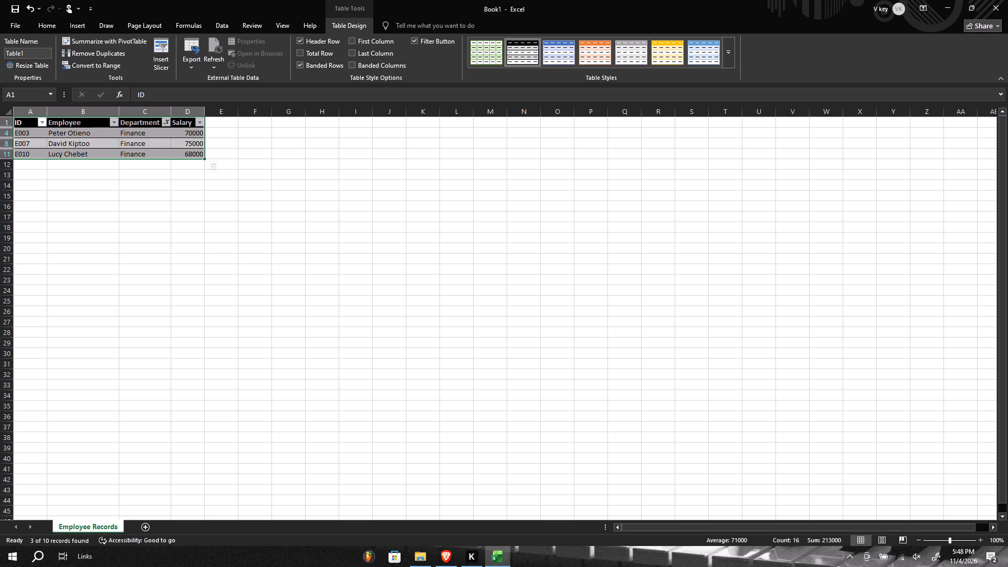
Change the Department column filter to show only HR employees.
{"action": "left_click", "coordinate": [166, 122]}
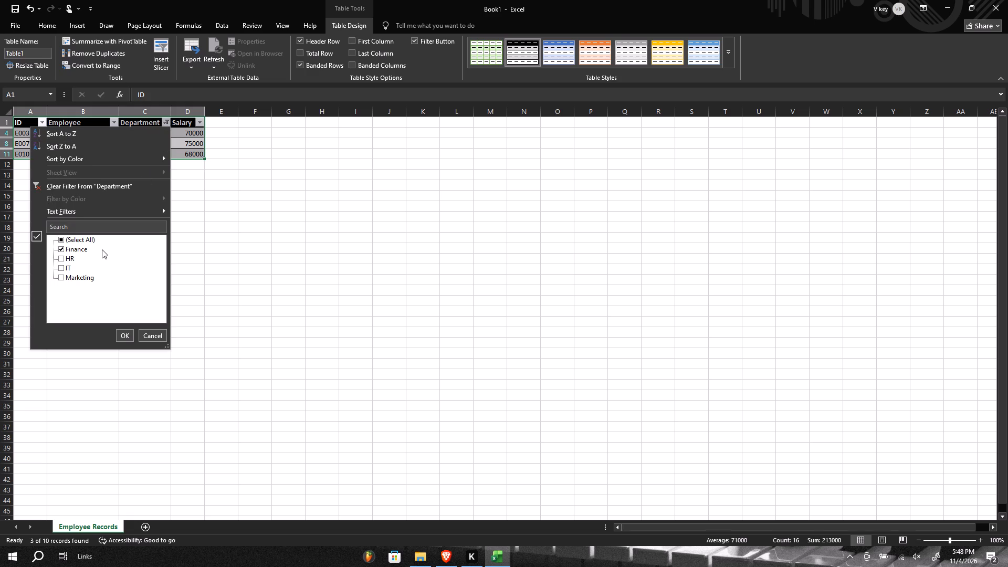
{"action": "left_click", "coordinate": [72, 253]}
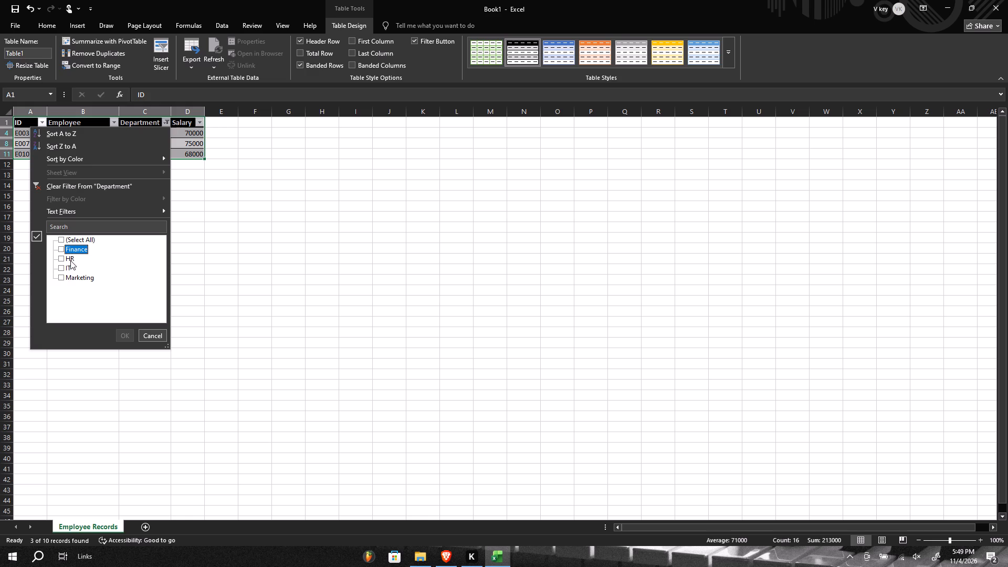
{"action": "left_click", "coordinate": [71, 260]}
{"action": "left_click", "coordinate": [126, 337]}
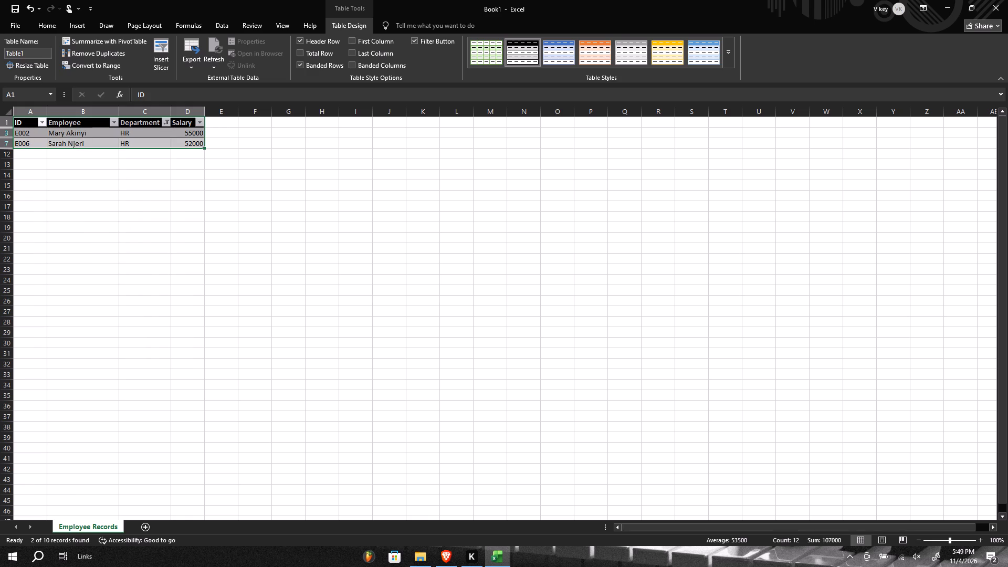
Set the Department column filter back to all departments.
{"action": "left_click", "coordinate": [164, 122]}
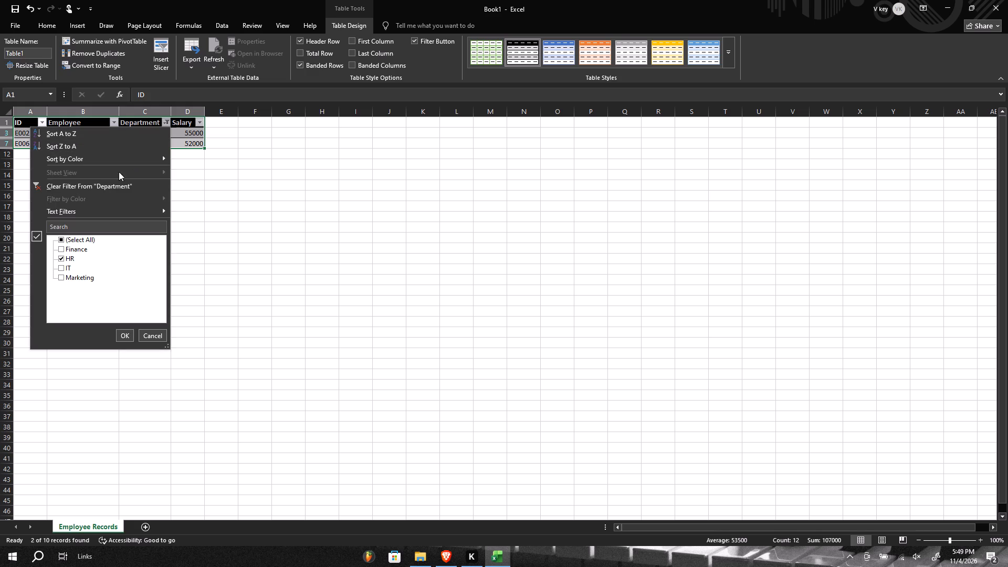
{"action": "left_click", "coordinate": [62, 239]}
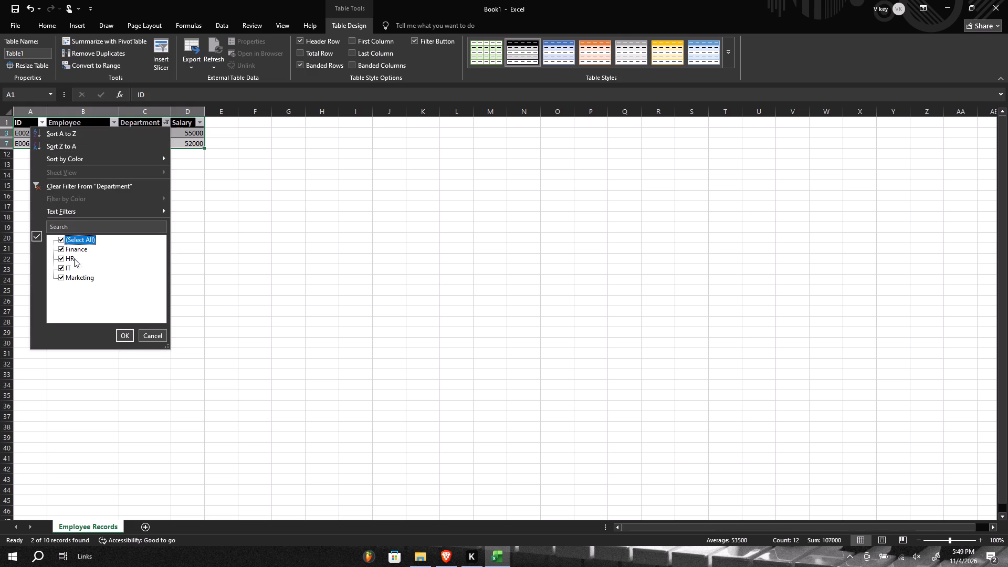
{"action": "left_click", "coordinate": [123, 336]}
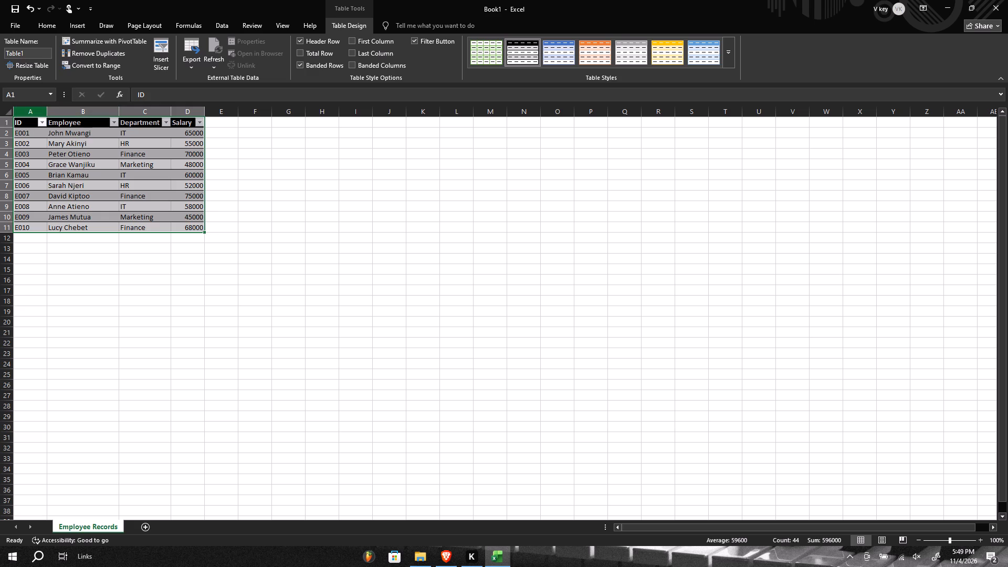
Select the entire columns A through D, from ID to Salary.
{"action": "left_click_drag", "start_coordinate": [26, 115], "coordinate": [191, 114]}
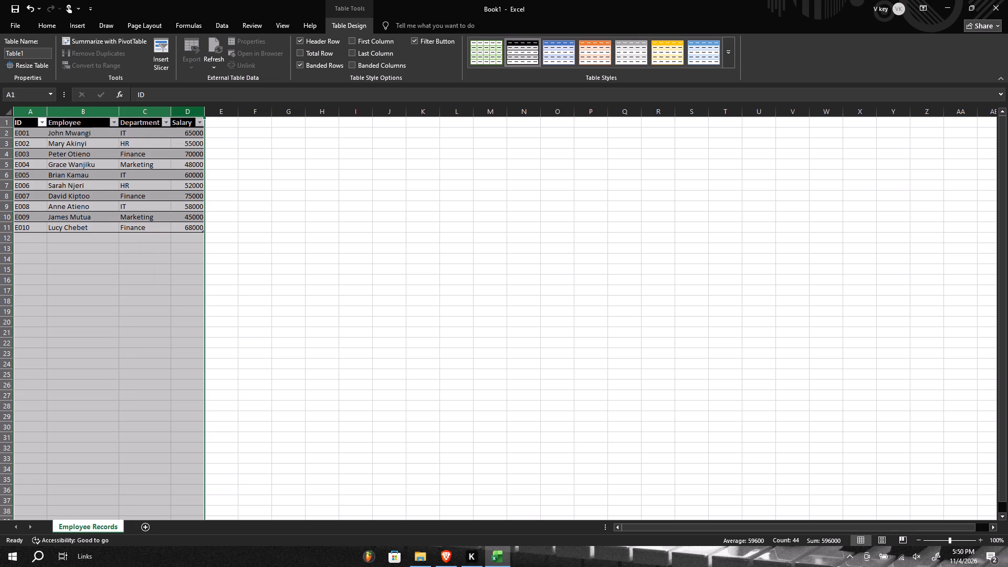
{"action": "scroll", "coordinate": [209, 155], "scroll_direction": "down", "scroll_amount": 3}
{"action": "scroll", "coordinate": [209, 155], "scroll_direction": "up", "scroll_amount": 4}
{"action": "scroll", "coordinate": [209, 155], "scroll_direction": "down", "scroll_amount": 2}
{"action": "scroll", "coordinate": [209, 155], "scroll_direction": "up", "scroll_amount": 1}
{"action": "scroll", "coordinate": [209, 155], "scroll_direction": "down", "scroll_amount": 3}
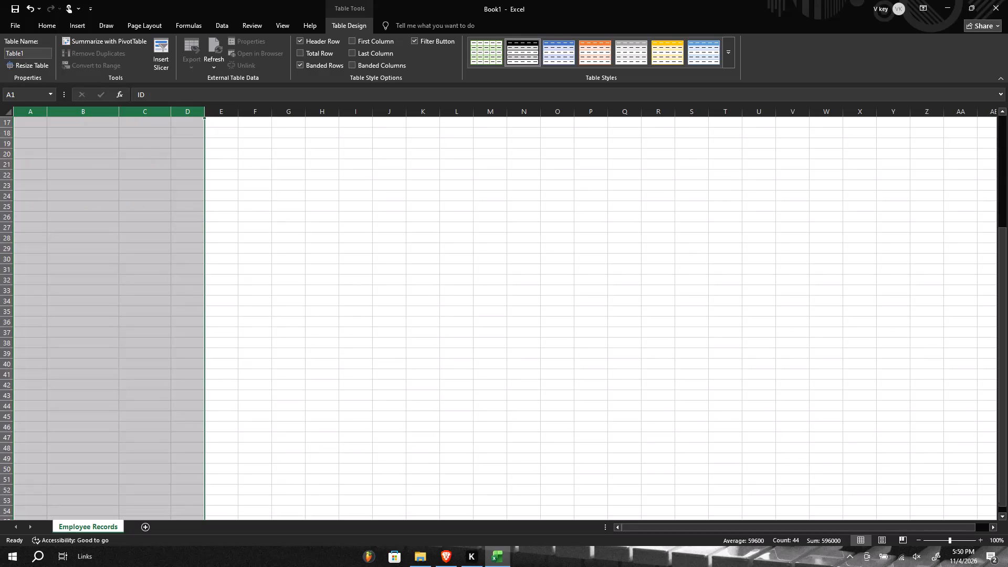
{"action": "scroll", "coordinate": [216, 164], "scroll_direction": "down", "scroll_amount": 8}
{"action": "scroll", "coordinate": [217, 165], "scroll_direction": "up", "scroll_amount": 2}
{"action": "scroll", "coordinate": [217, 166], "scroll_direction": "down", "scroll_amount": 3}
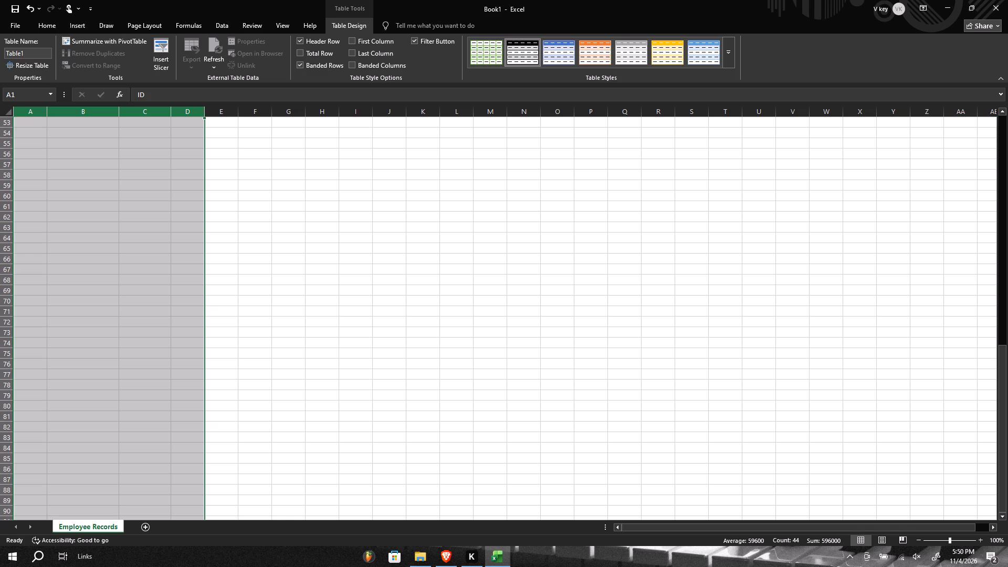
AutoFit columns A through D of the Employee Records table to their contents and deselect them.
{"action": "scroll", "coordinate": [171, 169], "scroll_direction": "up", "scroll_amount": 2}
{"action": "scroll", "coordinate": [169, 170], "scroll_direction": "down", "scroll_amount": 1}
{"action": "scroll", "coordinate": [169, 170], "scroll_direction": "up", "scroll_amount": 11}
{"action": "scroll", "coordinate": [169, 170], "scroll_direction": "down", "scroll_amount": 1}
{"action": "scroll", "coordinate": [169, 170], "scroll_direction": "up", "scroll_amount": 3}
{"action": "scroll", "coordinate": [169, 170], "scroll_direction": "down", "scroll_amount": 4}
{"action": "scroll", "coordinate": [169, 170], "scroll_direction": "up", "scroll_amount": 1}
{"action": "scroll", "coordinate": [169, 170], "scroll_direction": "down", "scroll_amount": 1}
{"action": "scroll", "coordinate": [169, 170], "scroll_direction": "up", "scroll_amount": 3}
{"action": "scroll", "coordinate": [159, 159], "scroll_direction": "down", "scroll_amount": 1}
{"action": "scroll", "coordinate": [159, 159], "scroll_direction": "up", "scroll_amount": 1}
{"action": "scroll", "coordinate": [159, 159], "scroll_direction": "down", "scroll_amount": 4}
{"action": "scroll", "coordinate": [159, 159], "scroll_direction": "up", "scroll_amount": 3}
{"action": "scroll", "coordinate": [160, 162], "scroll_direction": "down", "scroll_amount": 1}
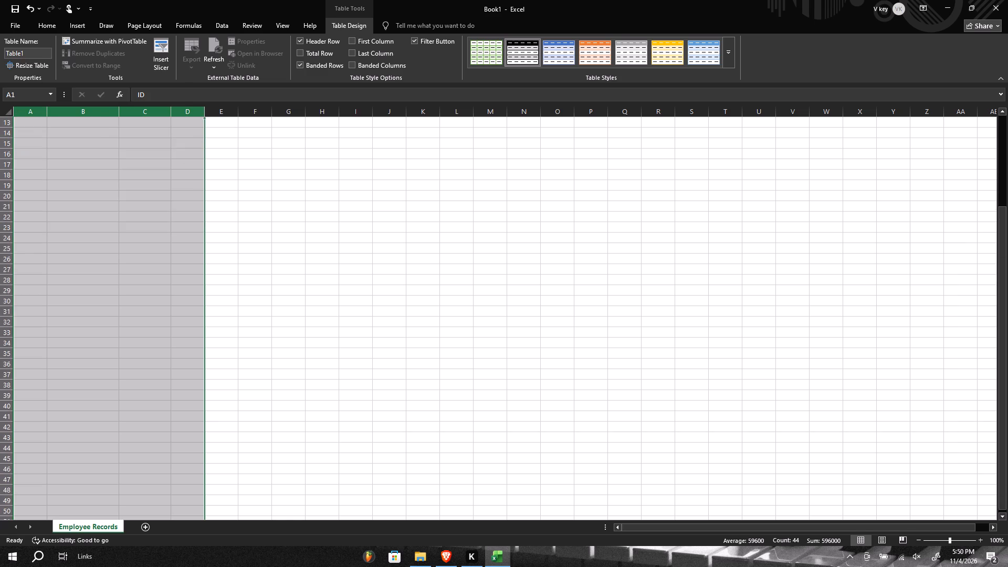
{"action": "scroll", "coordinate": [160, 162], "scroll_direction": "down", "scroll_amount": 2}
{"action": "scroll", "coordinate": [160, 162], "scroll_direction": "up", "scroll_amount": 4}
{"action": "scroll", "coordinate": [160, 162], "scroll_direction": "down", "scroll_amount": 1}
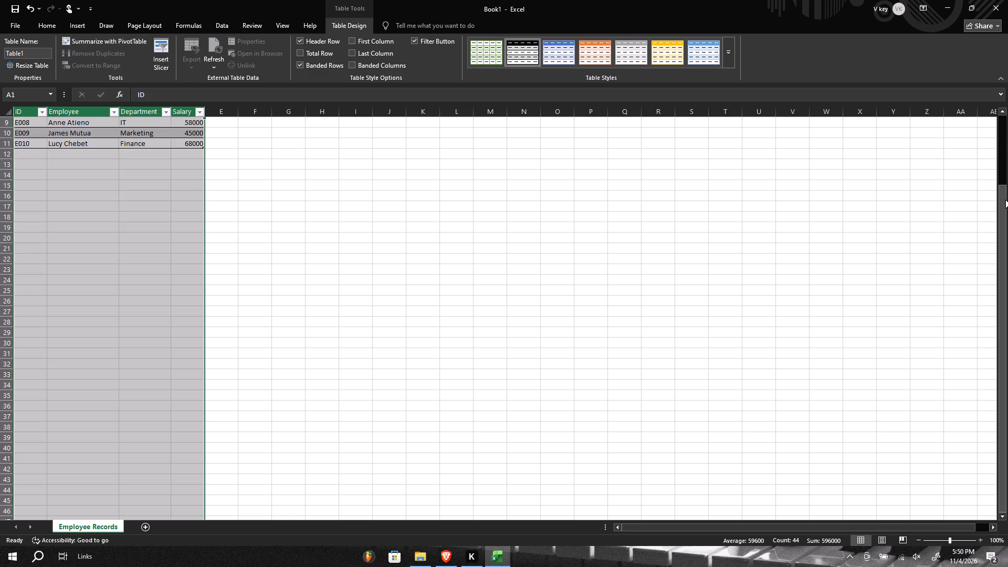
{"action": "left_click_drag", "start_coordinate": [1005, 199], "coordinate": [1005, 97]}
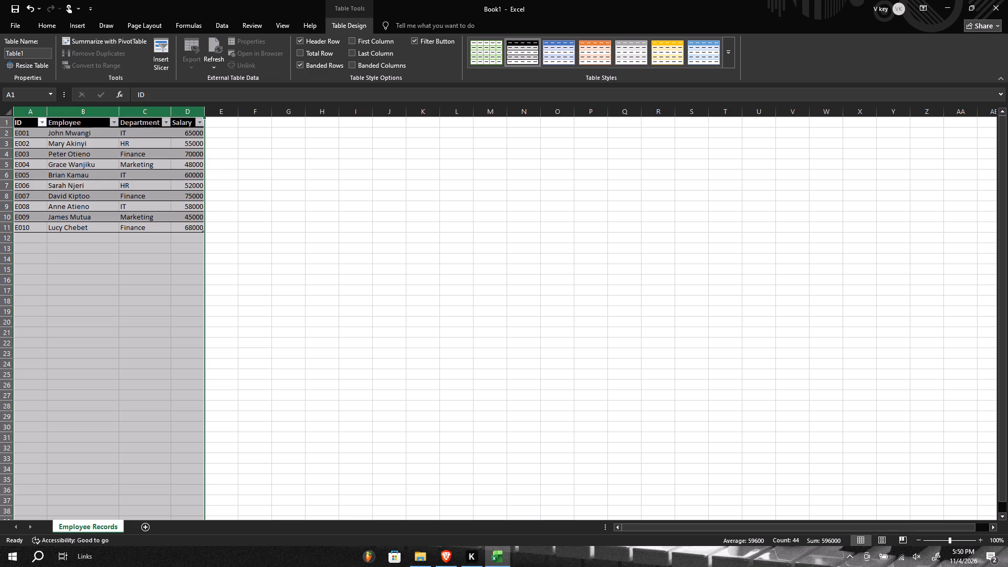
{"action": "double_click", "coordinate": [120, 110]}
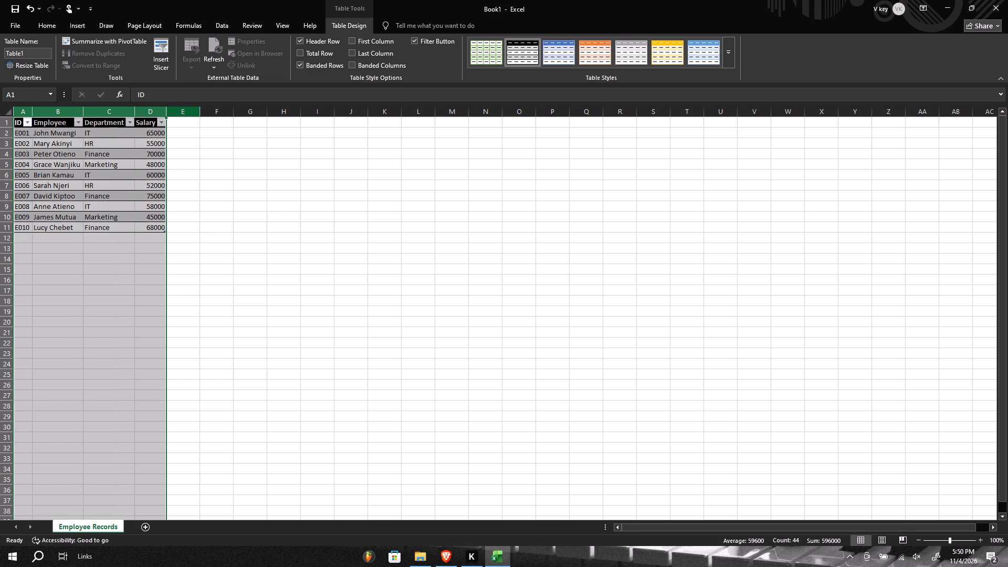
{"action": "left_click", "coordinate": [185, 158]}
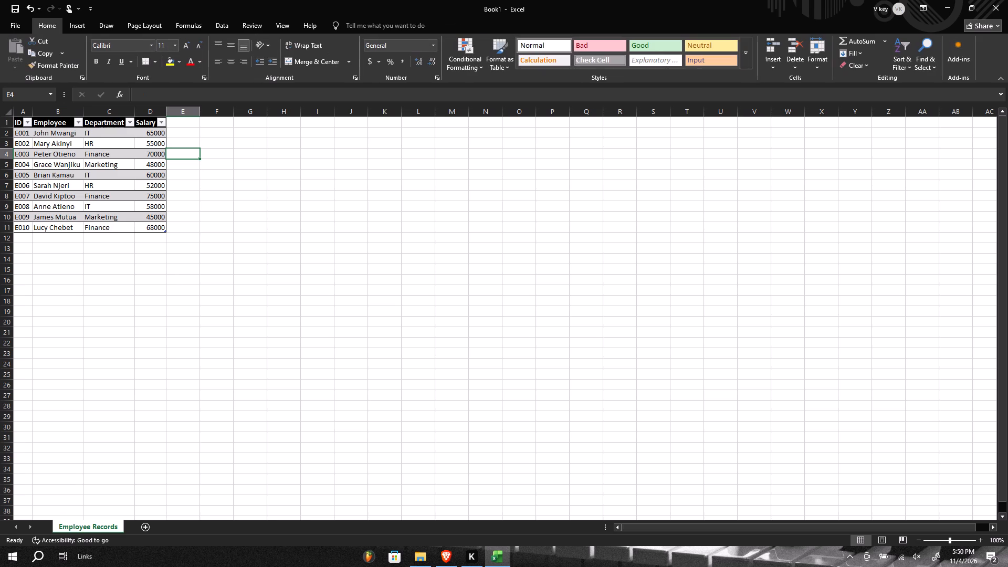
{"action": "left_click", "coordinate": [143, 266]}
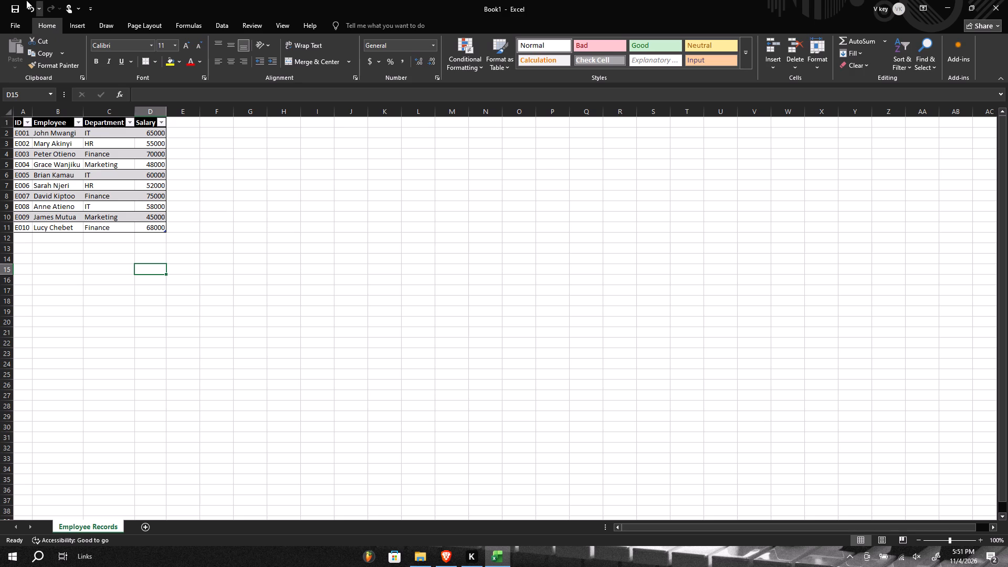
Add a new worksheet after Employee Records and name it Payroll.
{"action": "left_click", "coordinate": [143, 525]}
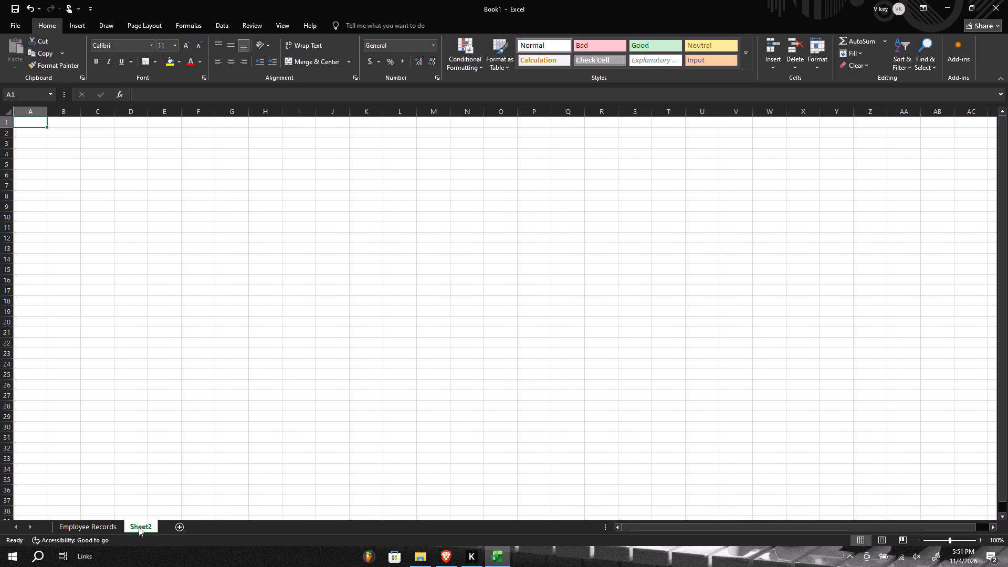
{"action": "right_click", "coordinate": [139, 527]}
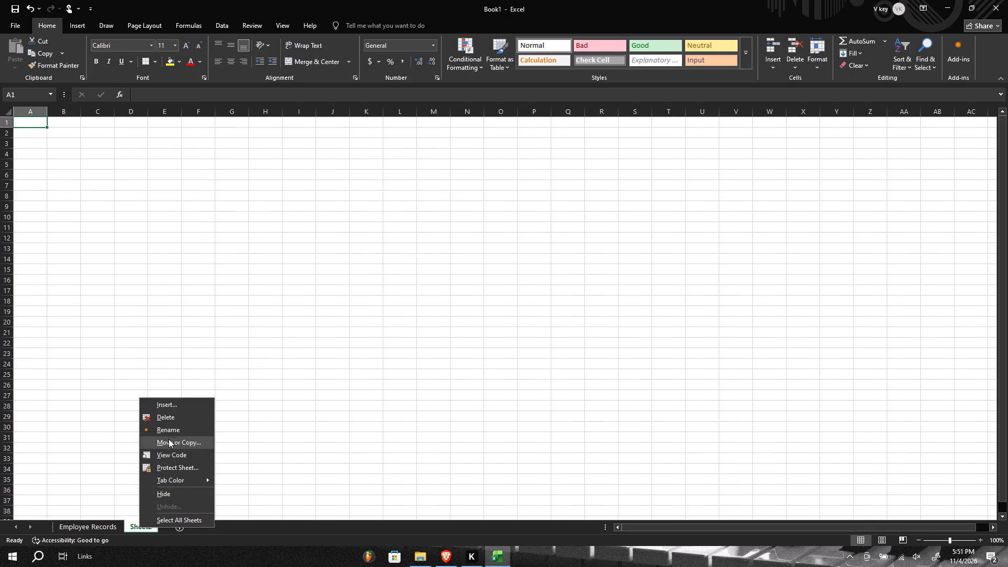
{"action": "left_click", "coordinate": [173, 432]}
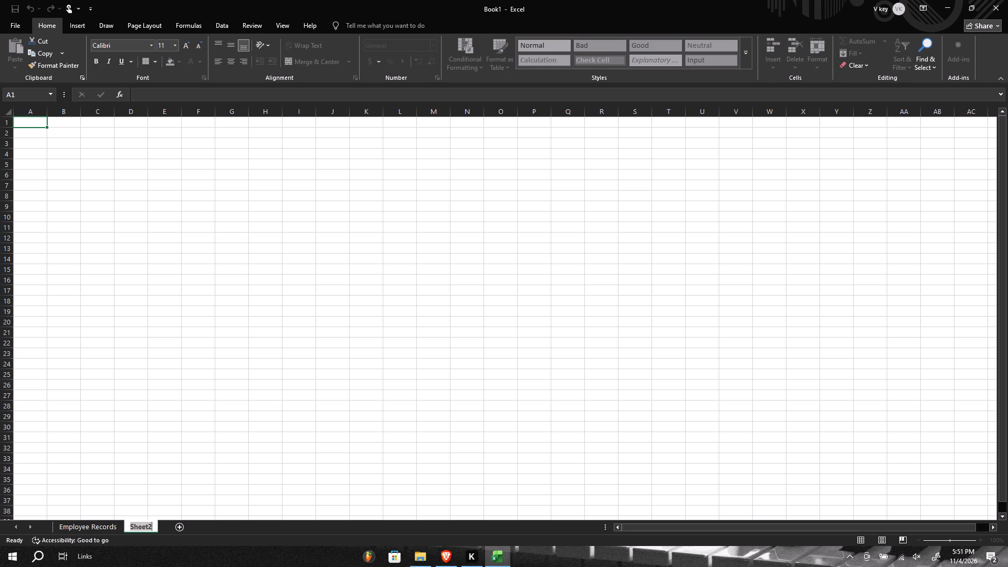
{"action": "type", "text": "Payroll"}
{"action": "key", "text": "Return"}
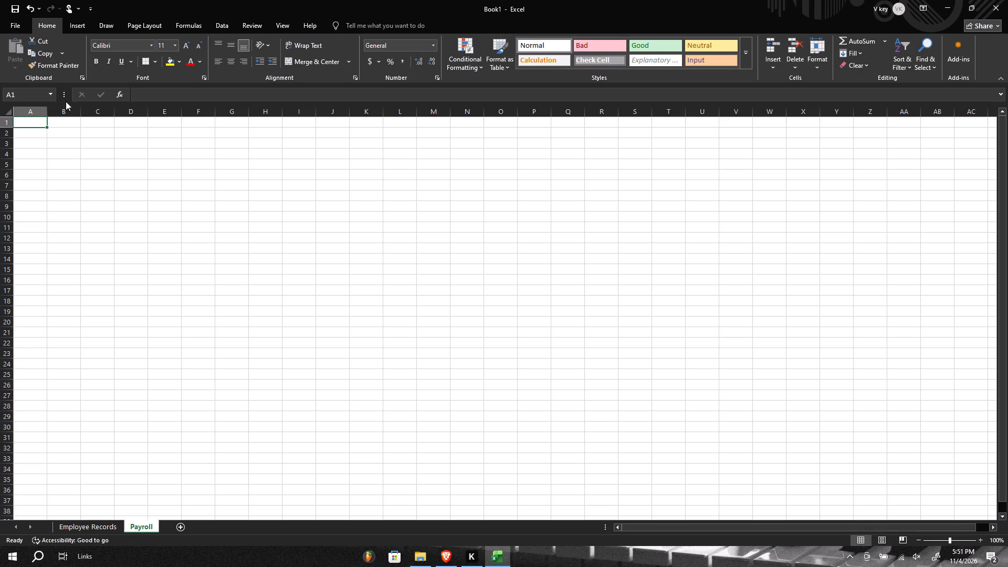
Enter the header "Employee ID" in cell A1 of the Payroll sheet and widen column A to fit it.
{"action": "key", "text": "shift+e"}
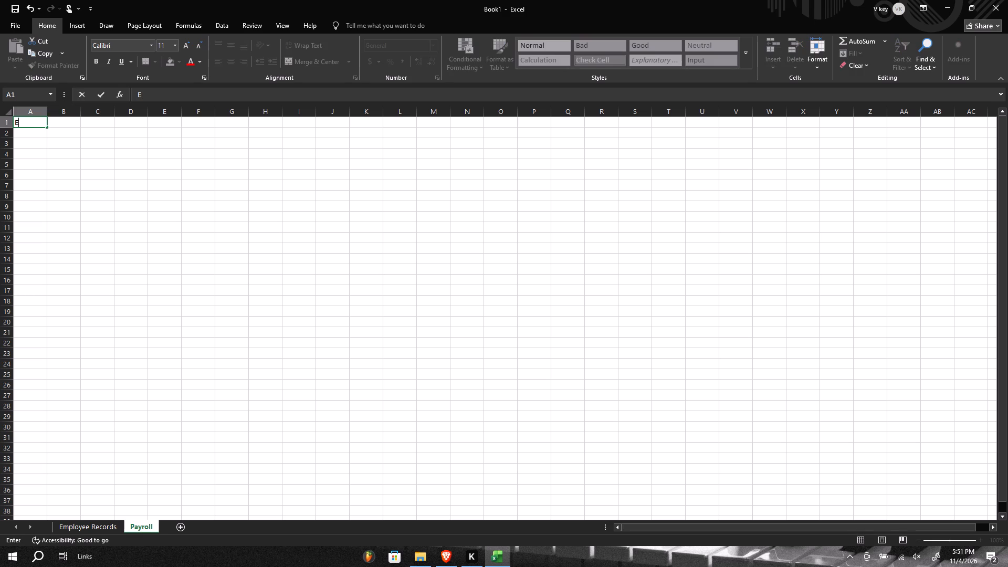
{"action": "type", "text": "mployee"}
{"action": "key", "text": "space"}
{"action": "type", "text": "Id"}
{"action": "key", "text": "BackSpace"}
{"action": "key", "text": "shift+d"}
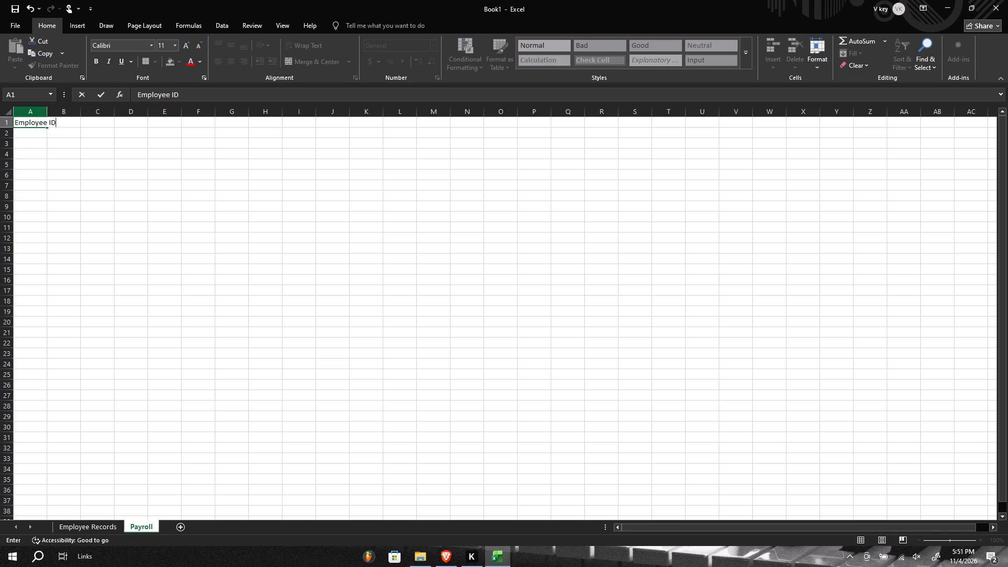
{"action": "left_click", "coordinate": [71, 150]}
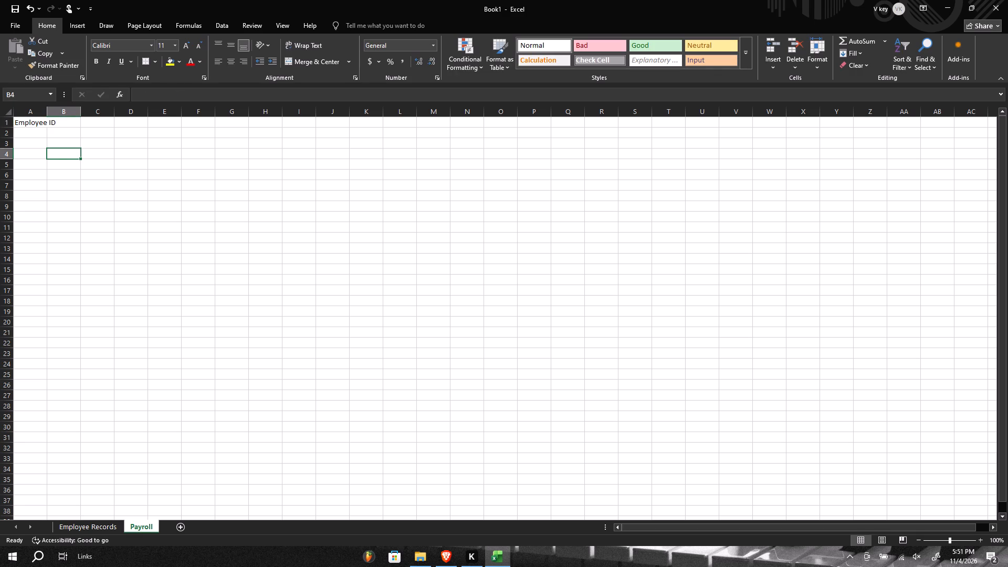
{"action": "left_click_drag", "start_coordinate": [48, 112], "coordinate": [61, 112]}
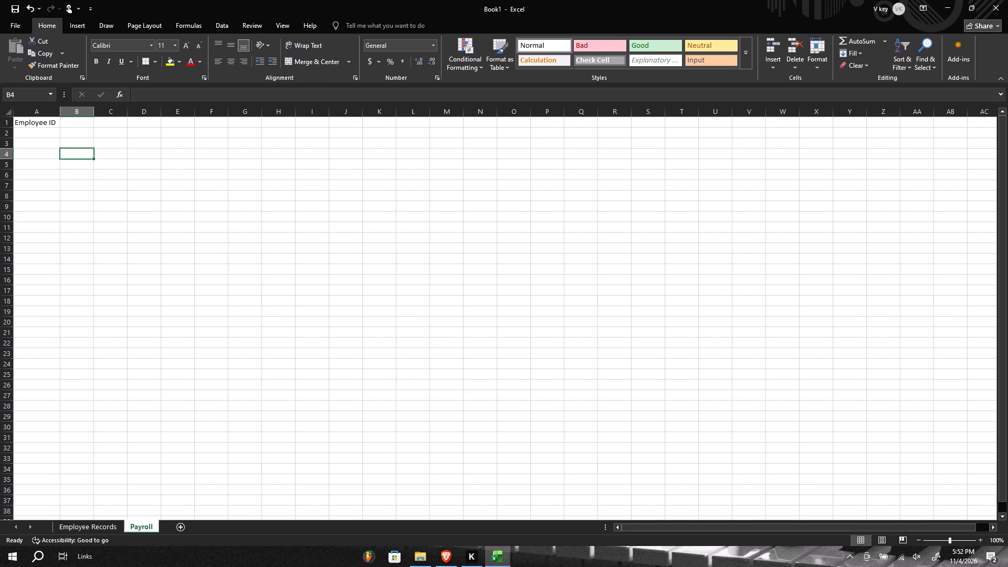
{"action": "left_click_drag", "start_coordinate": [60, 110], "coordinate": [65, 112]}
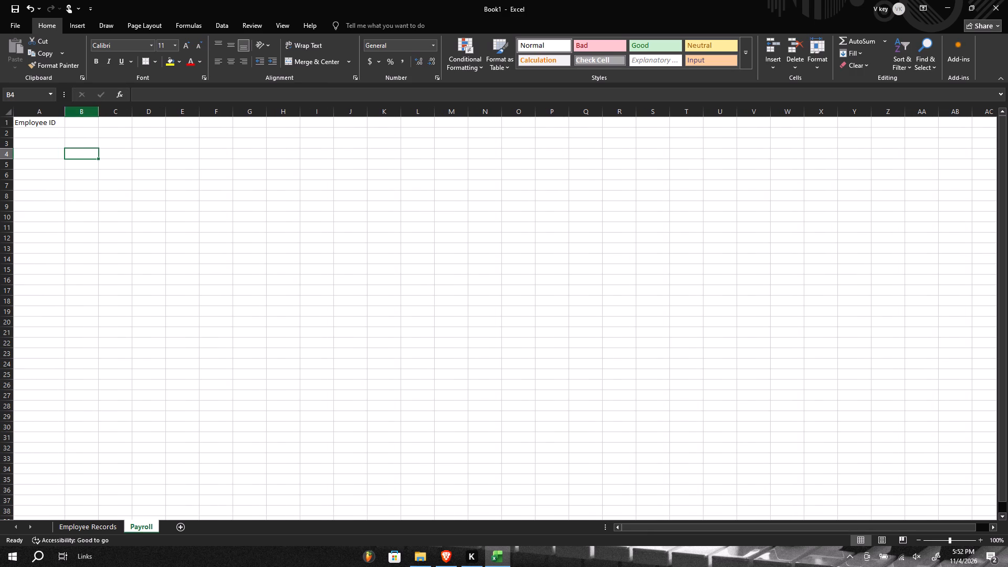
Enter the header "Basic Salary" in cell B1 and adjust column B to slightly wider than the text.
{"action": "left_click", "coordinate": [79, 121]}
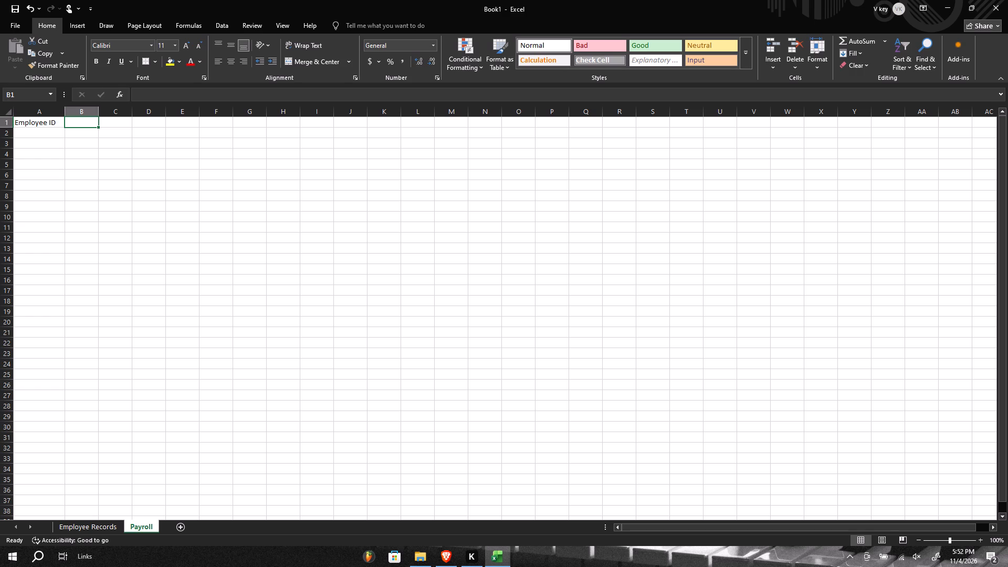
{"action": "left_click_drag", "start_coordinate": [100, 109], "coordinate": [113, 110]}
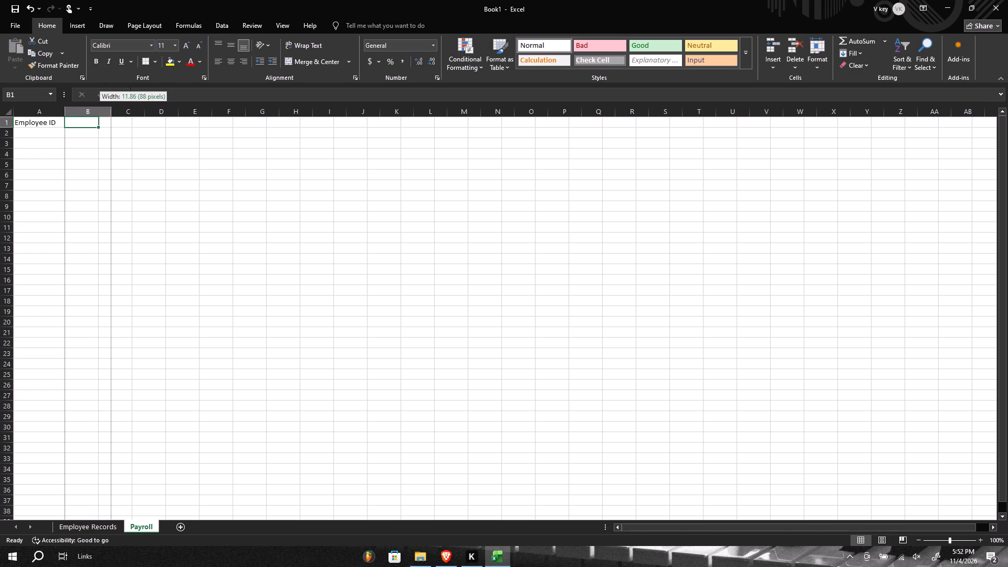
{"action": "left_click_drag", "start_coordinate": [113, 110], "coordinate": [125, 111]}
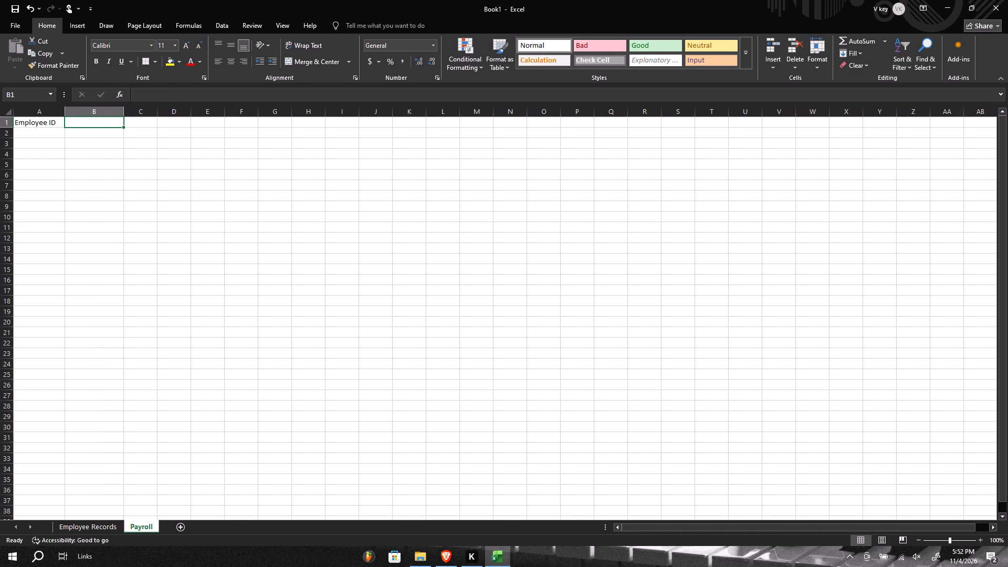
{"action": "key", "text": "shift+b"}
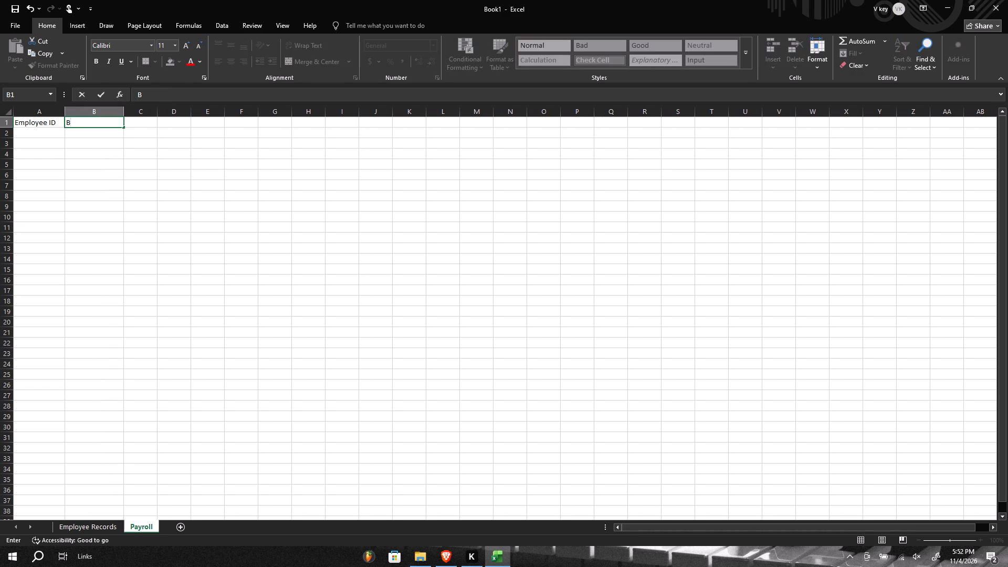
{"action": "type", "text": "asic"}
{"action": "key", "text": "space"}
{"action": "type", "text": "Sa"}
{"action": "type", "text": "lary"}
{"action": "left_click", "coordinate": [149, 125]}
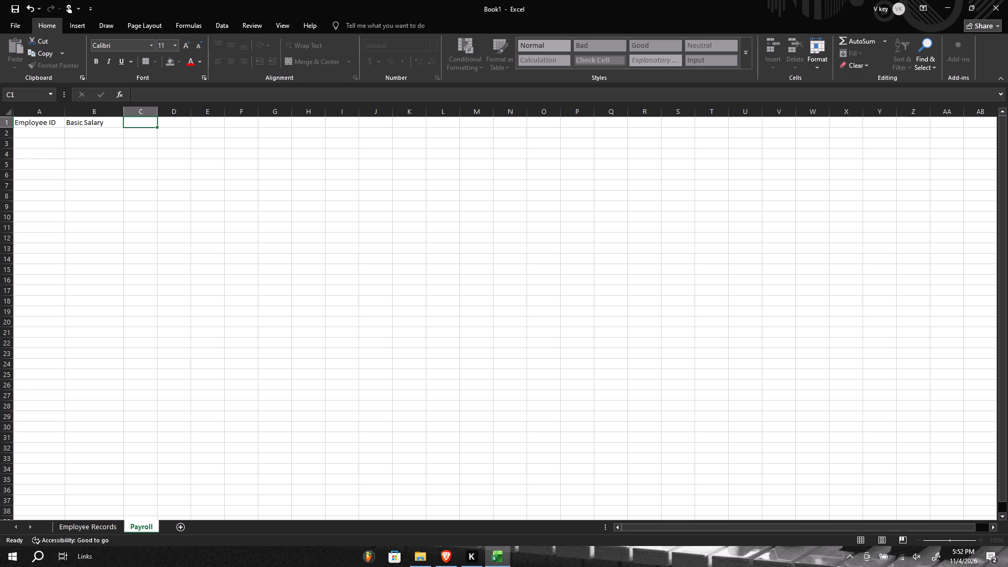
{"action": "left_click_drag", "start_coordinate": [124, 112], "coordinate": [114, 111]}
Widen column C and enter the header "Allowance" in cell C1.
{"action": "left_click", "coordinate": [134, 121]}
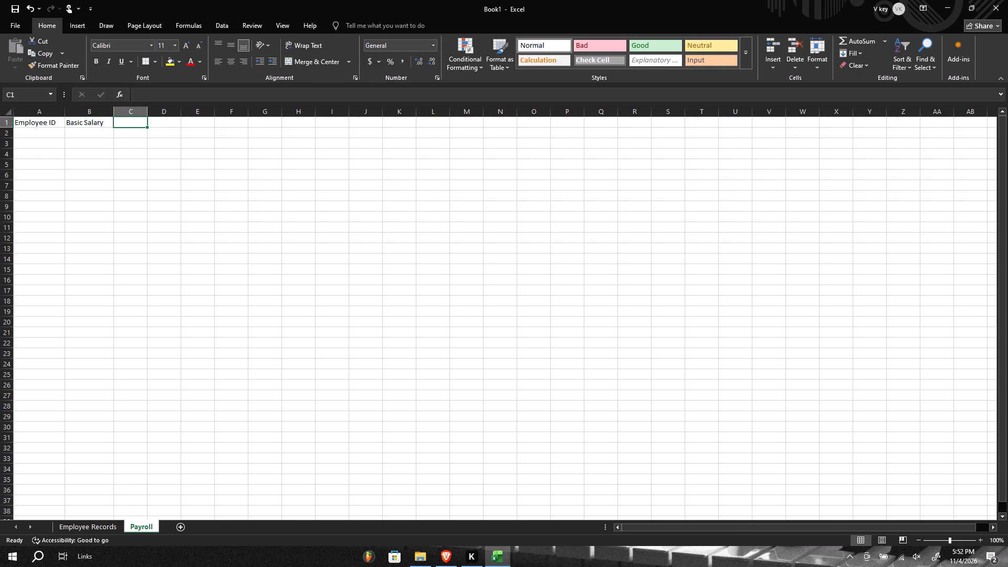
{"action": "left_click_drag", "start_coordinate": [145, 111], "coordinate": [157, 112]}
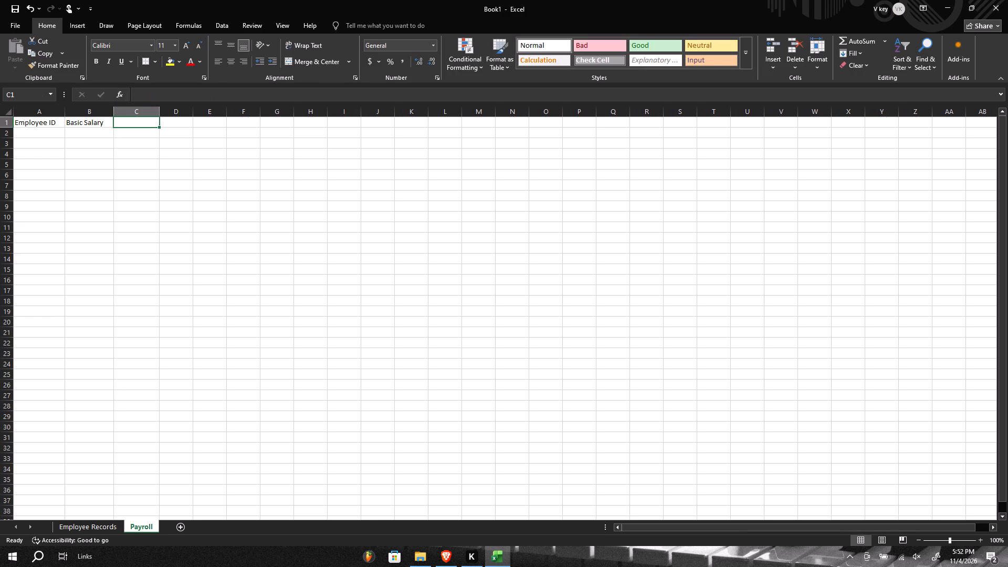
{"action": "left_click_drag", "start_coordinate": [160, 110], "coordinate": [164, 110]}
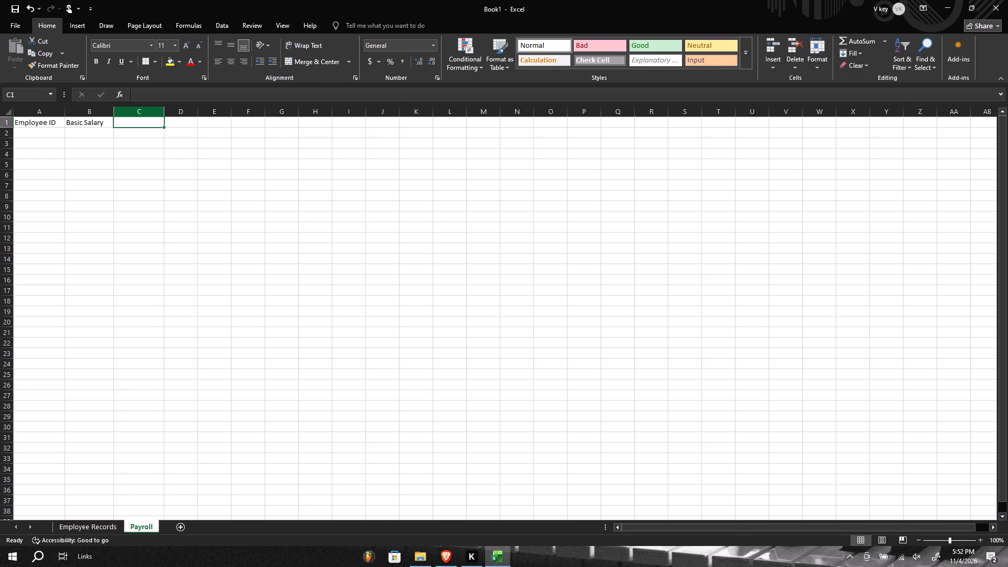
{"action": "key", "text": "shift+a"}
{"action": "type", "text": "llowance"}
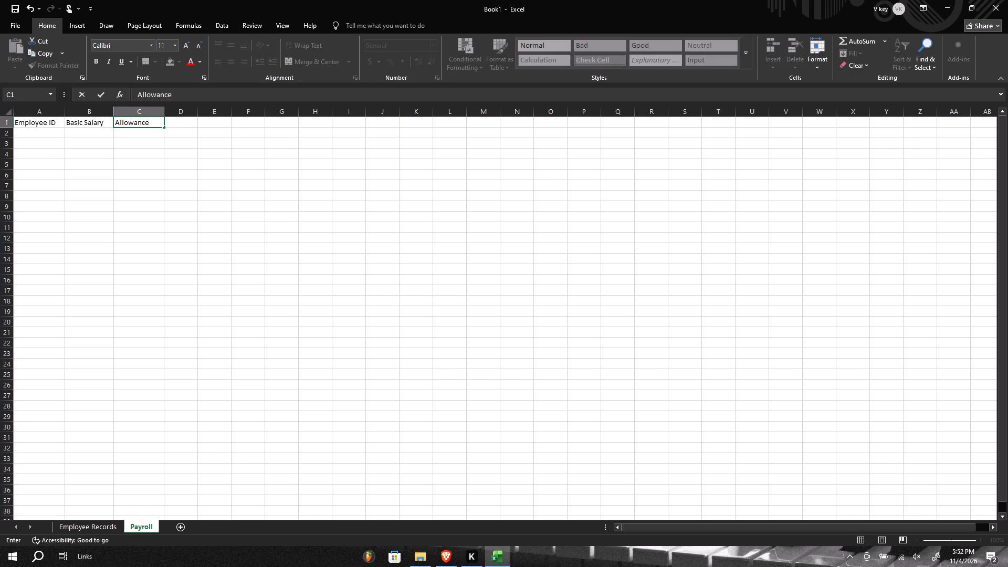
Widen column D and enter the header "Gross Salary" in cell D1.
{"action": "left_click", "coordinate": [177, 121]}
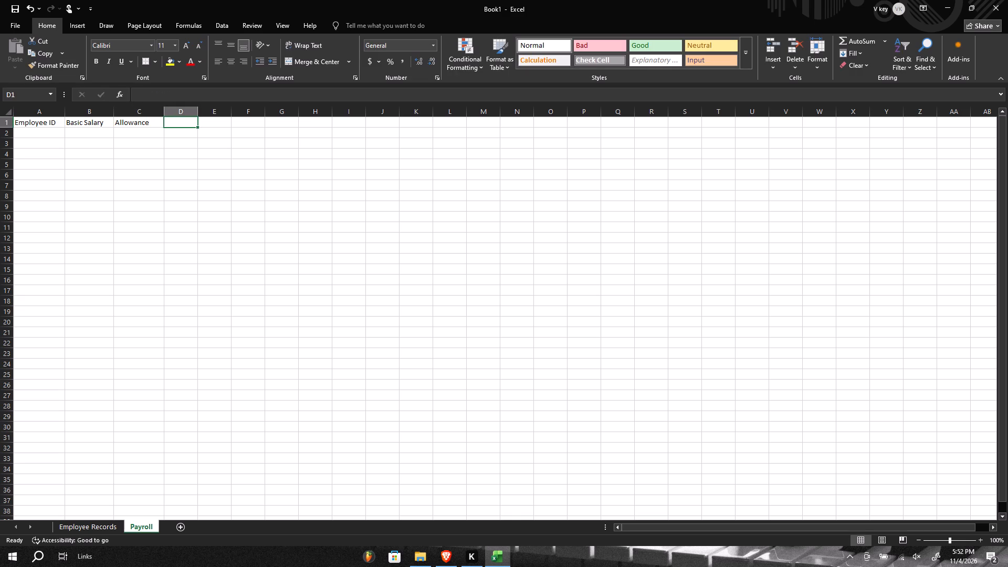
{"action": "left_click_drag", "start_coordinate": [198, 110], "coordinate": [225, 109]}
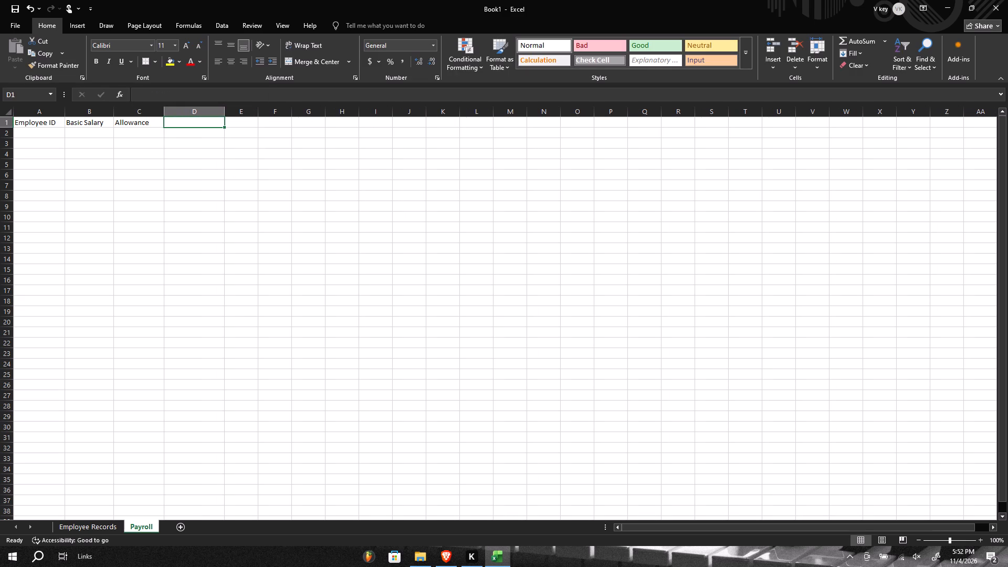
{"action": "type", "text": "Gross"}
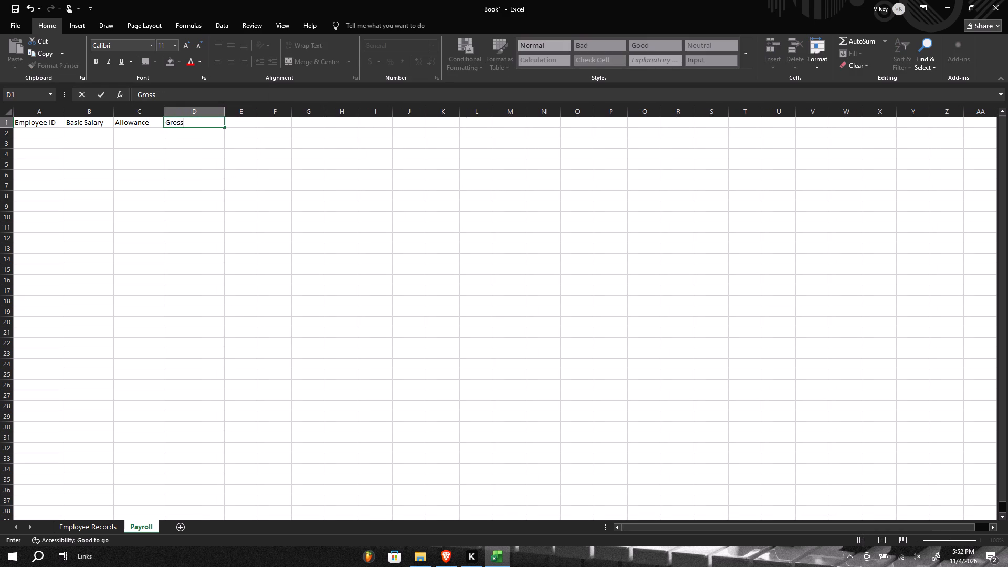
{"action": "key", "text": "space"}
{"action": "type", "text": "Salary"}
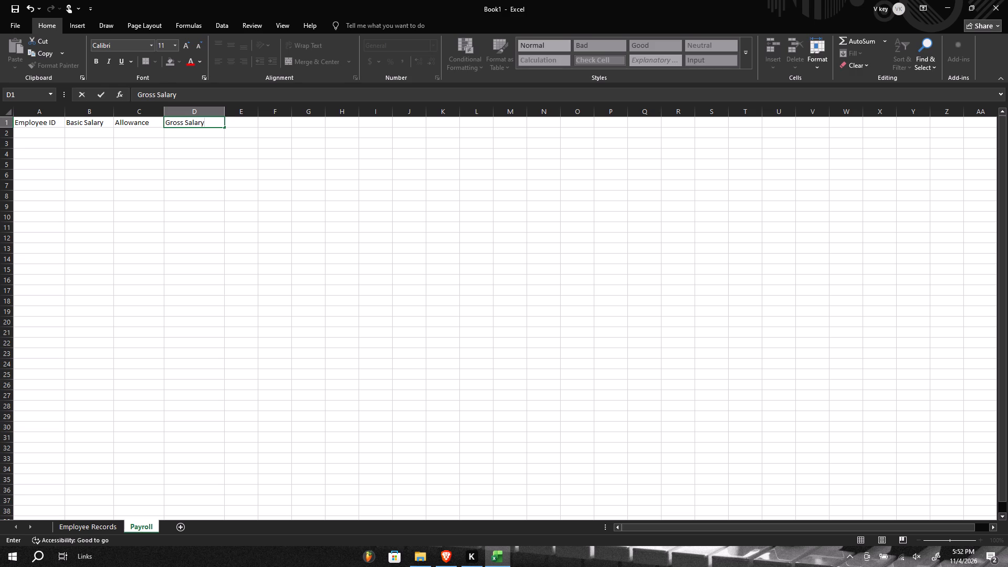
Widen column E of the Payroll sheet and enter the header "Tax" in cell E1.
{"action": "left_click", "coordinate": [233, 123]}
{"action": "left_click_drag", "start_coordinate": [258, 111], "coordinate": [268, 111]}
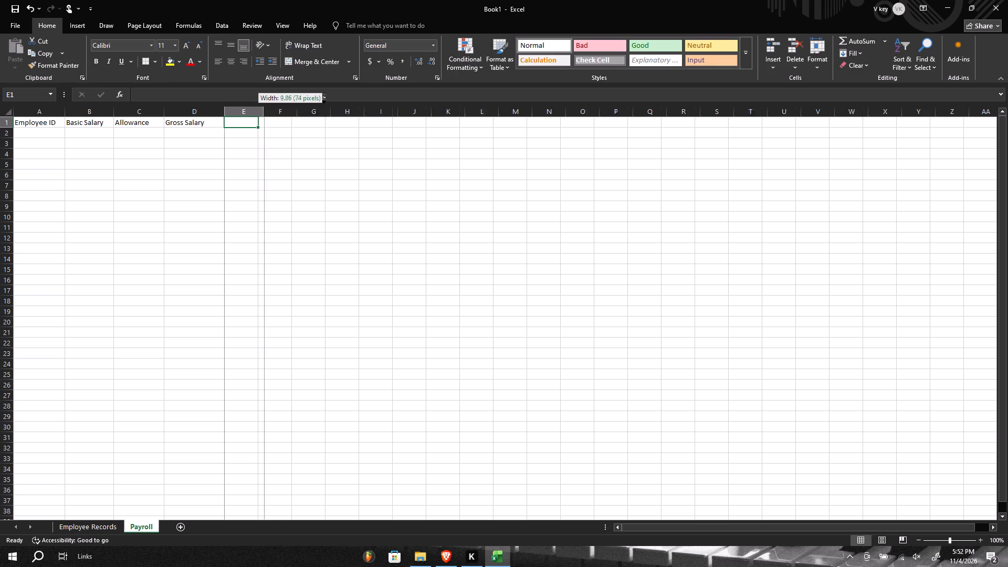
{"action": "left_click_drag", "start_coordinate": [268, 111], "coordinate": [291, 111]}
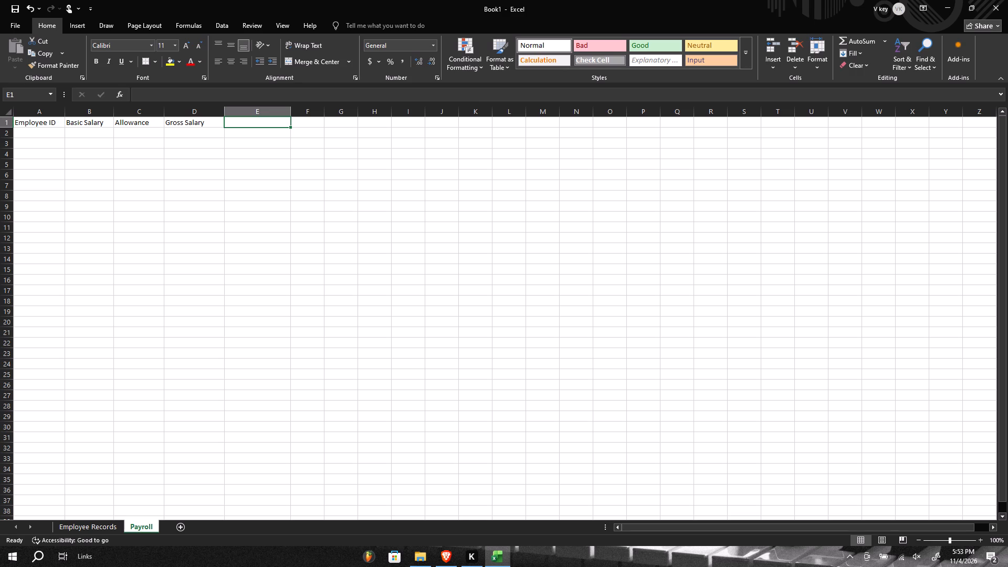
{"action": "type", "text": "Tax"}
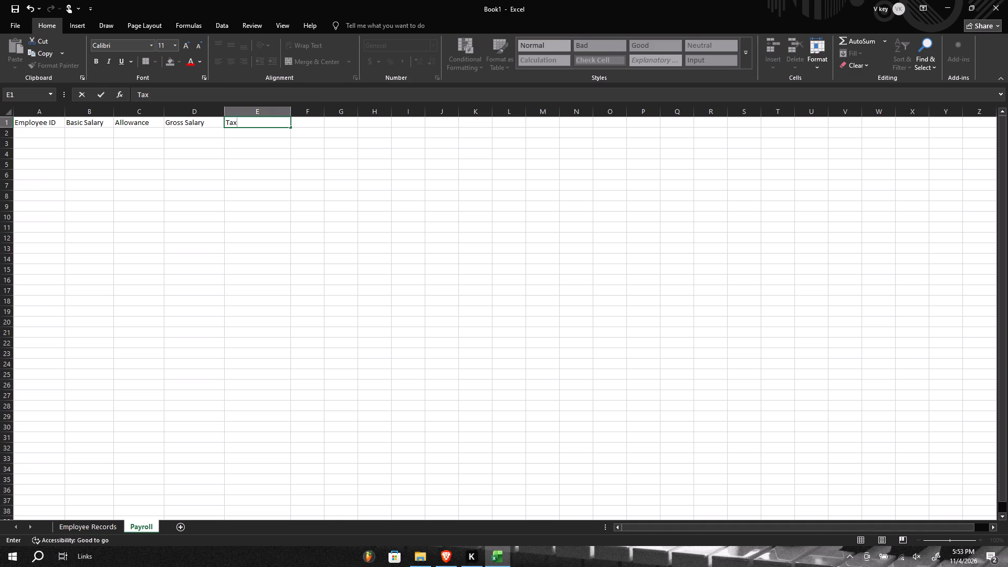
Sort the table on the Employee Records sheet by Salary from largest to smallest.
{"action": "left_click", "coordinate": [97, 531]}
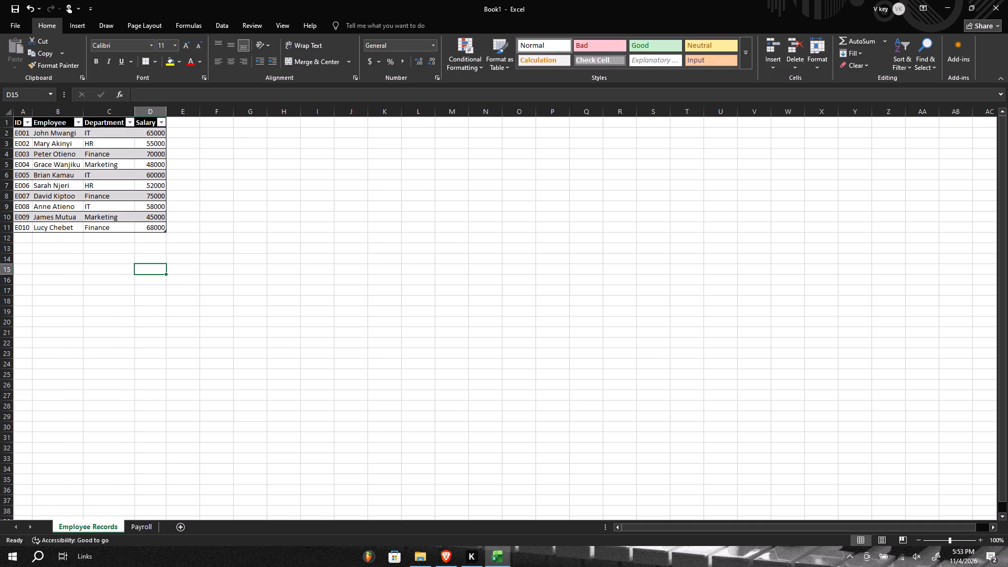
{"action": "left_click", "coordinate": [163, 123]}
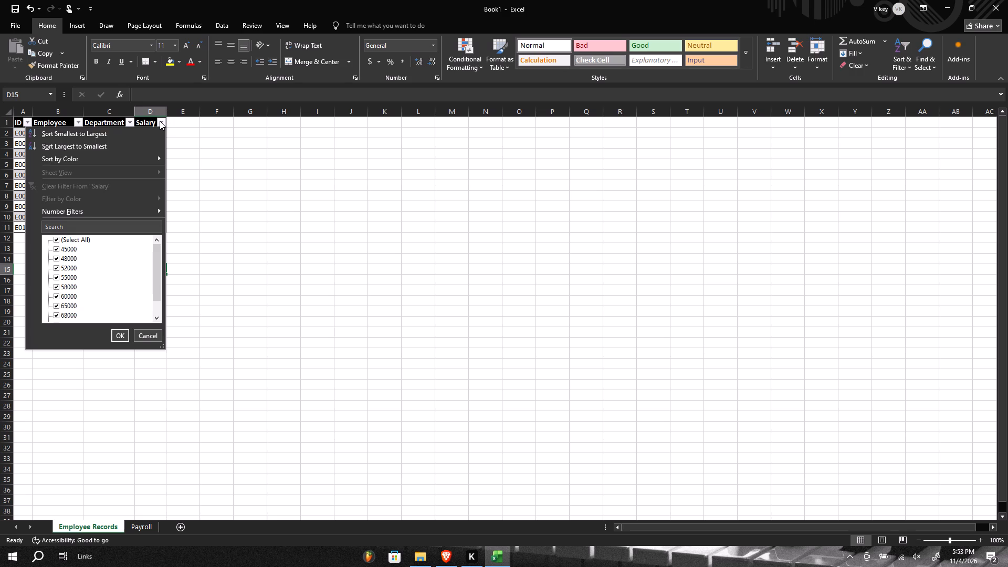
{"action": "left_click", "coordinate": [121, 142]}
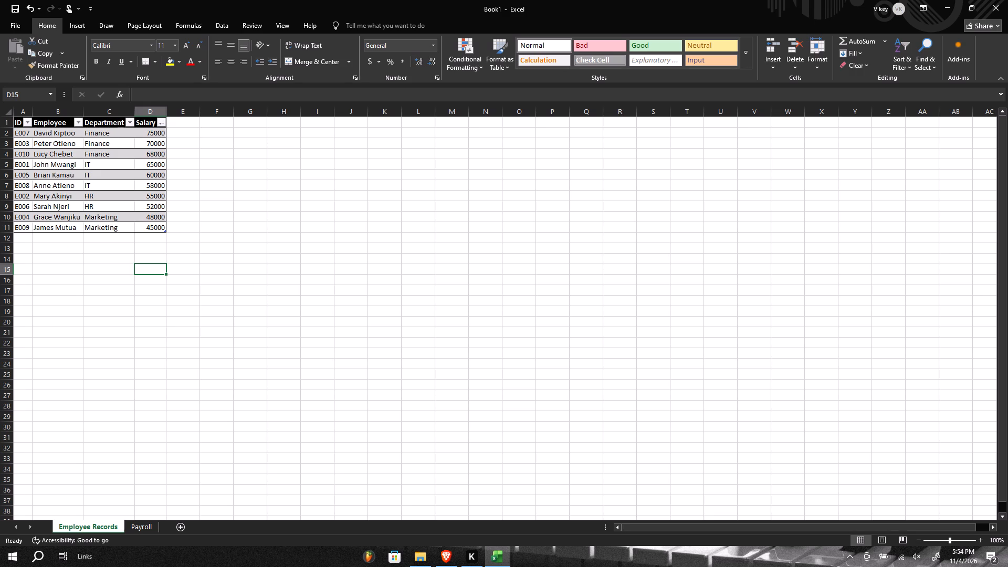
Return to the Payroll sheet and narrow column E to suit the short "Tax" header.
{"action": "left_click", "coordinate": [152, 530]}
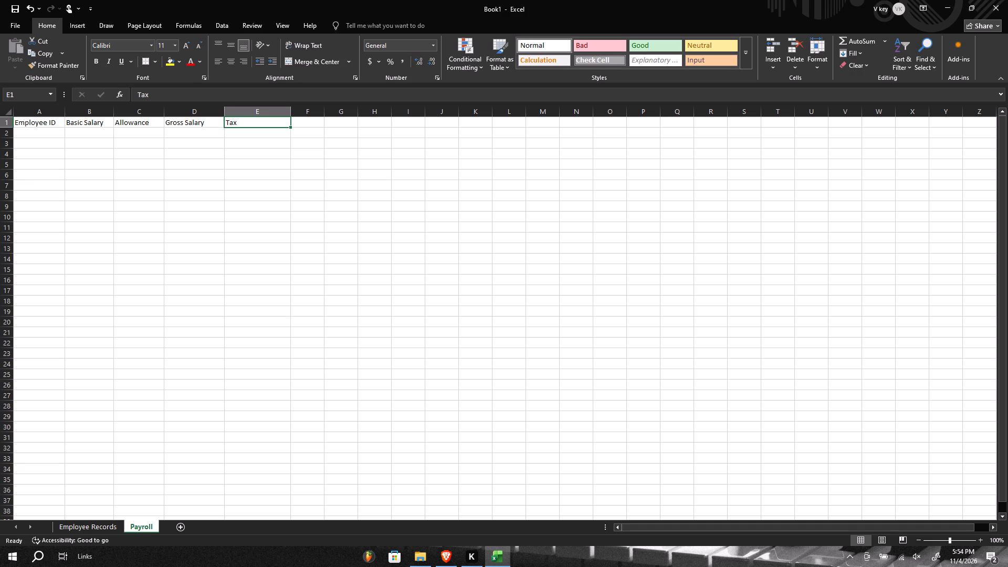
{"action": "key", "text": "Right"}
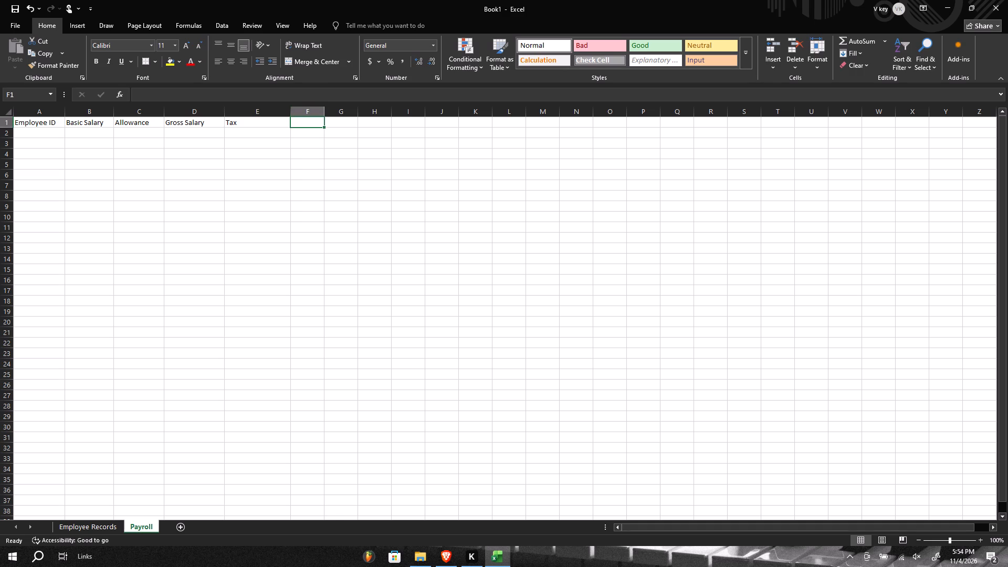
{"action": "left_click_drag", "start_coordinate": [290, 113], "coordinate": [261, 117]}
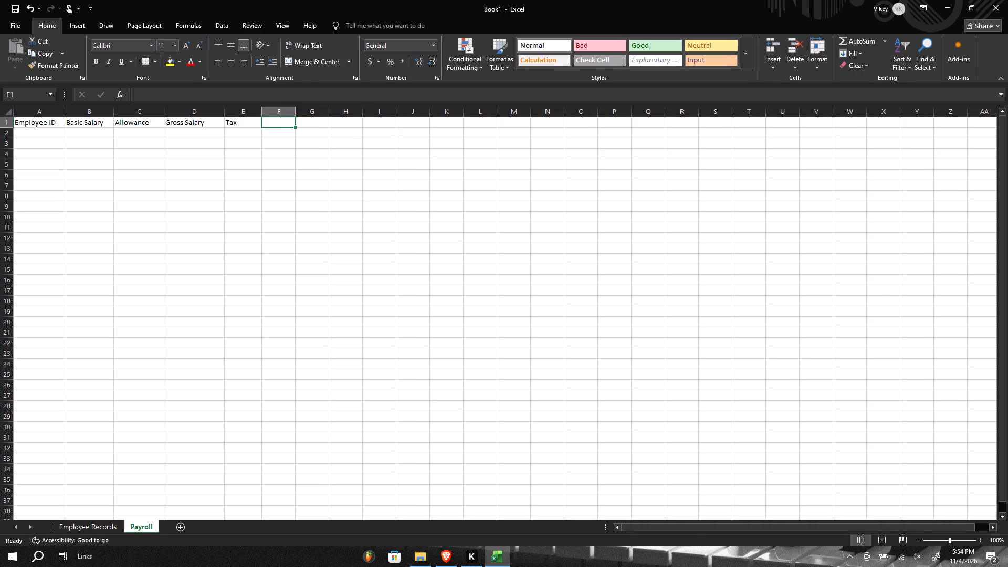
Widen column F and enter the header "Net Salary" in cell F1.
{"action": "left_click", "coordinate": [279, 122]}
{"action": "left_click_drag", "start_coordinate": [296, 111], "coordinate": [322, 114]}
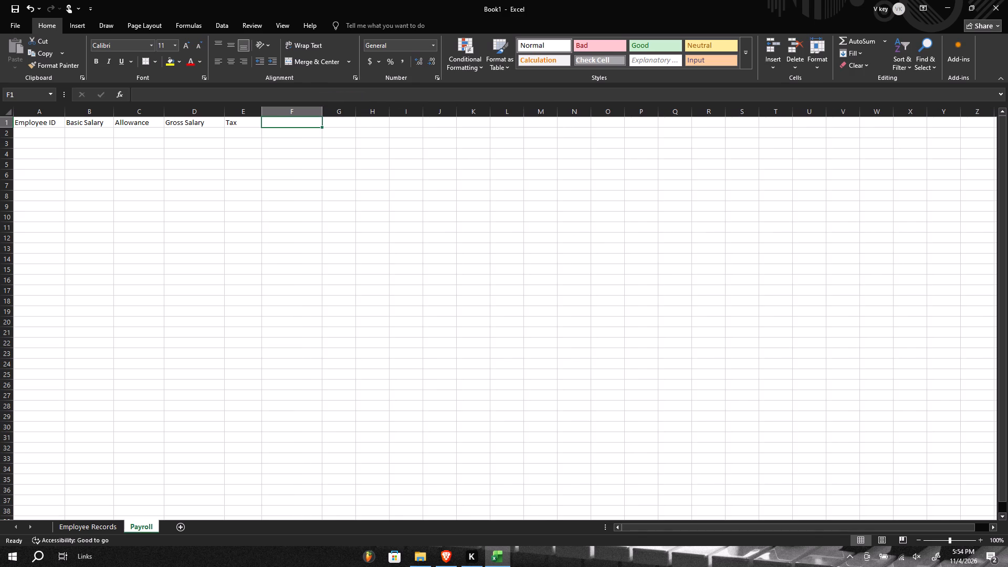
{"action": "type", "text": "Net"}
{"action": "key", "text": "space"}
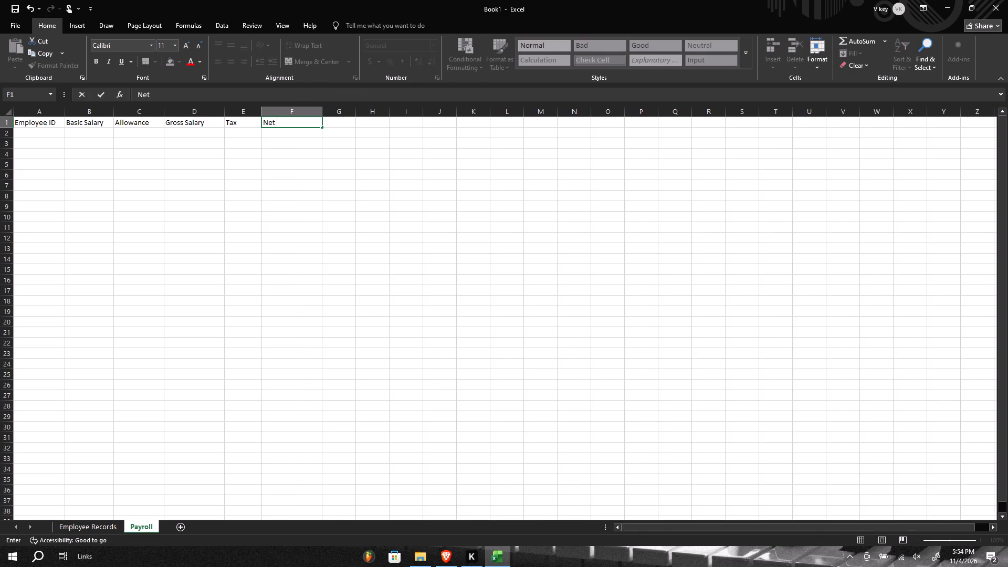
{"action": "type", "text": "Salary"}
{"action": "left_click", "coordinate": [57, 135]}
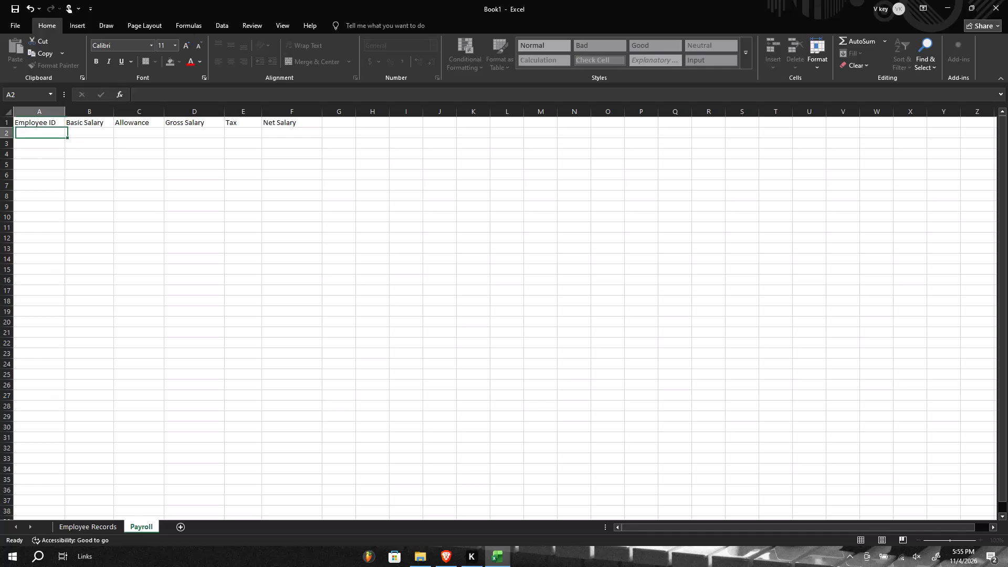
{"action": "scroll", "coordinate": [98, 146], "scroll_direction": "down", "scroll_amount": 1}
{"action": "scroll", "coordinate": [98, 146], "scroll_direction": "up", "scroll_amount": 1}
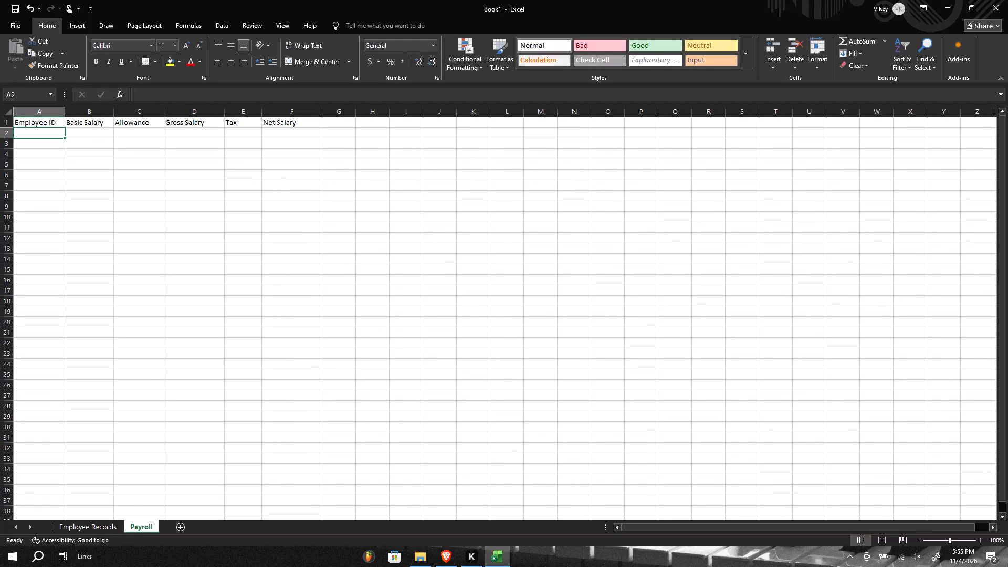
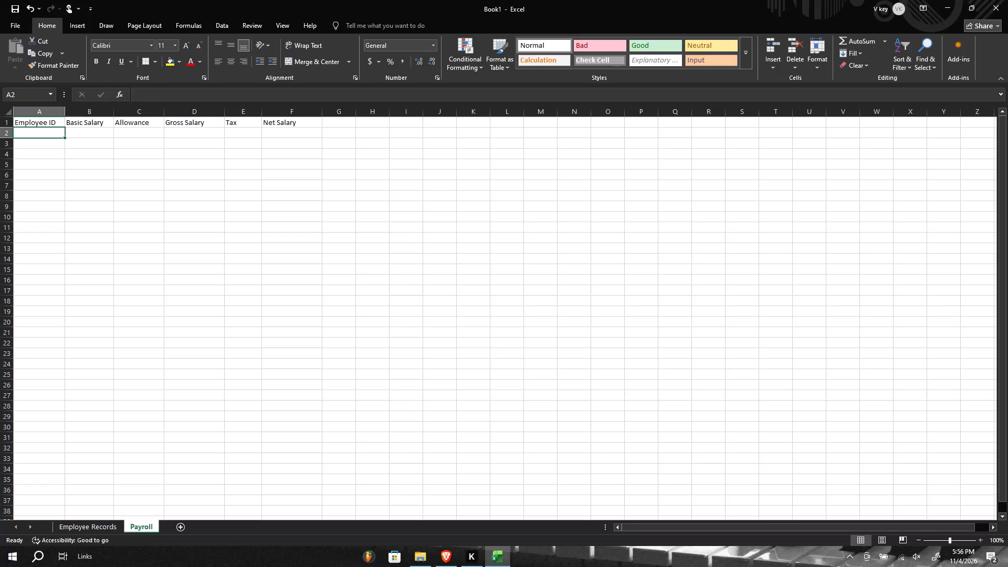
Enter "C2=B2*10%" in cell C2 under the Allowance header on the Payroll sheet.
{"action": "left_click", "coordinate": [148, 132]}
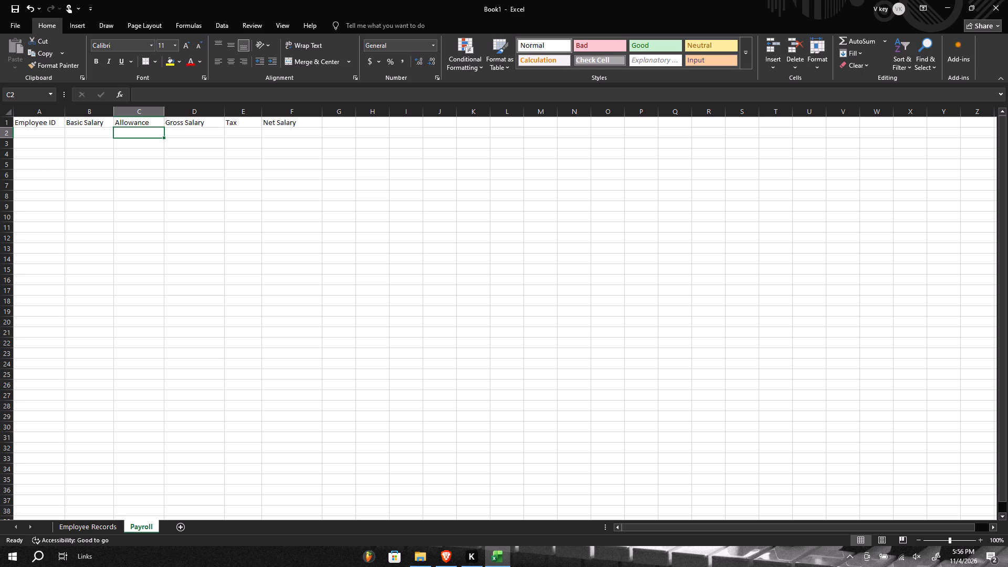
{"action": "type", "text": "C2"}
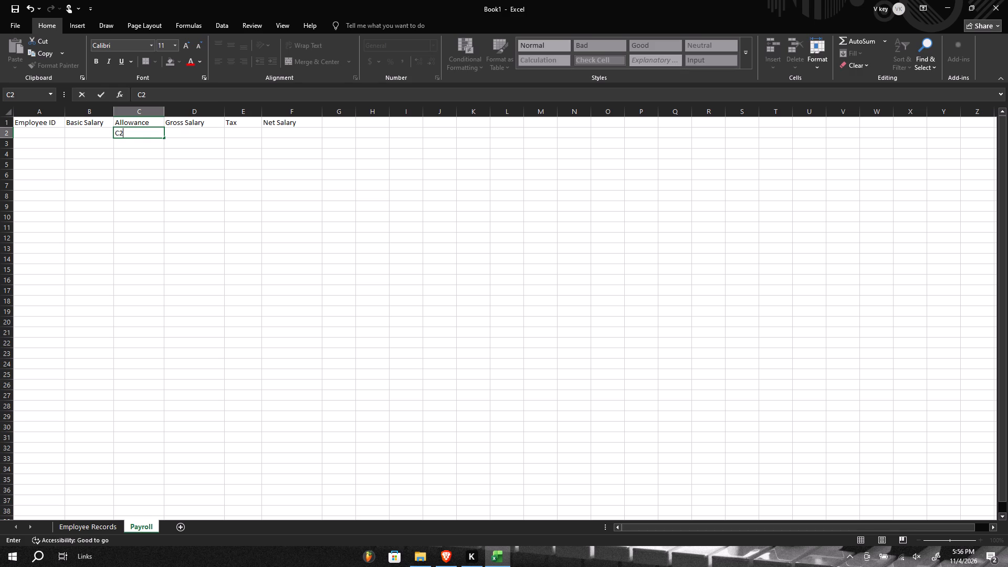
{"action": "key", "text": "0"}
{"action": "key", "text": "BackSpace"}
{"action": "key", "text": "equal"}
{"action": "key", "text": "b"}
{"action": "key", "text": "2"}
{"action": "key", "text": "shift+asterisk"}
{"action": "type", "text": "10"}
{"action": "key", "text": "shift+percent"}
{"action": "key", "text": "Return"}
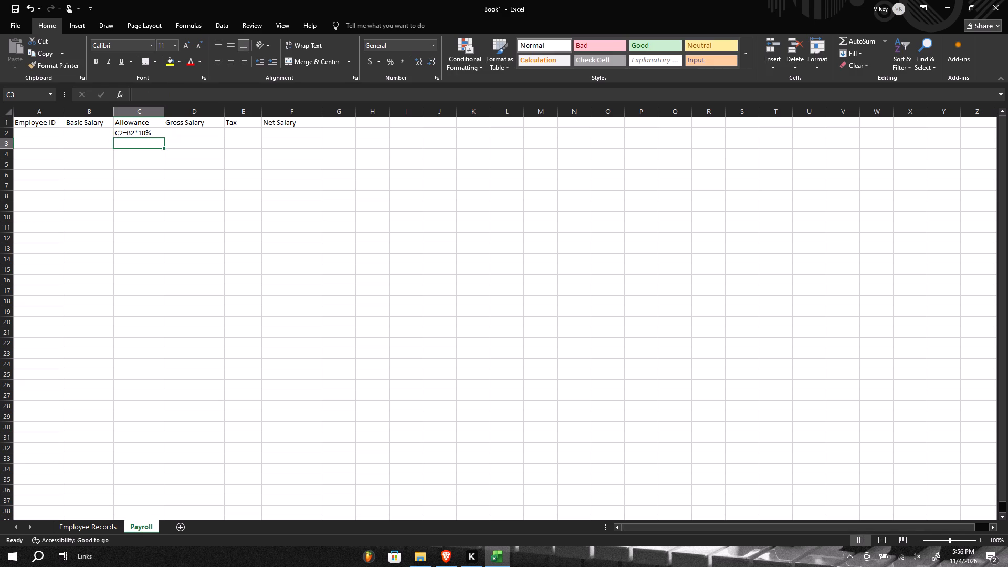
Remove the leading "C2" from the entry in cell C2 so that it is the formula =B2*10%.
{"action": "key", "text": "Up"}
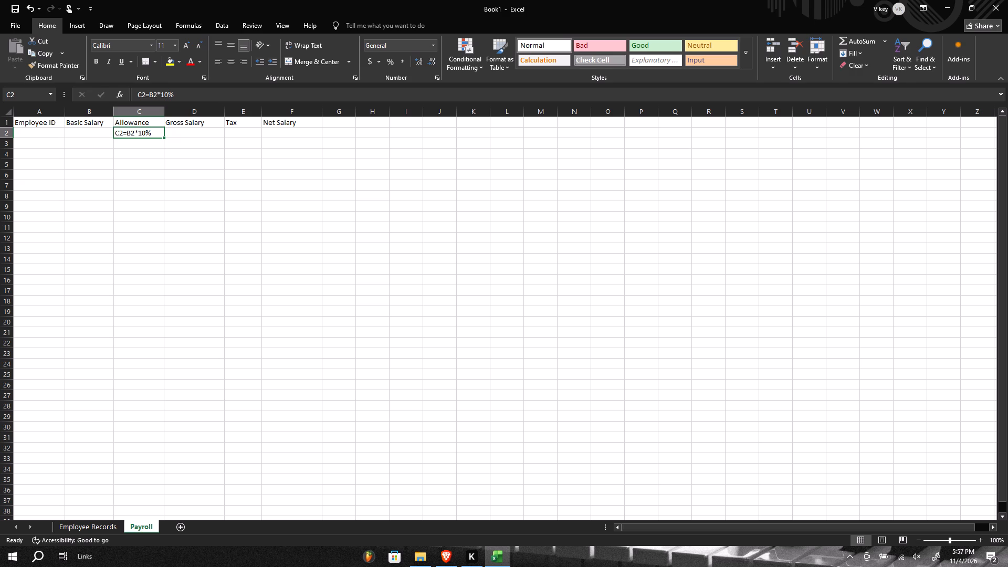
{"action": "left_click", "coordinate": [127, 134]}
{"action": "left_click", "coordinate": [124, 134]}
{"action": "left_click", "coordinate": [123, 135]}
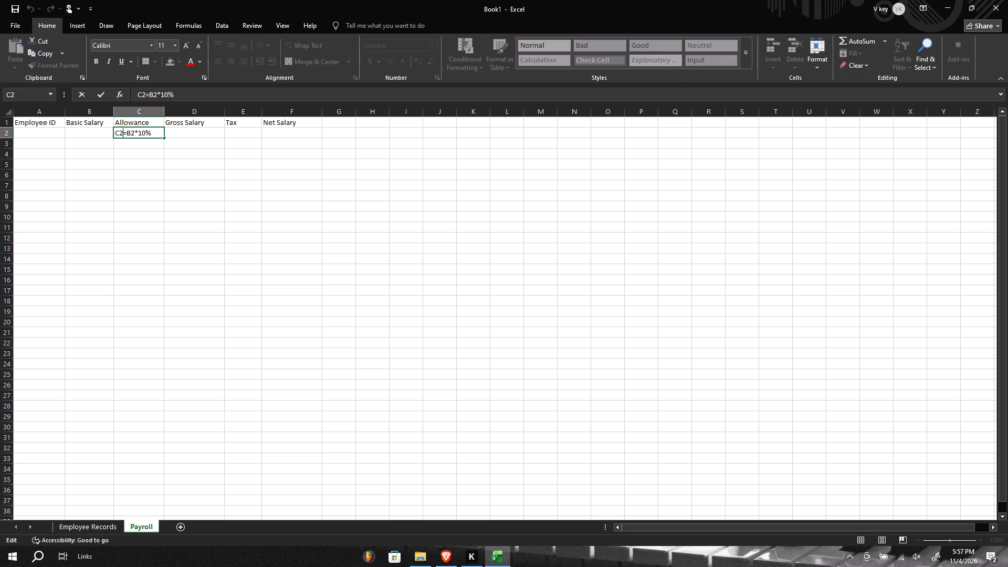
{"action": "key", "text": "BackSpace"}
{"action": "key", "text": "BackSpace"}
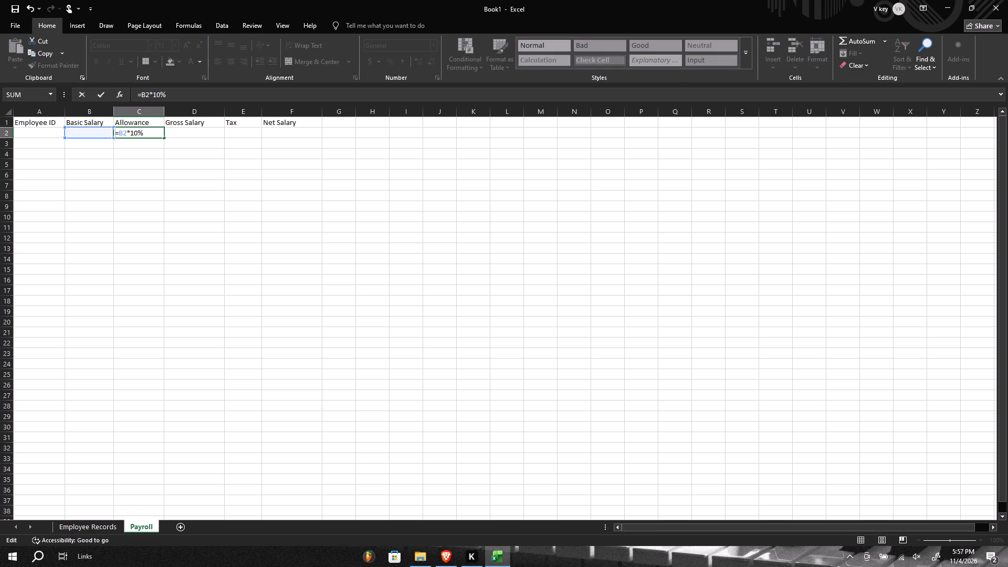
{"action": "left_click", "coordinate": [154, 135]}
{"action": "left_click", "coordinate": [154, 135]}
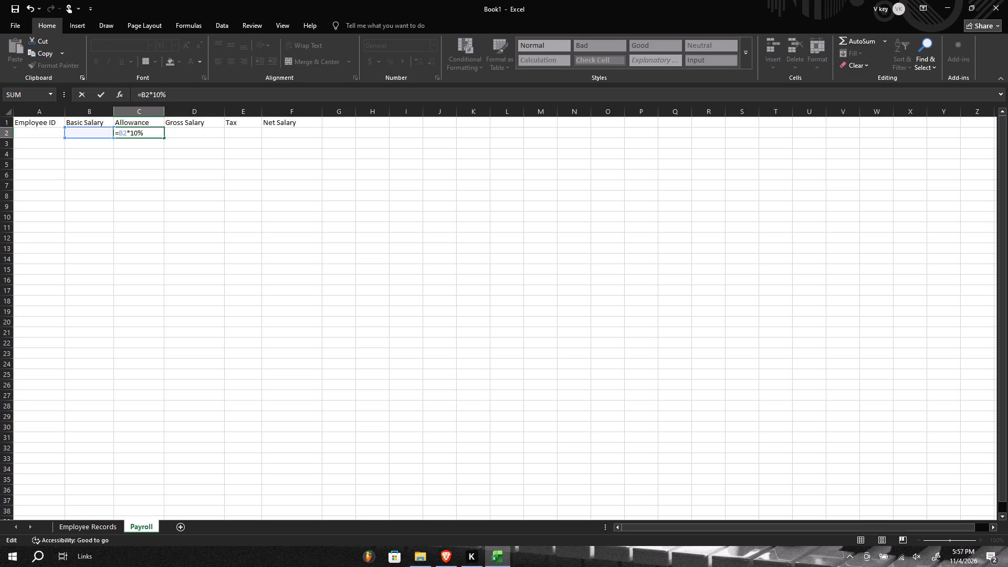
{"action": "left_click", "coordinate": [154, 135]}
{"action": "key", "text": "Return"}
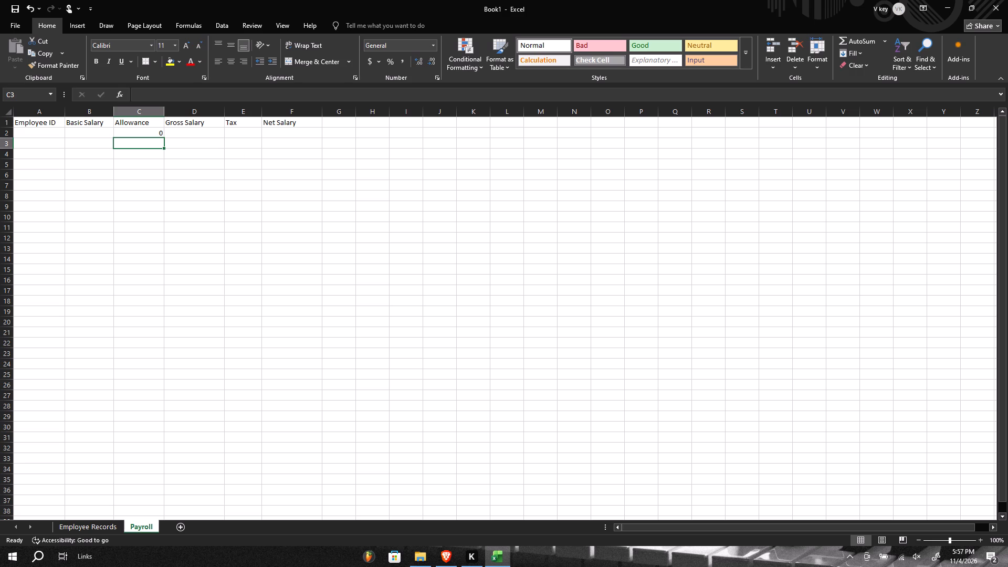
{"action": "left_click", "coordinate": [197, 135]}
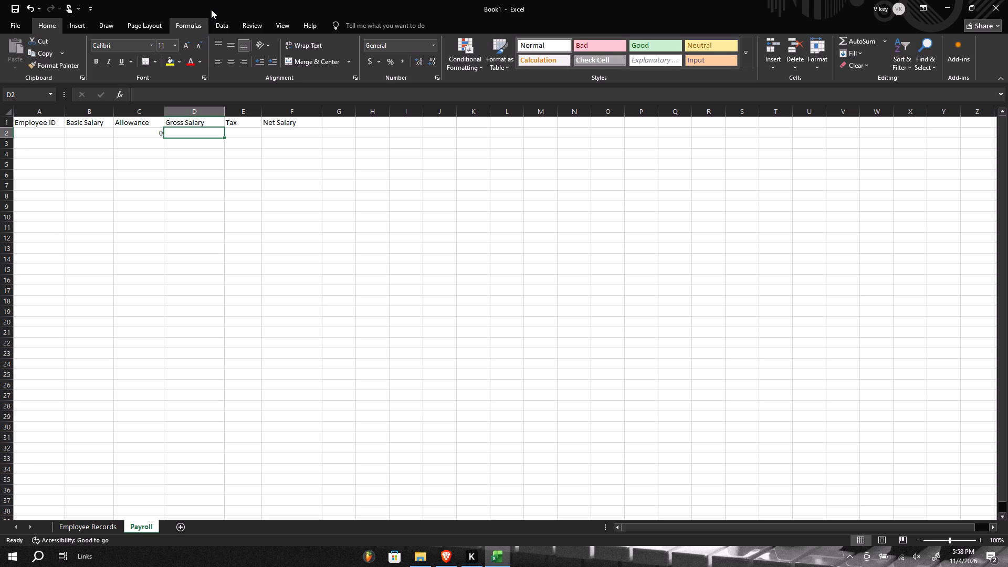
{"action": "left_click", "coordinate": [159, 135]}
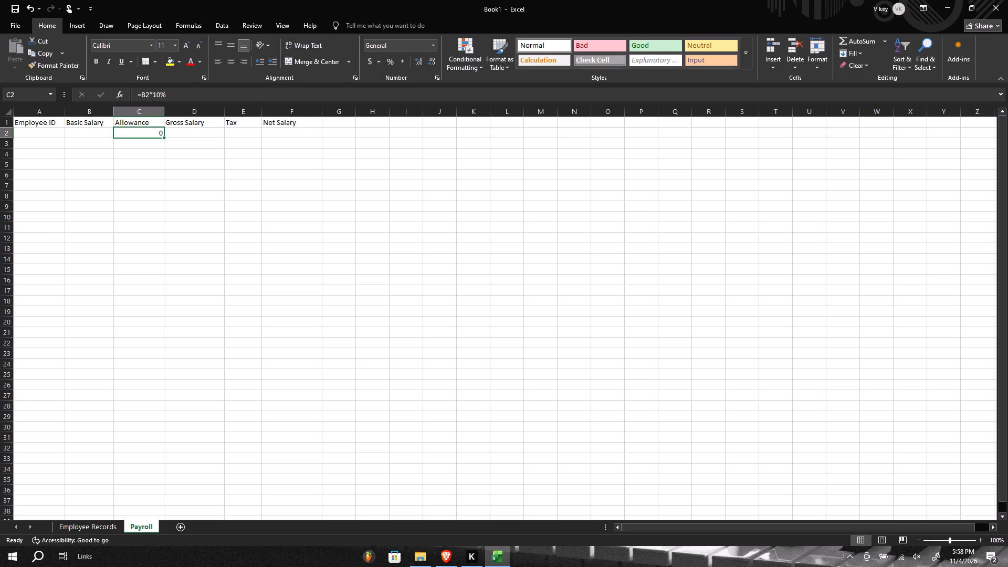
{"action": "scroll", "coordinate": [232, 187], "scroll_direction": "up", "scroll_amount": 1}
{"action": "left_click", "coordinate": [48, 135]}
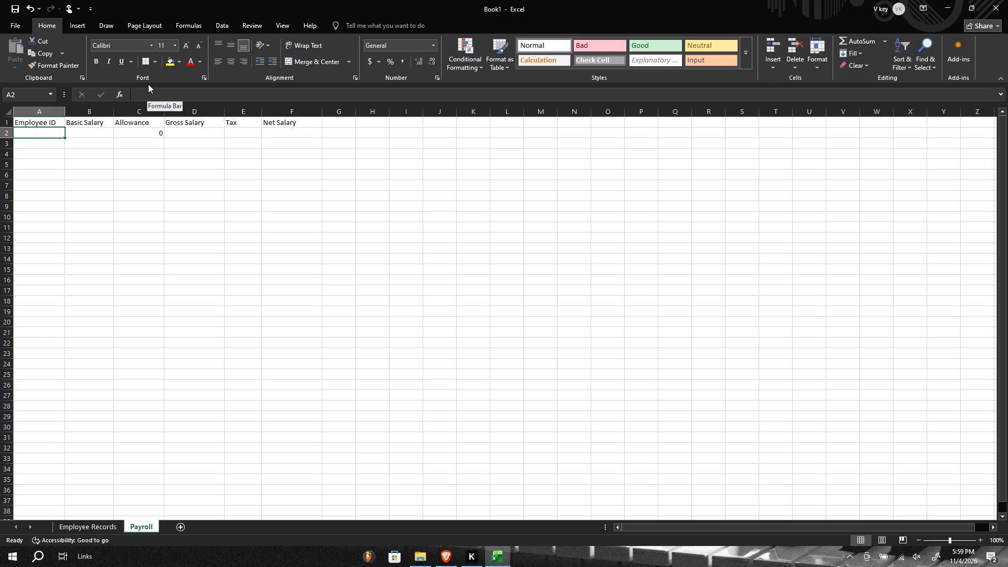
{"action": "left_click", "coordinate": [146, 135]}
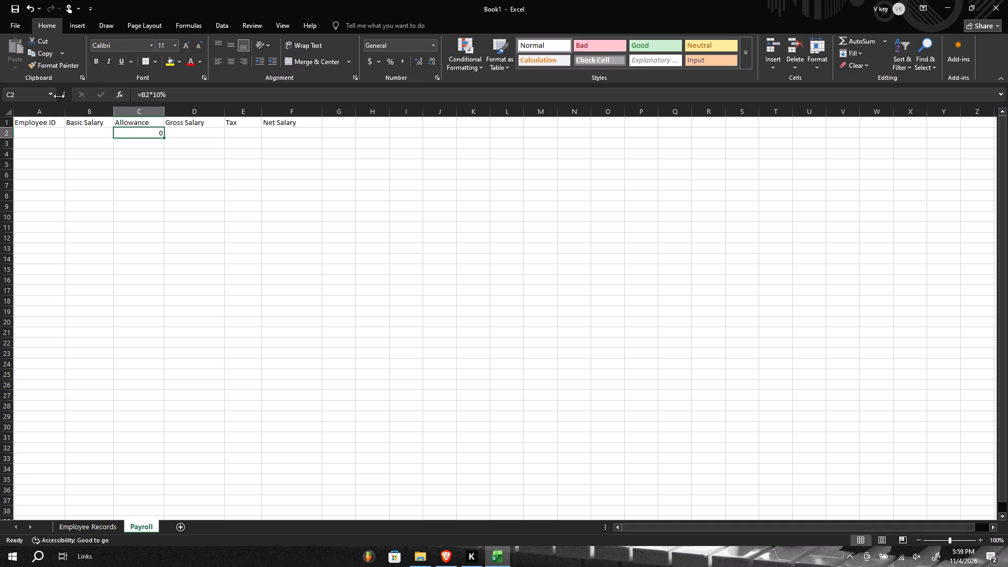
Enter a capital "E" in cell A2 under the Employee ID header.
{"action": "left_click", "coordinate": [51, 132]}
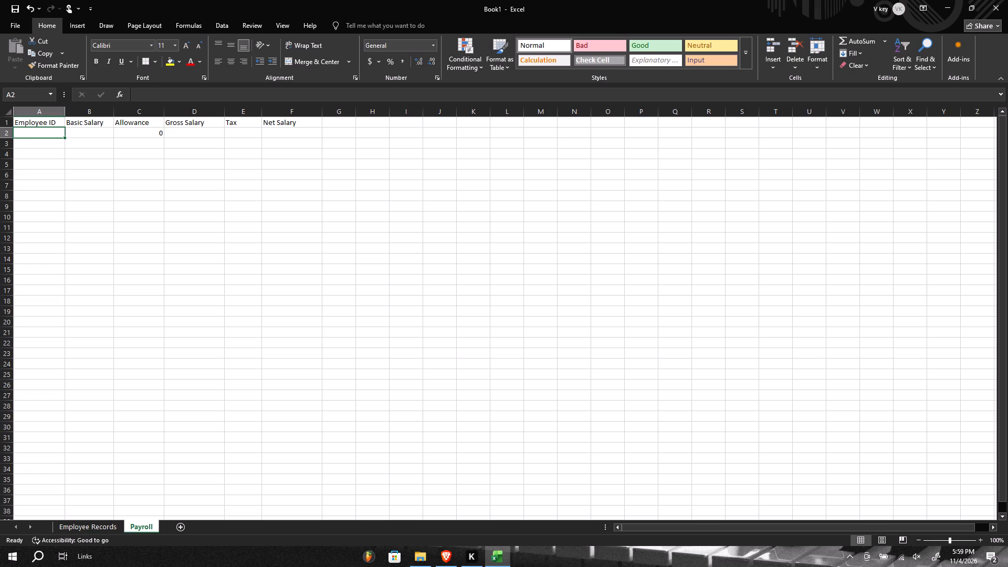
{"action": "scroll", "coordinate": [266, 123], "scroll_direction": "down", "scroll_amount": 2}
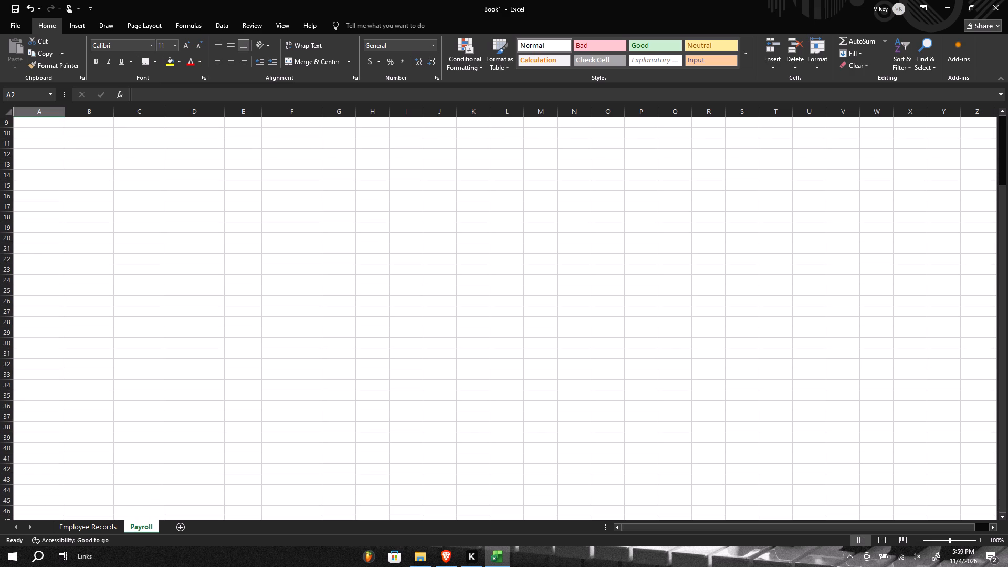
{"action": "scroll", "coordinate": [267, 124], "scroll_direction": "up", "scroll_amount": 3}
{"action": "scroll", "coordinate": [267, 124], "scroll_direction": "down", "scroll_amount": 1}
{"action": "scroll", "coordinate": [267, 124], "scroll_direction": "up", "scroll_amount": 1}
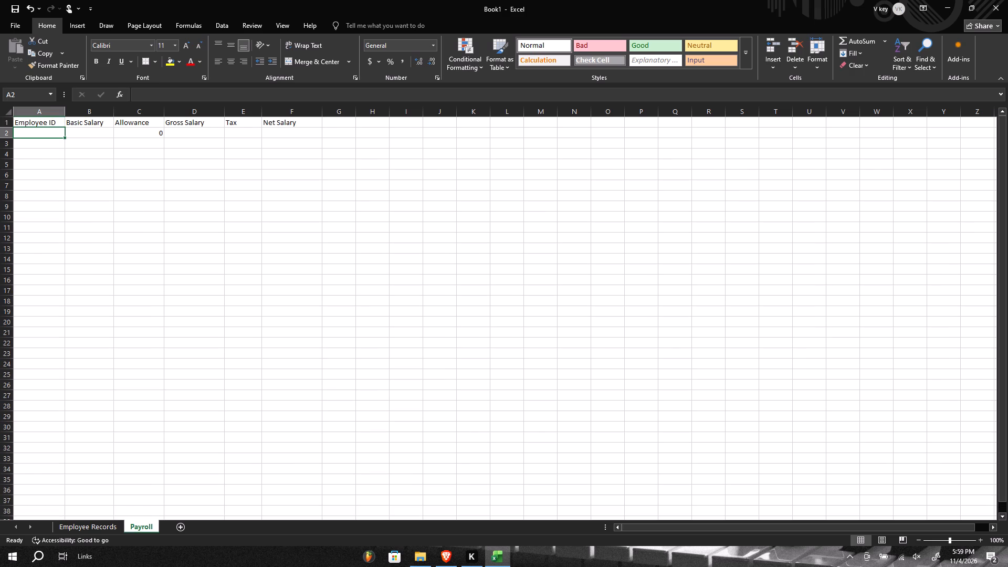
{"action": "key", "text": "shift+e"}
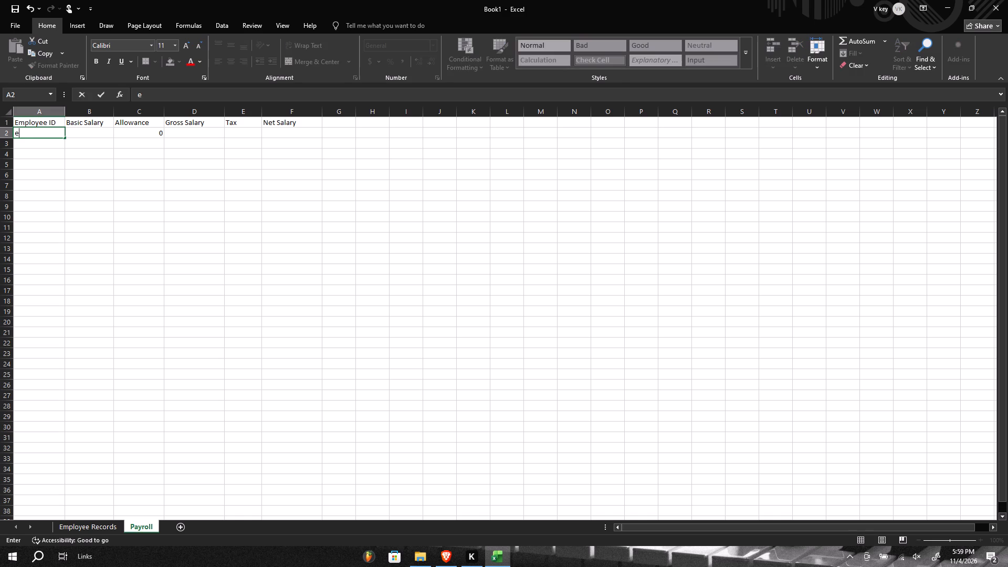
{"action": "key", "text": "BackSpace"}
{"action": "key", "text": "e"}
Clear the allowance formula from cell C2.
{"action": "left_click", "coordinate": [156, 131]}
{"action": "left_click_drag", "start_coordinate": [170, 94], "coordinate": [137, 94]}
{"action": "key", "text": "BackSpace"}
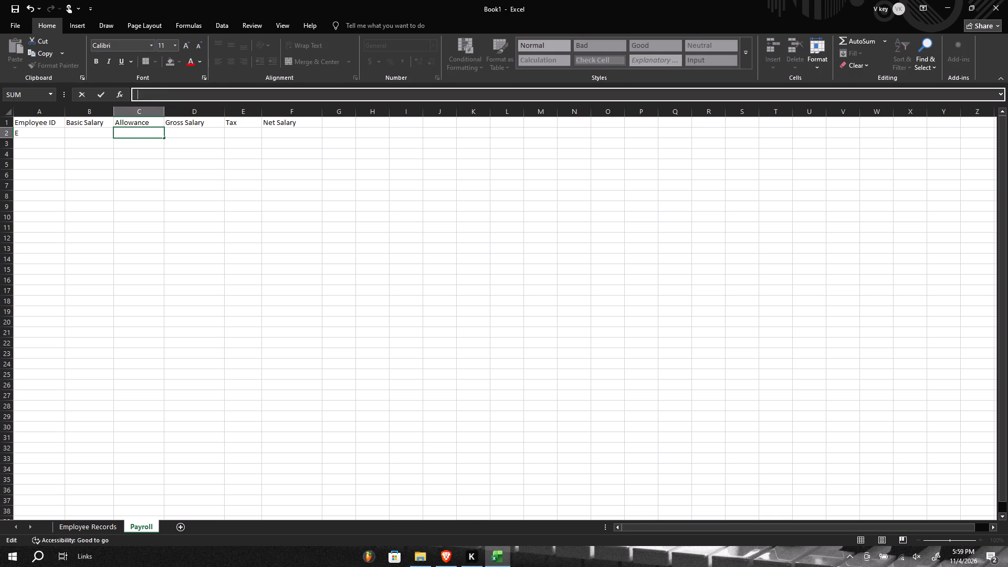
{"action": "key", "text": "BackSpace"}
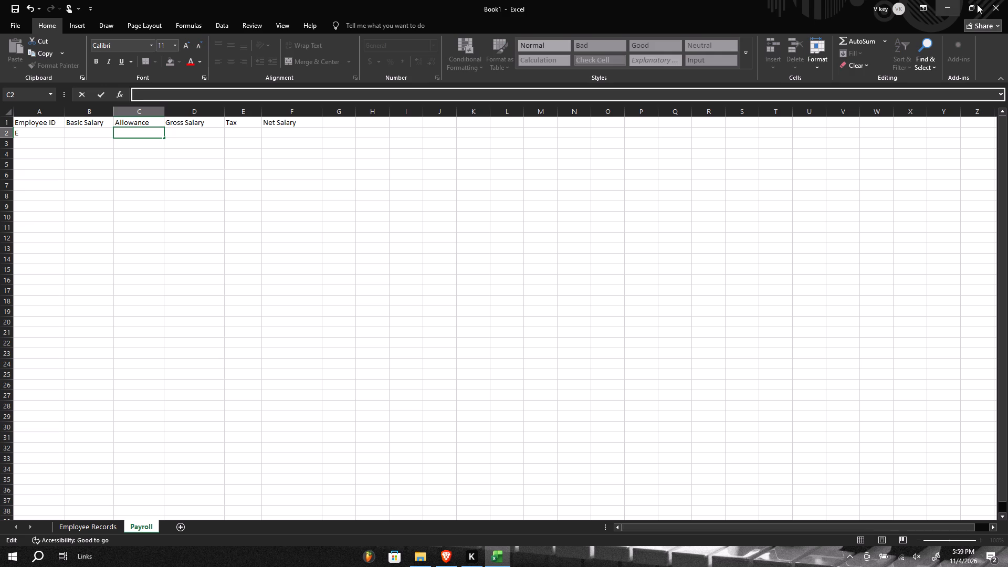
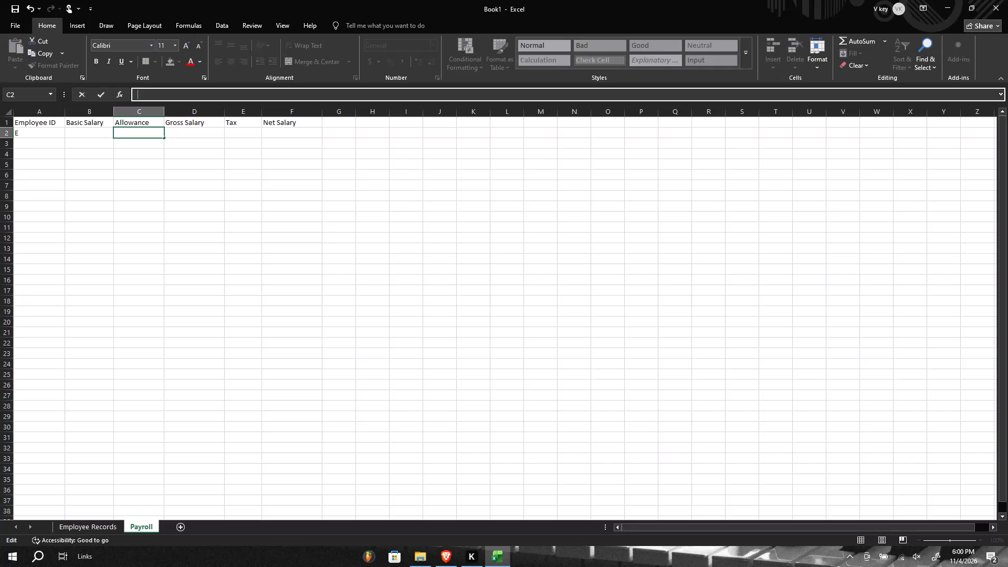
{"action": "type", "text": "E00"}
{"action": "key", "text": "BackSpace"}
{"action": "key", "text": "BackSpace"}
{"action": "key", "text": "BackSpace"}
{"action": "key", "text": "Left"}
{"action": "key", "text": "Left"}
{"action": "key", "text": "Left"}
Complete the employee ID in cell A2 of the Payroll sheet as E001.
{"action": "left_click", "coordinate": [47, 135]}
{"action": "left_click", "coordinate": [47, 135]}
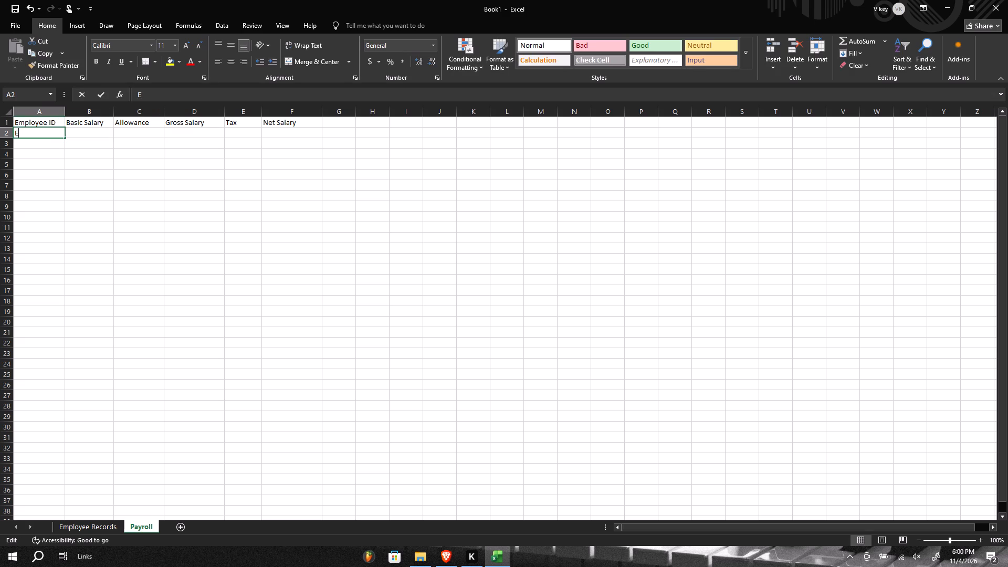
{"action": "type", "text": "00"}
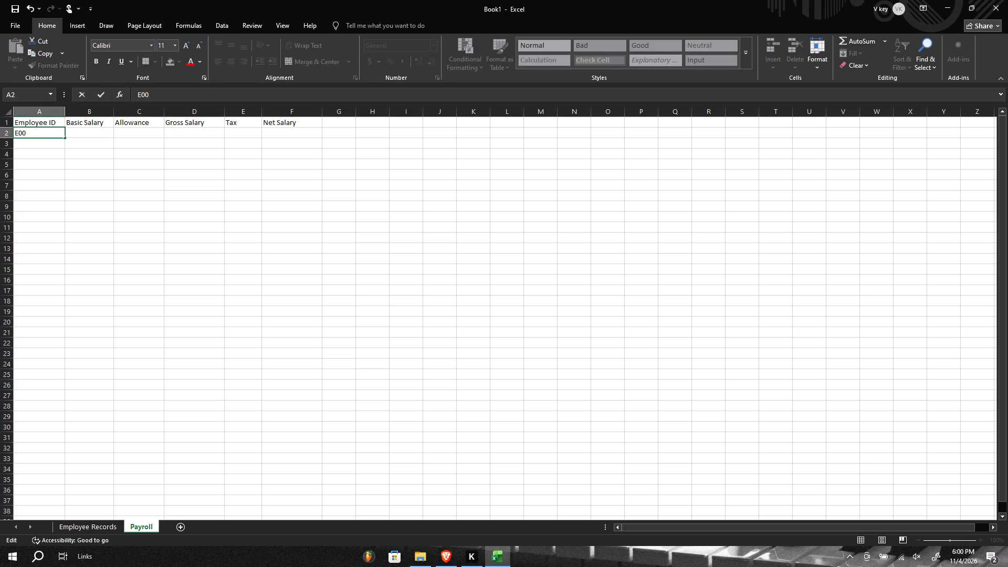
{"action": "key", "text": "1"}
{"action": "left_click", "coordinate": [46, 146]}
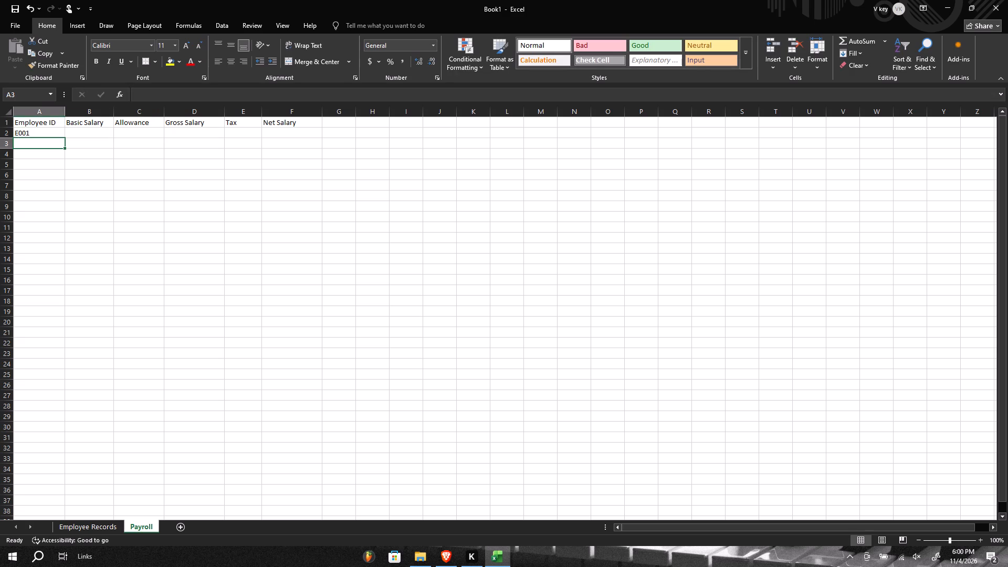
Fill the employee ID series down from A2 to A11, running from E001 to E010.
{"action": "left_click", "coordinate": [60, 133]}
{"action": "left_click_drag", "start_coordinate": [64, 137], "coordinate": [64, 157]}
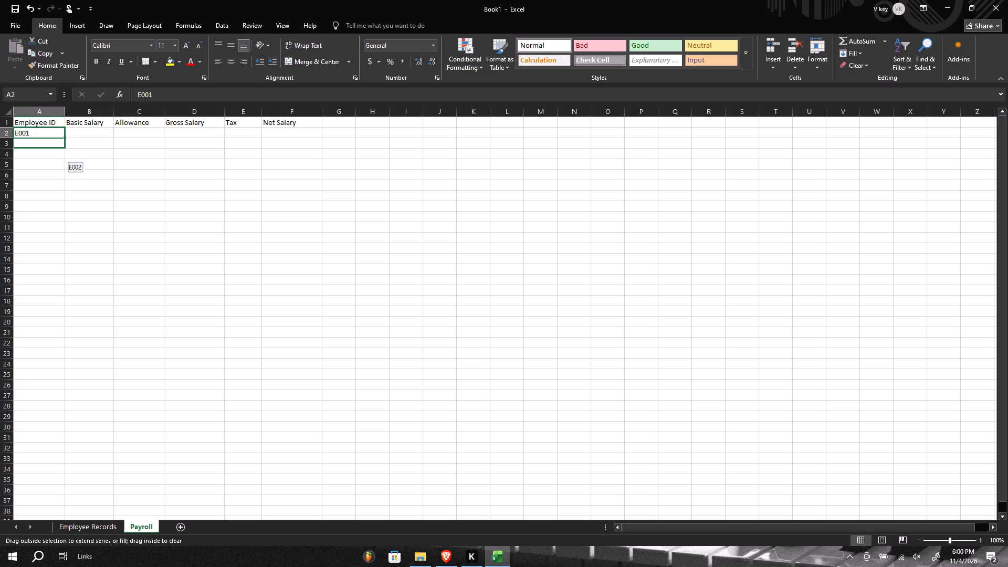
{"action": "left_click_drag", "start_coordinate": [64, 157], "coordinate": [48, 233]}
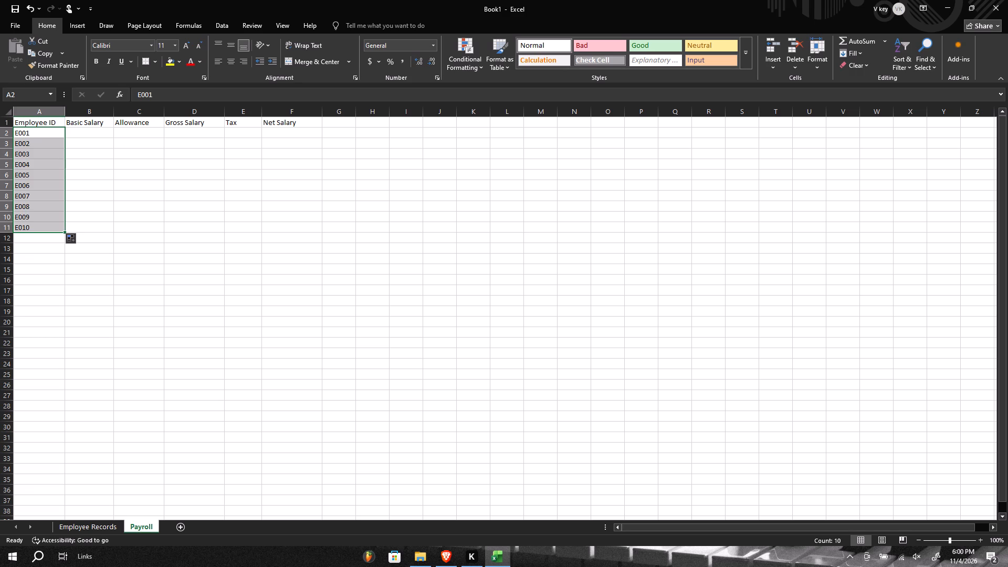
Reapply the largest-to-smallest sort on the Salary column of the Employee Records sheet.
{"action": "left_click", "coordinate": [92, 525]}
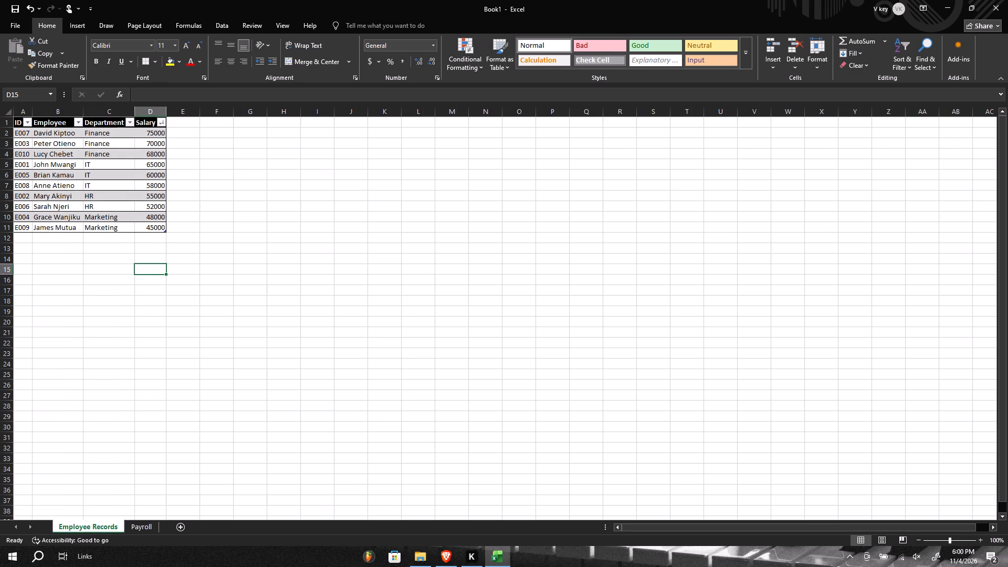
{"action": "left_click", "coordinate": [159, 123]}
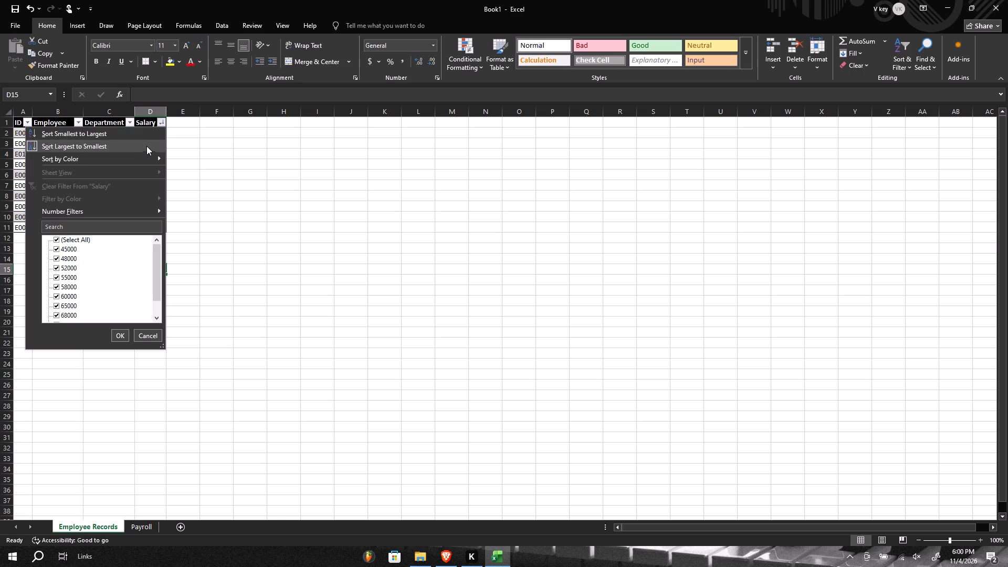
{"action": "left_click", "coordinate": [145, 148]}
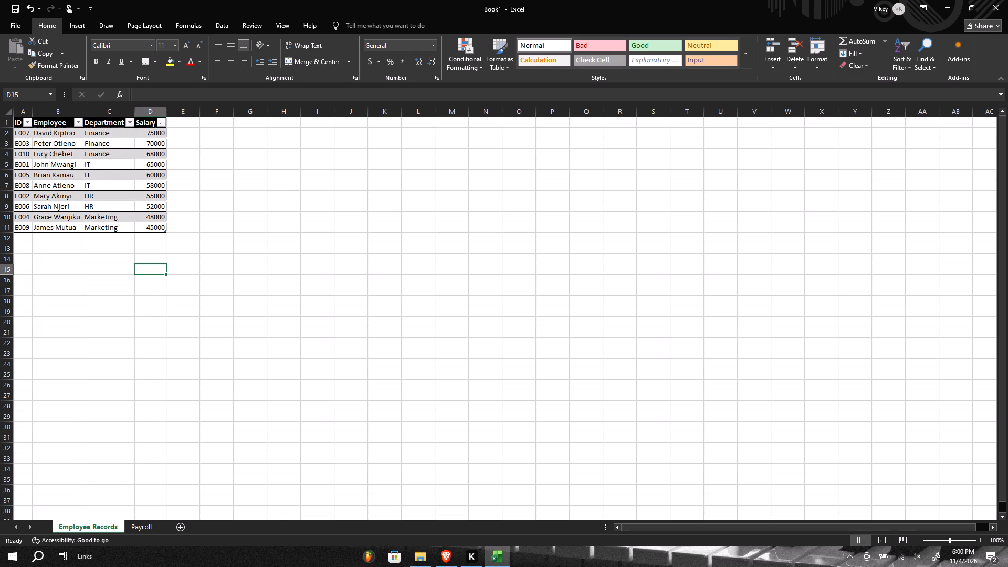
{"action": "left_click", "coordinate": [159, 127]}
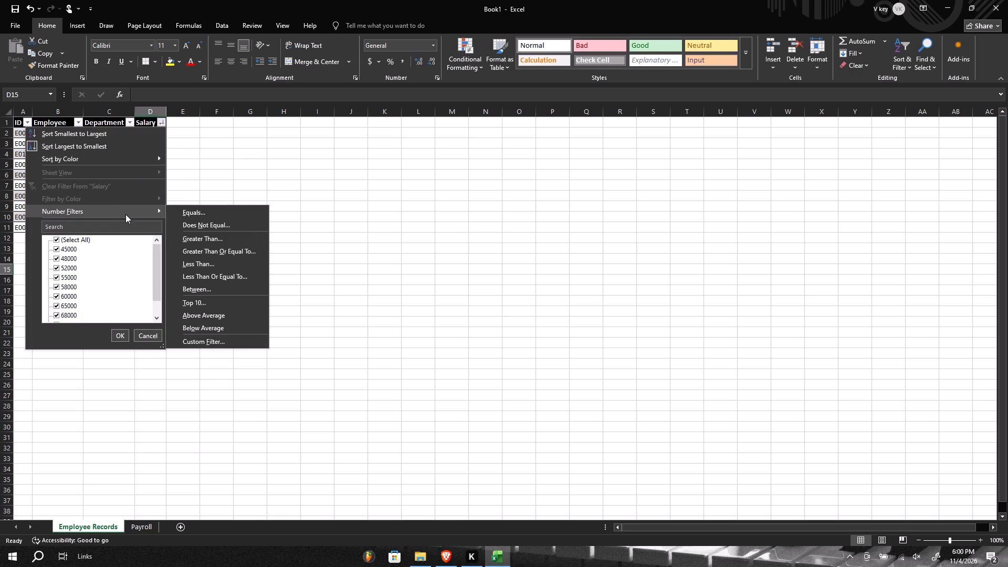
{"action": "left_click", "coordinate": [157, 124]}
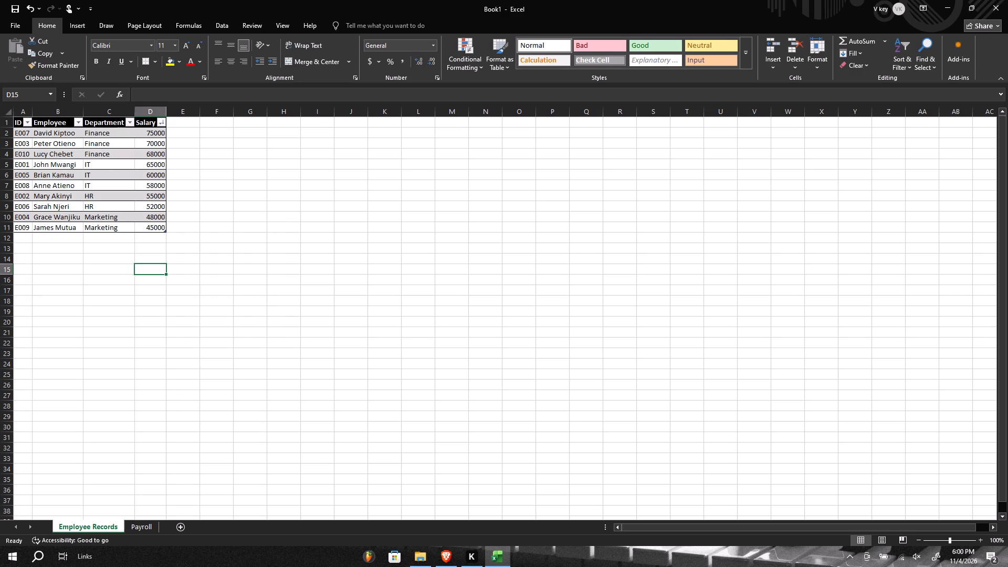
On the Payroll sheet, enter the basic salaries for E001 to E005: 65000, 55000, 70000, 48000 and 60000.
{"action": "left_click", "coordinate": [136, 527]}
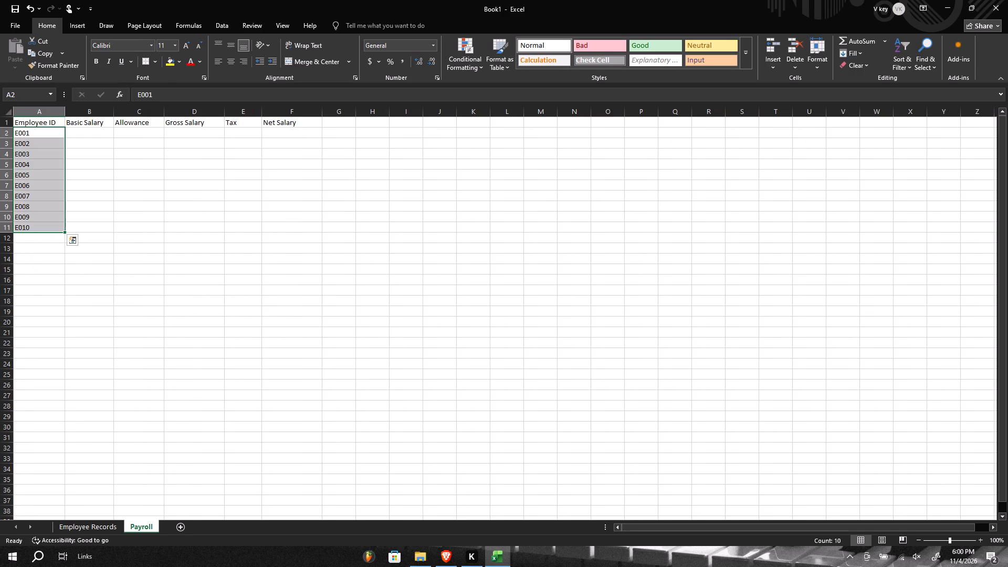
{"action": "left_click", "coordinate": [98, 130]}
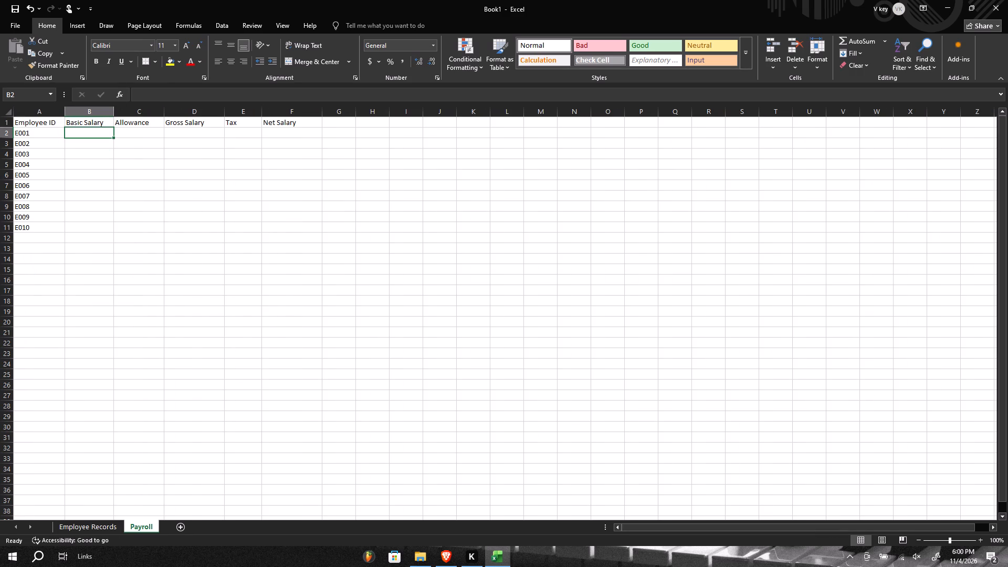
{"action": "type", "text": "65000"}
{"action": "key", "text": "Down"}
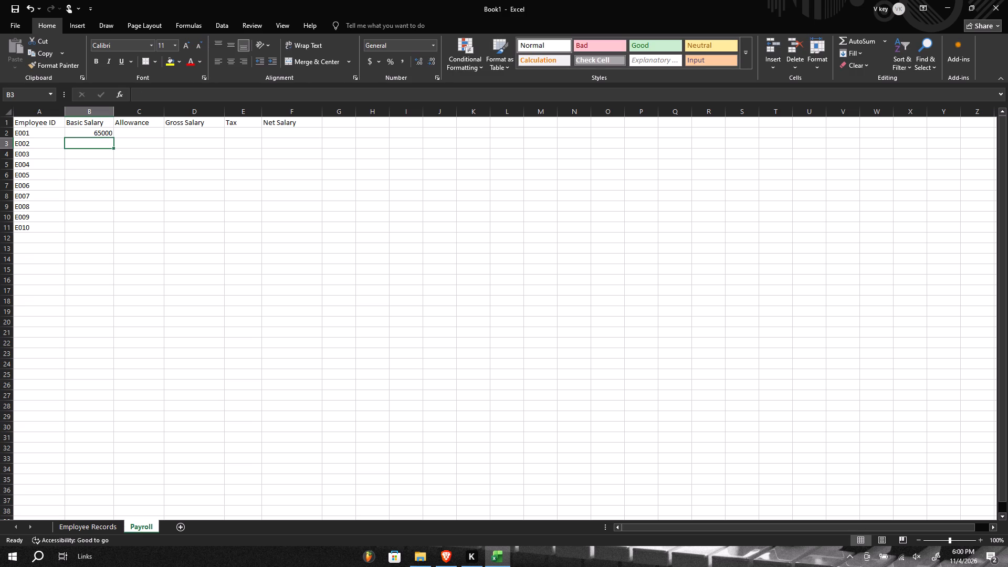
{"action": "type", "text": "55000"}
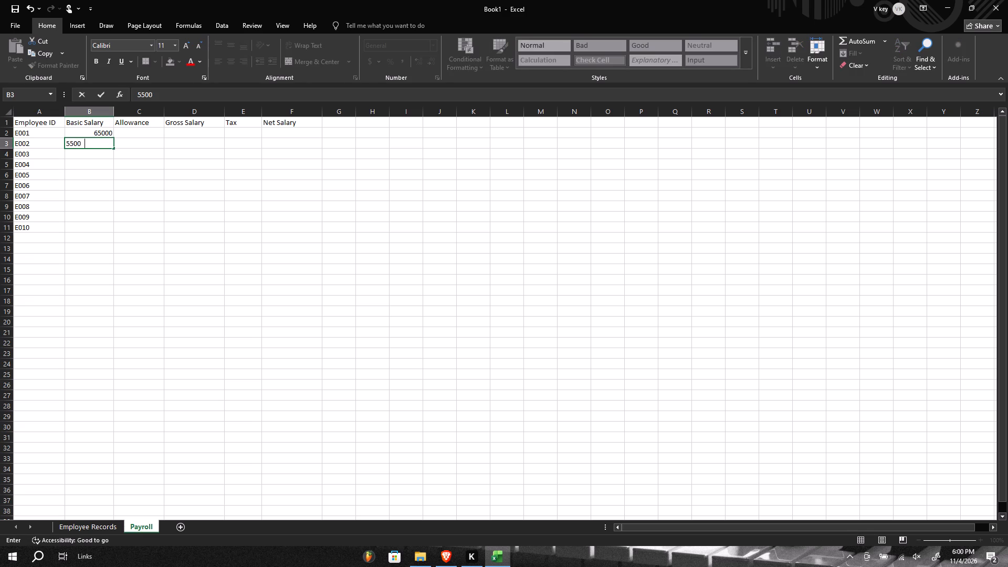
{"action": "key", "text": "Down"}
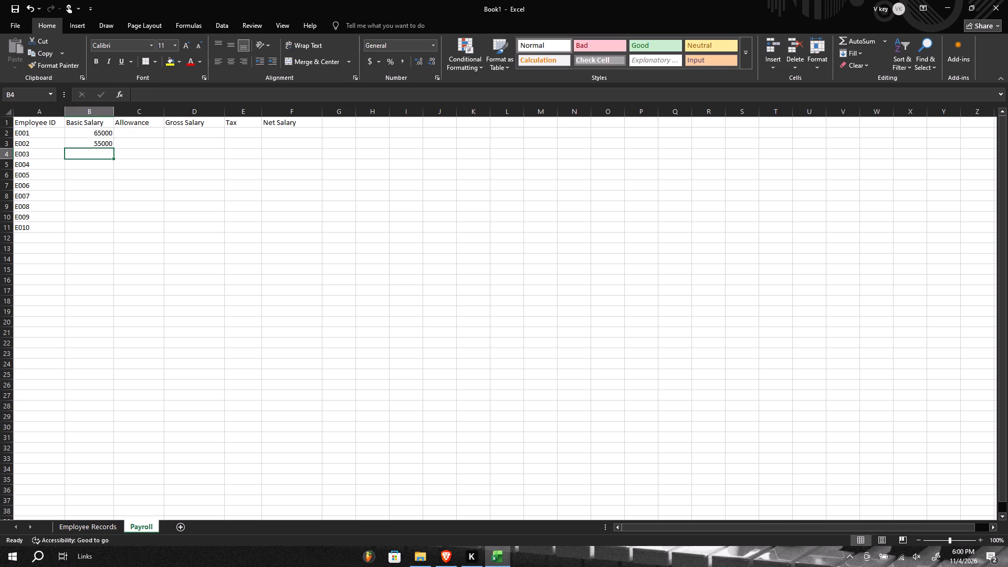
{"action": "type", "text": "70"}
{"action": "type", "text": "000"}
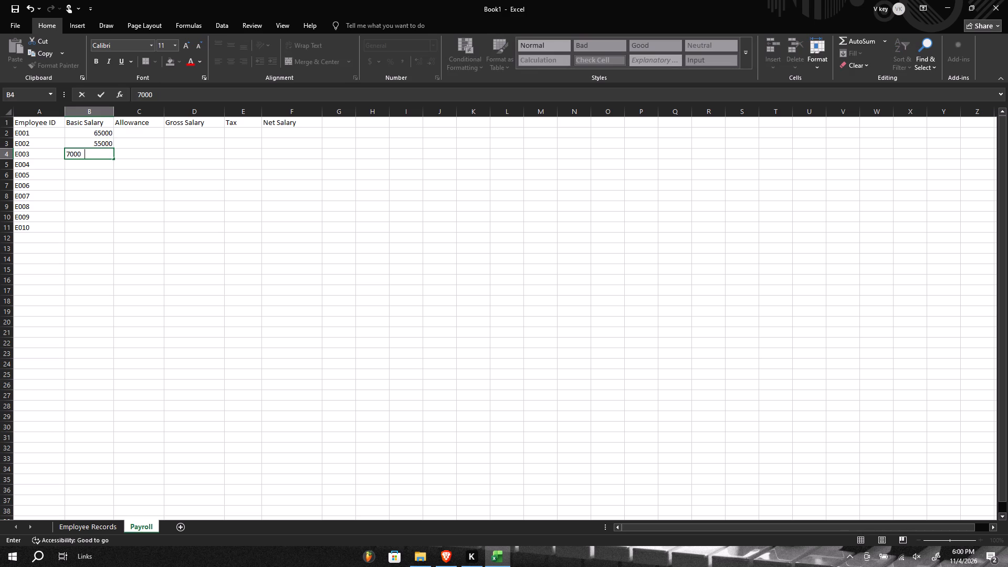
{"action": "key", "text": "Down"}
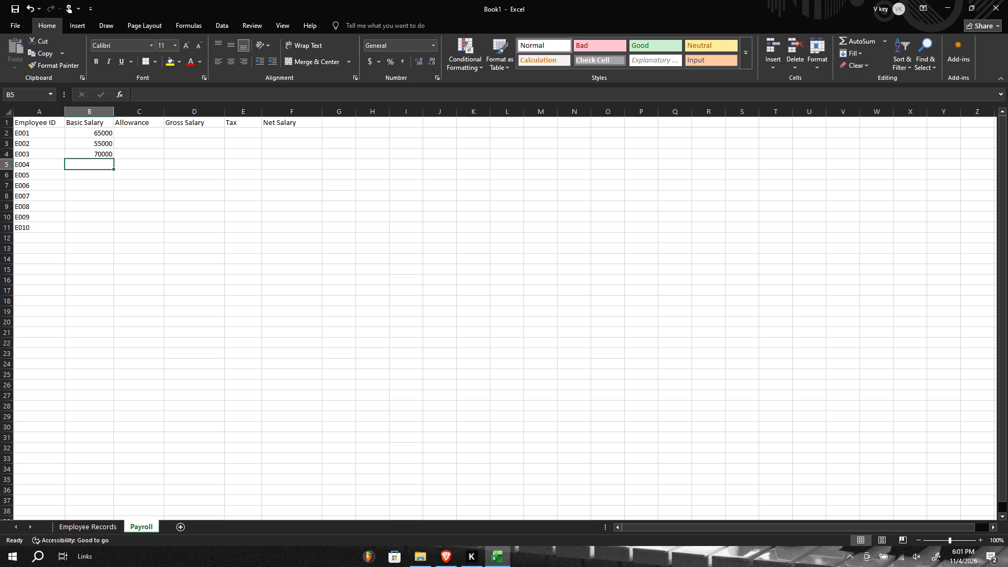
{"action": "type", "text": "48"}
{"action": "type", "text": "000"}
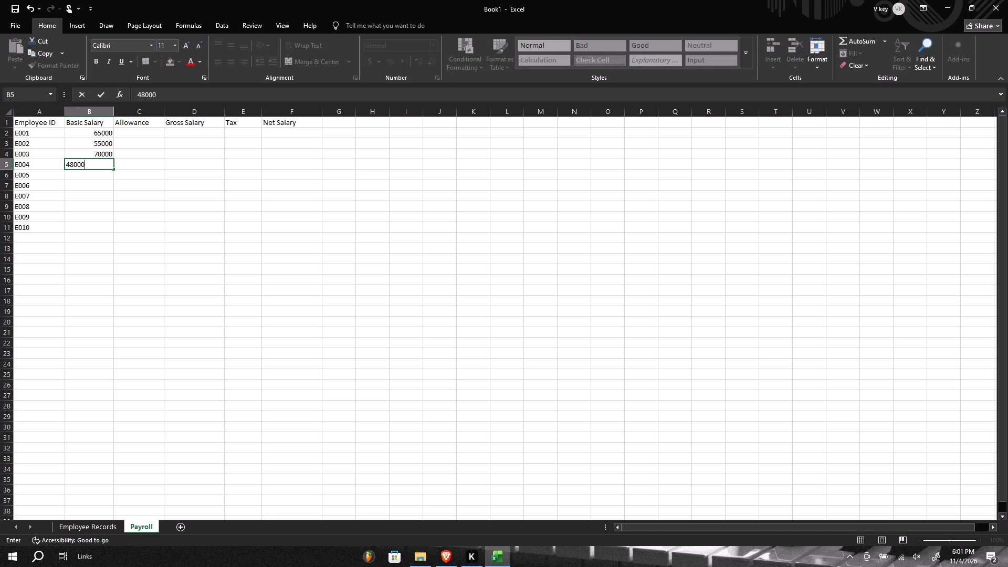
{"action": "key", "text": "Down"}
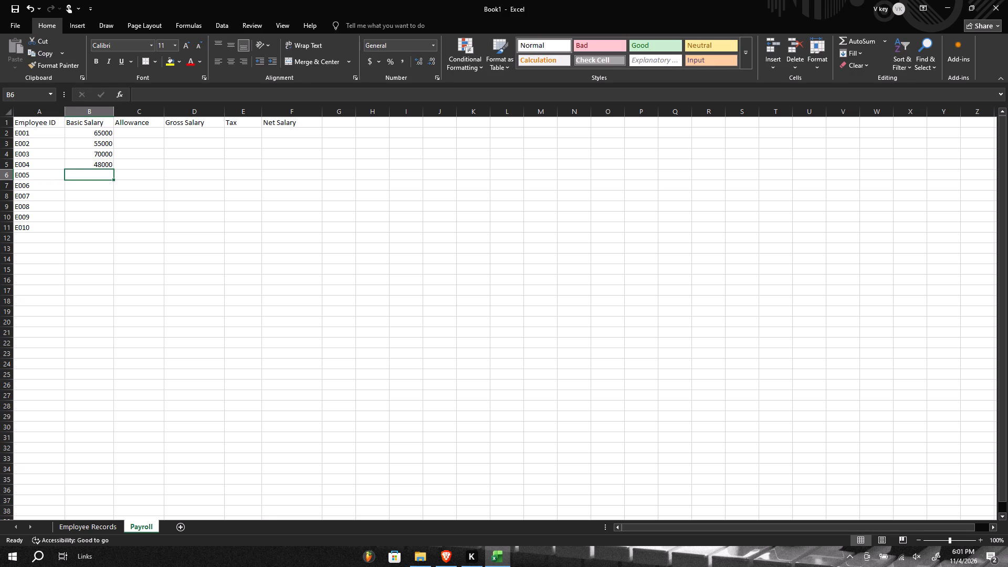
{"action": "type", "text": "60000"}
{"action": "key", "text": "Down"}
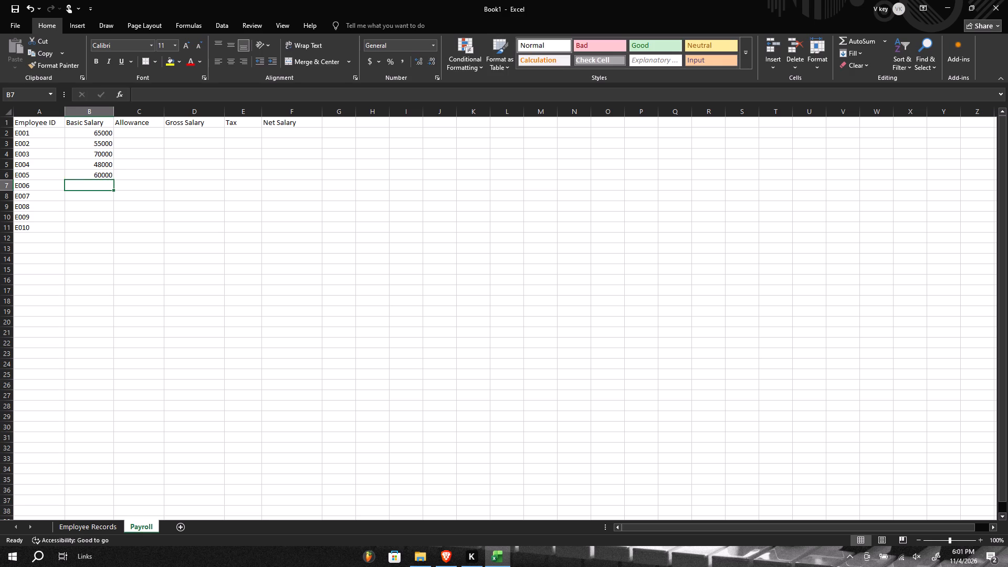
Enter the basic salaries for E006 to E010: 52000, 75000, 58000, 45000 and 68000.
{"action": "type", "text": "52000"}
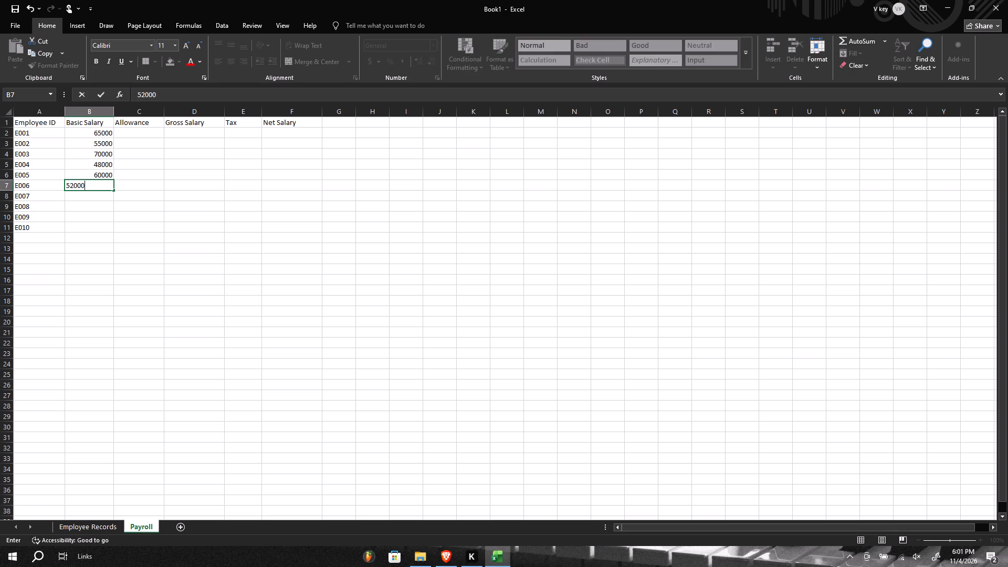
{"action": "key", "text": "Down"}
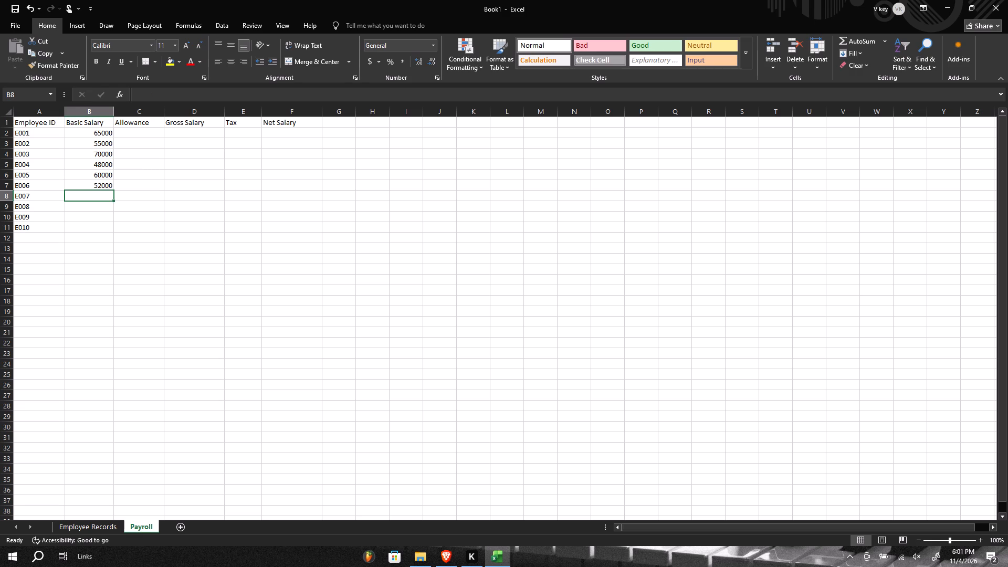
{"action": "type", "text": "75000"}
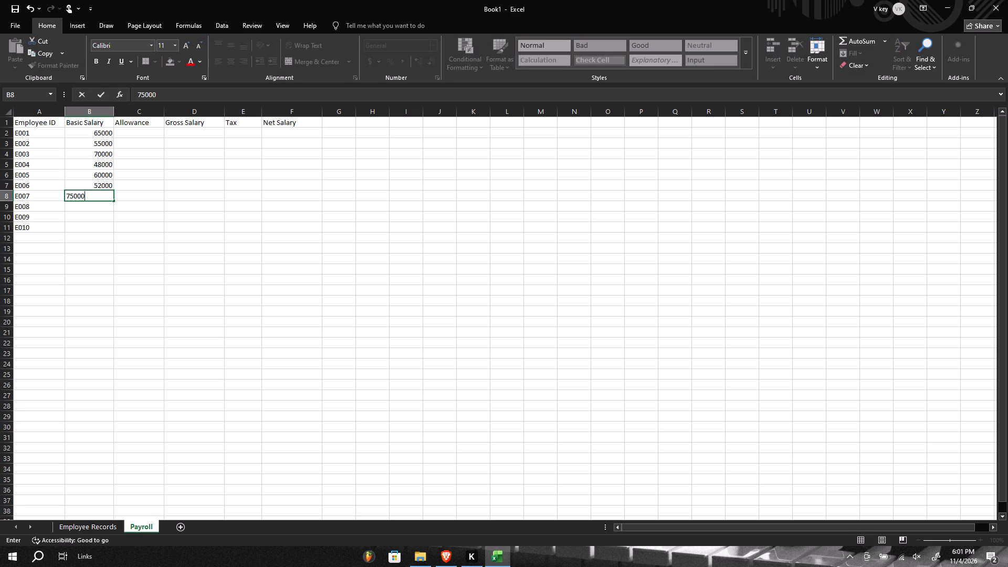
{"action": "key", "text": "Down"}
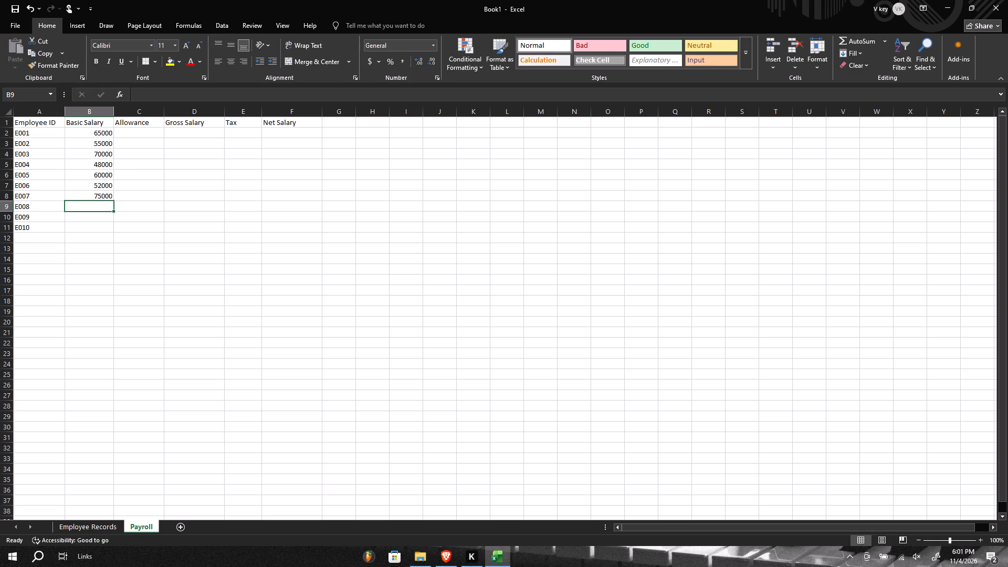
{"action": "type", "text": "58000"}
{"action": "key", "text": "Down"}
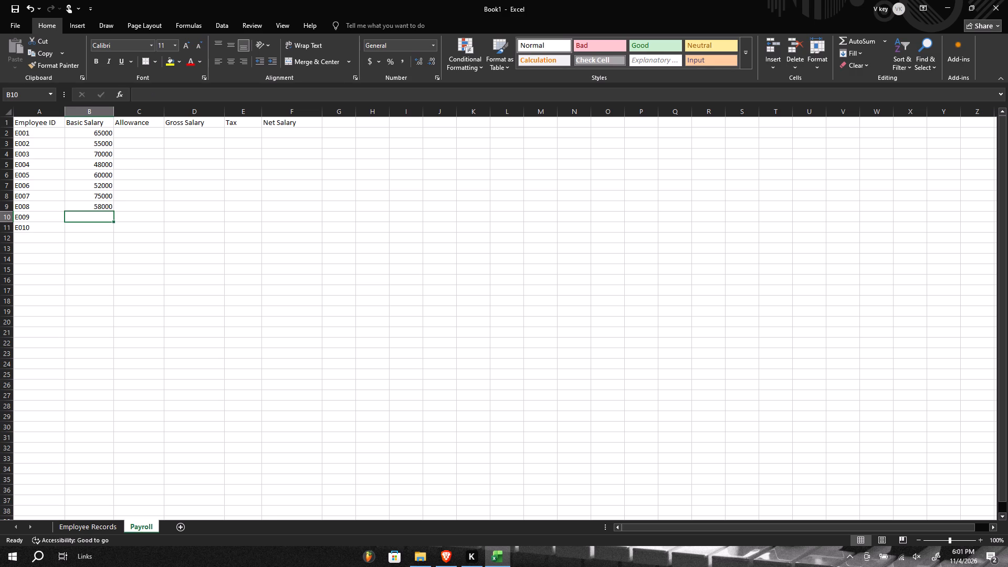
{"action": "type", "text": "45000"}
{"action": "key", "text": "Down"}
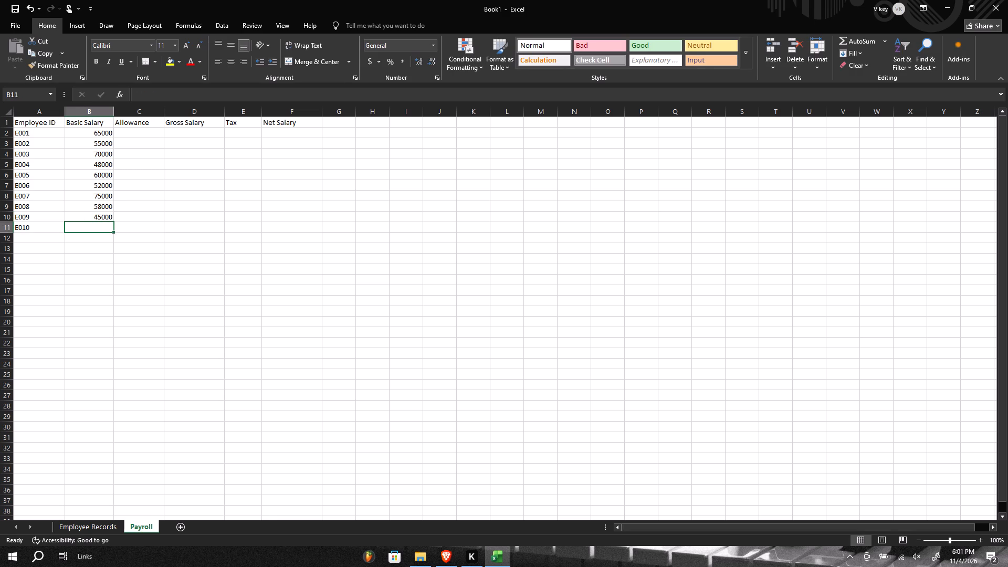
{"action": "type", "text": "68000"}
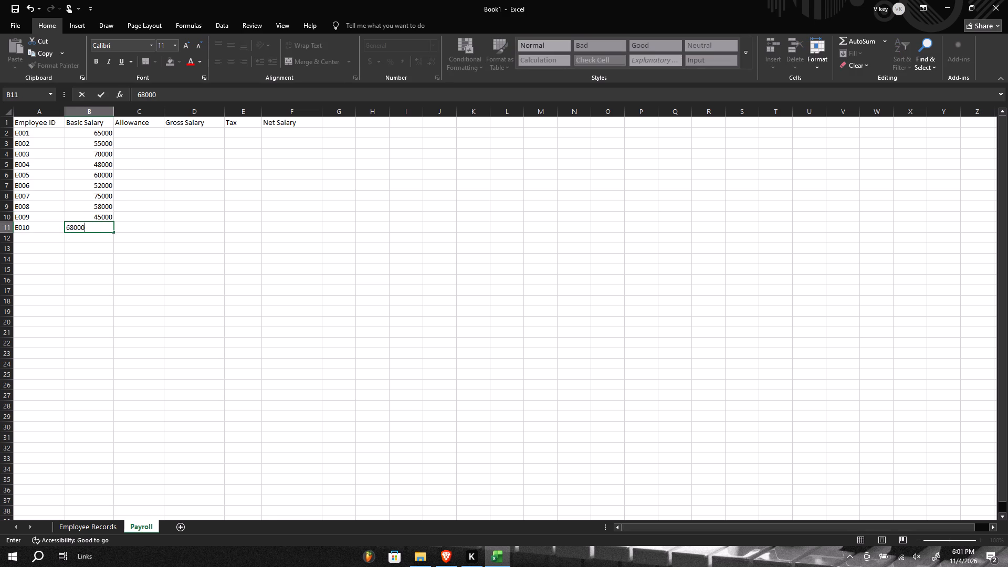
{"action": "key", "text": "Right"}
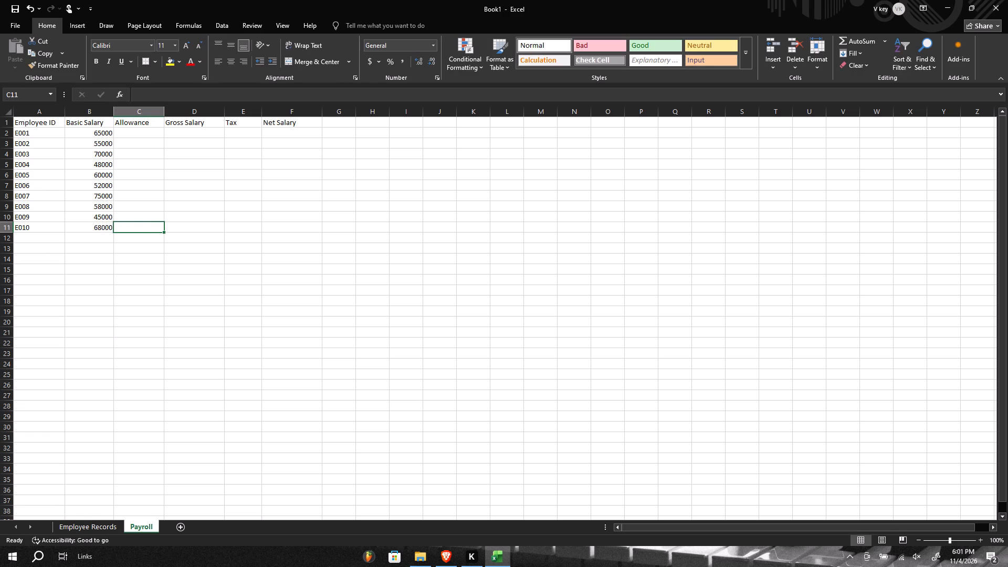
Enter the allowance formula =B2*10% for E001 in cell C2 of the Payroll sheet.
{"action": "left_click", "coordinate": [153, 134]}
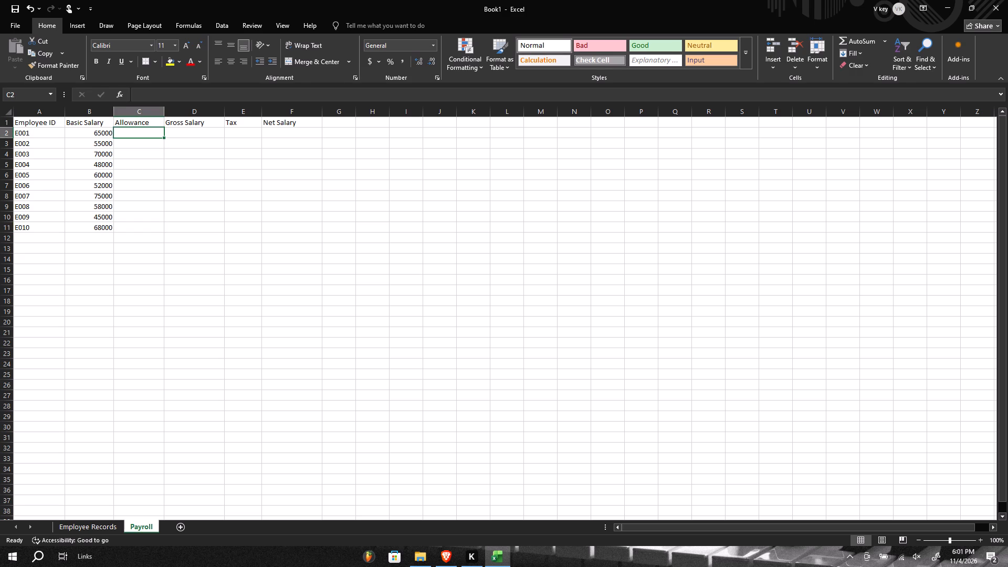
{"action": "key", "text": "minus"}
{"action": "key", "text": "BackSpace"}
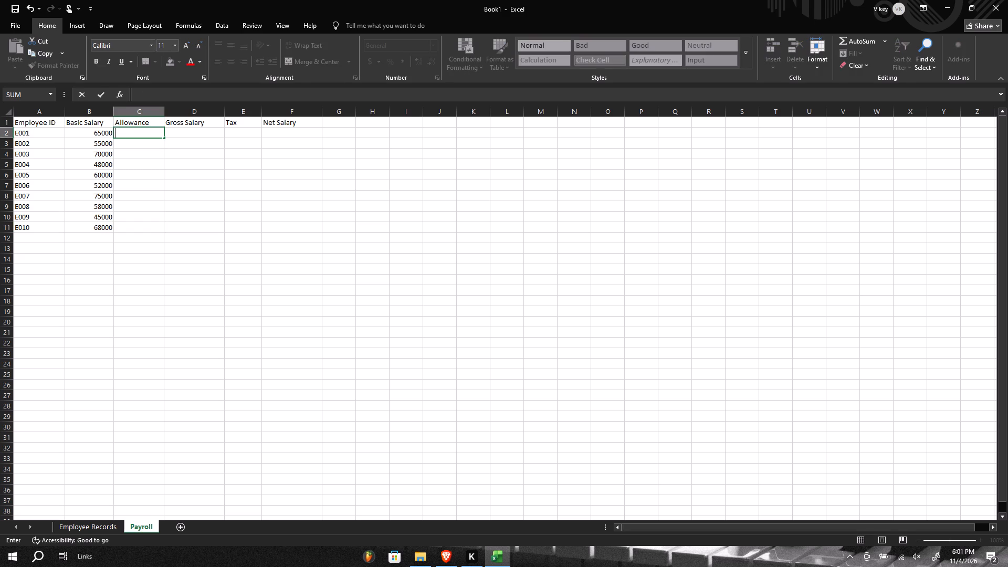
{"action": "key", "text": "equal"}
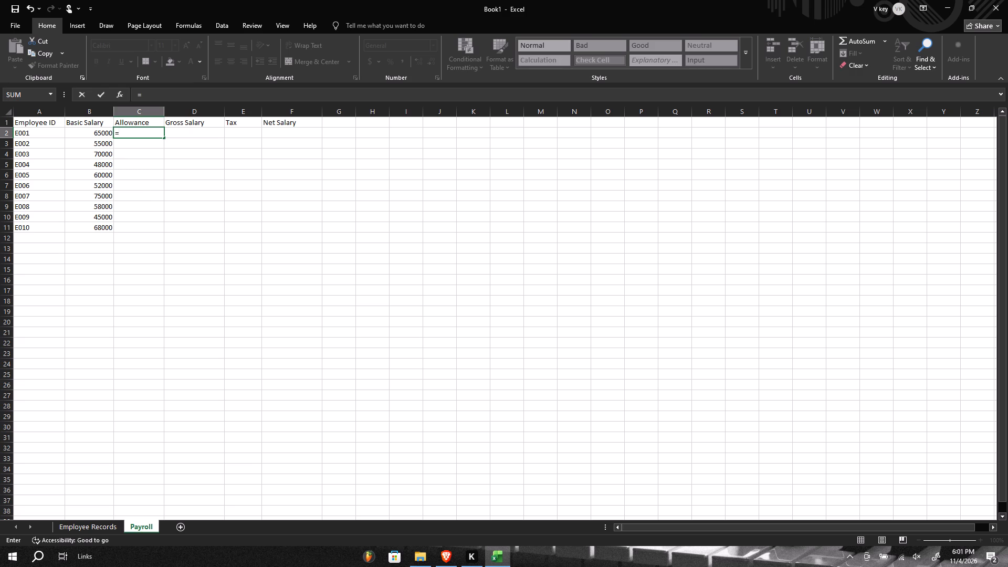
{"action": "key", "text": "b"}
{"action": "key", "text": "2"}
{"action": "key", "text": "shift+asterisk"}
{"action": "key", "text": "1"}
{"action": "key", "text": "0"}
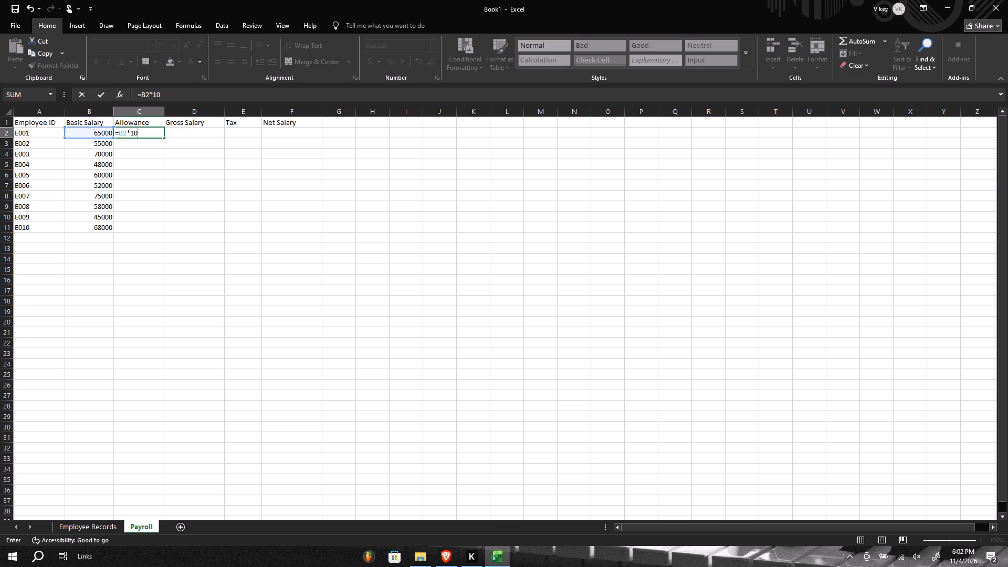
{"action": "key", "text": "shift+percent"}
{"action": "key", "text": "Return"}
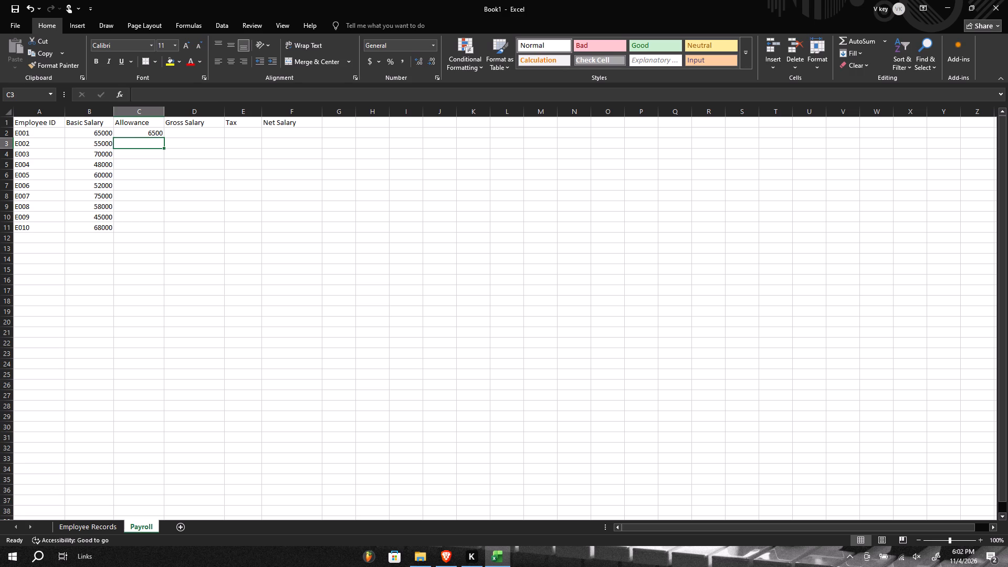
Enter the gross salary formula =B2+C2 for E001 in cell D2.
{"action": "left_click", "coordinate": [187, 132]}
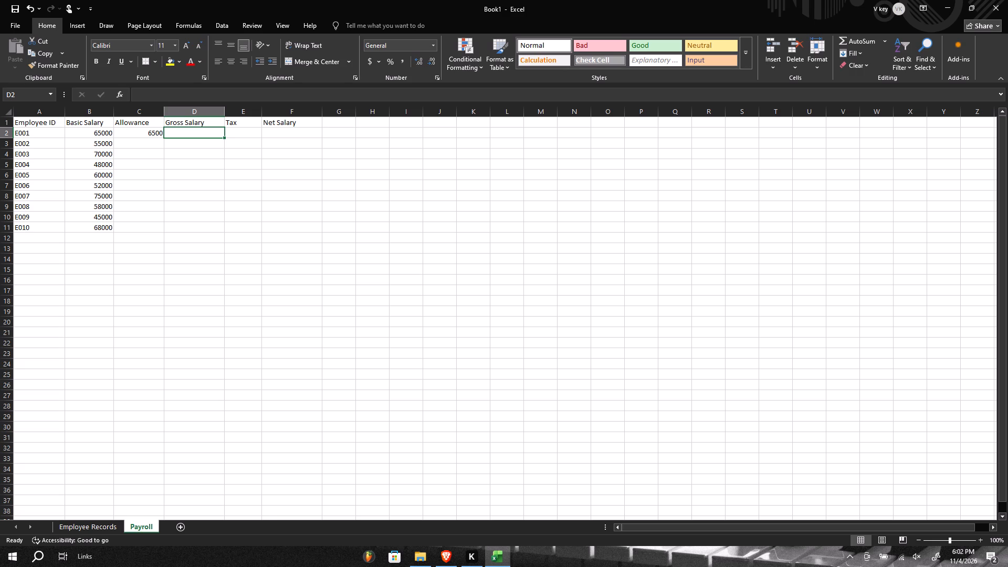
{"action": "key", "text": "equal"}
{"action": "key", "text": "b"}
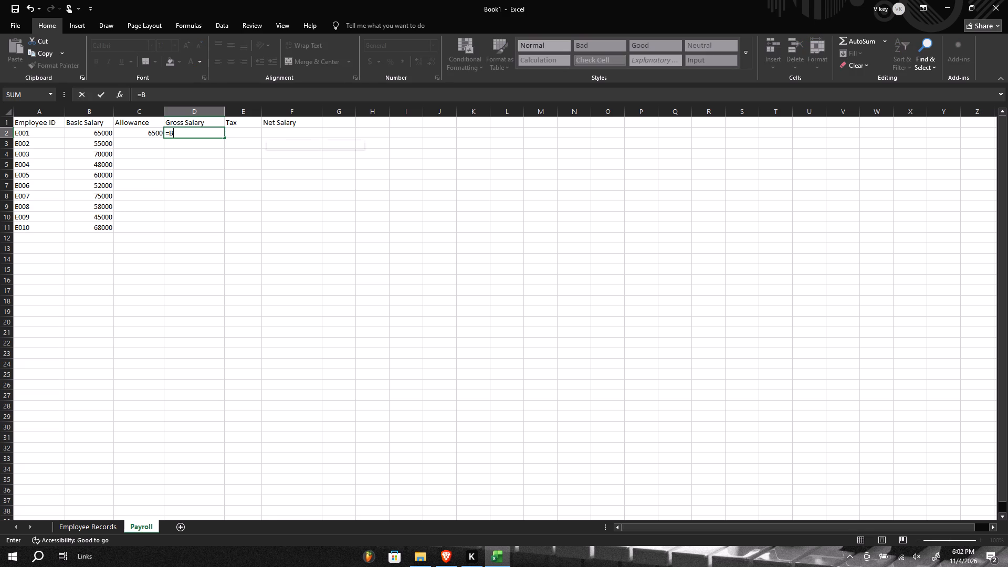
{"action": "key", "text": "2"}
{"action": "key", "text": "equal"}
{"action": "key", "text": "BackSpace"}
{"action": "key", "text": "shift+plus"}
{"action": "key", "text": "c"}
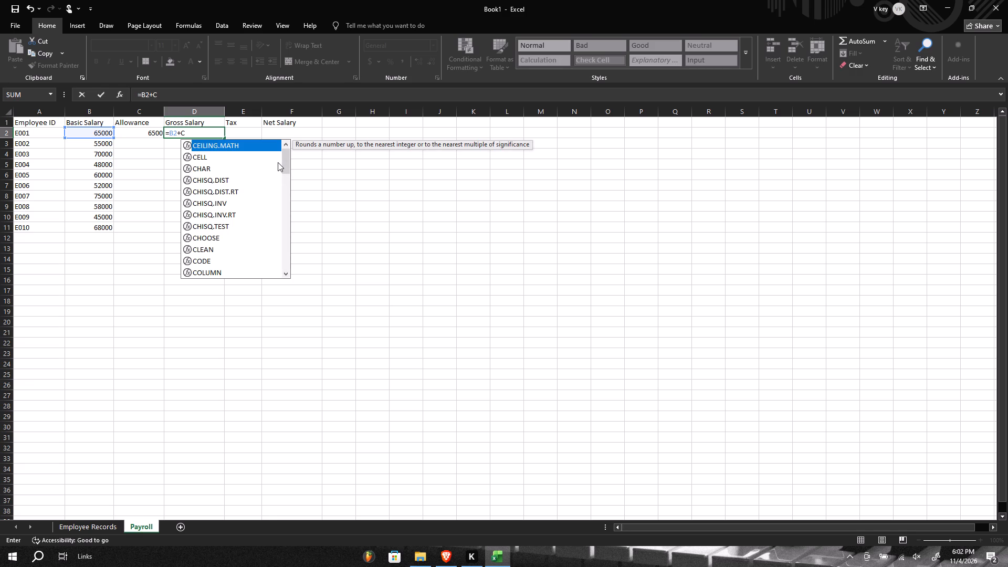
{"action": "key", "text": "2"}
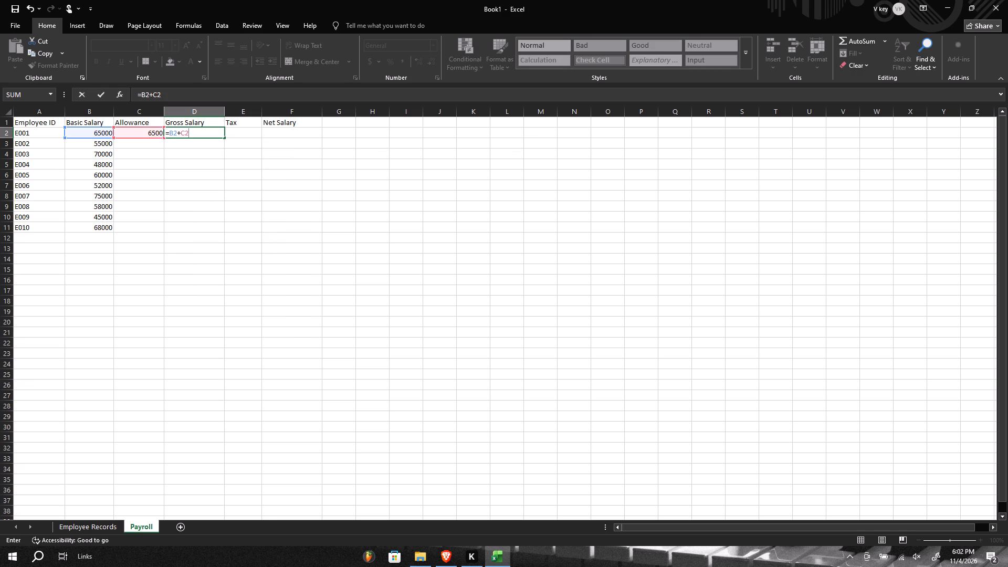
{"action": "key", "text": "Return"}
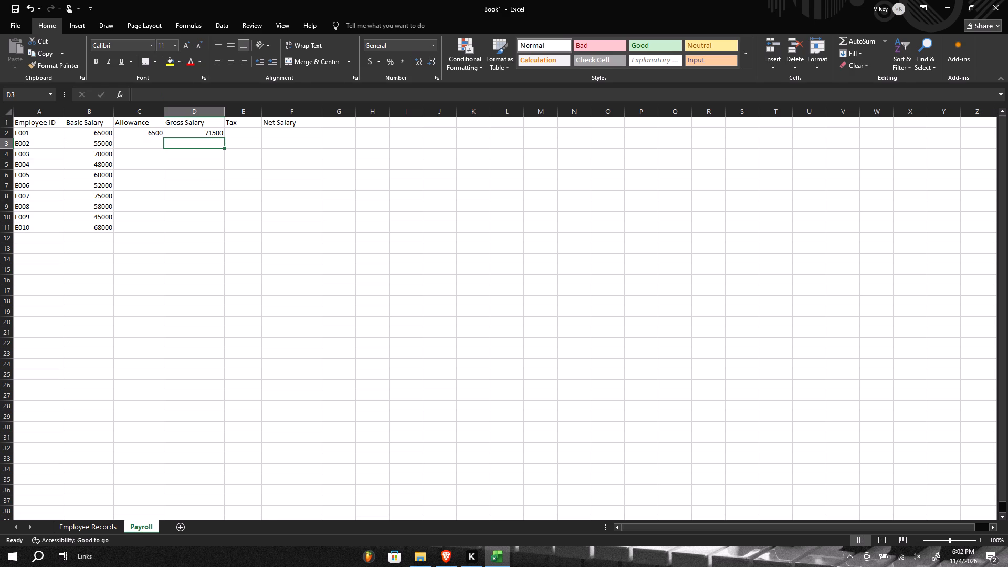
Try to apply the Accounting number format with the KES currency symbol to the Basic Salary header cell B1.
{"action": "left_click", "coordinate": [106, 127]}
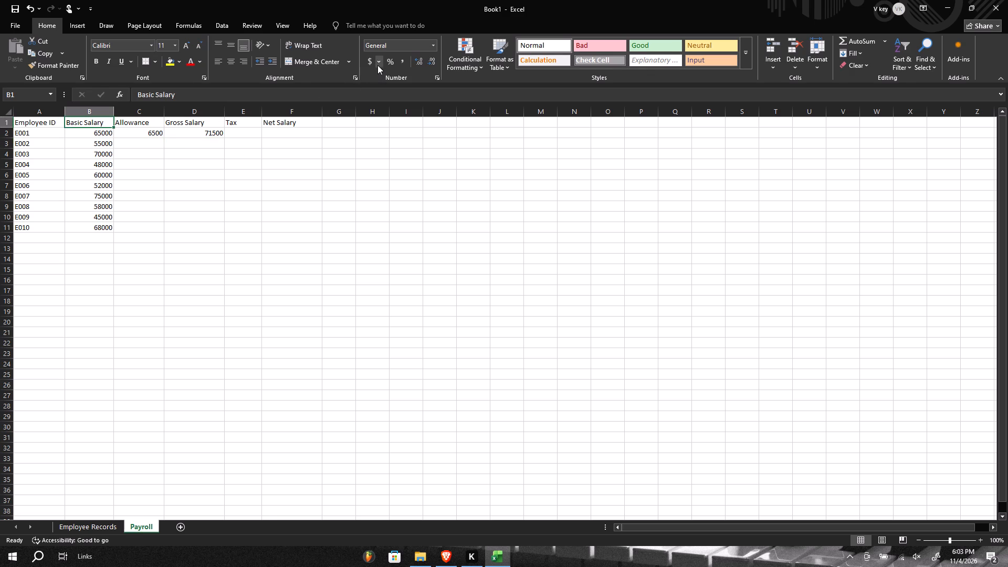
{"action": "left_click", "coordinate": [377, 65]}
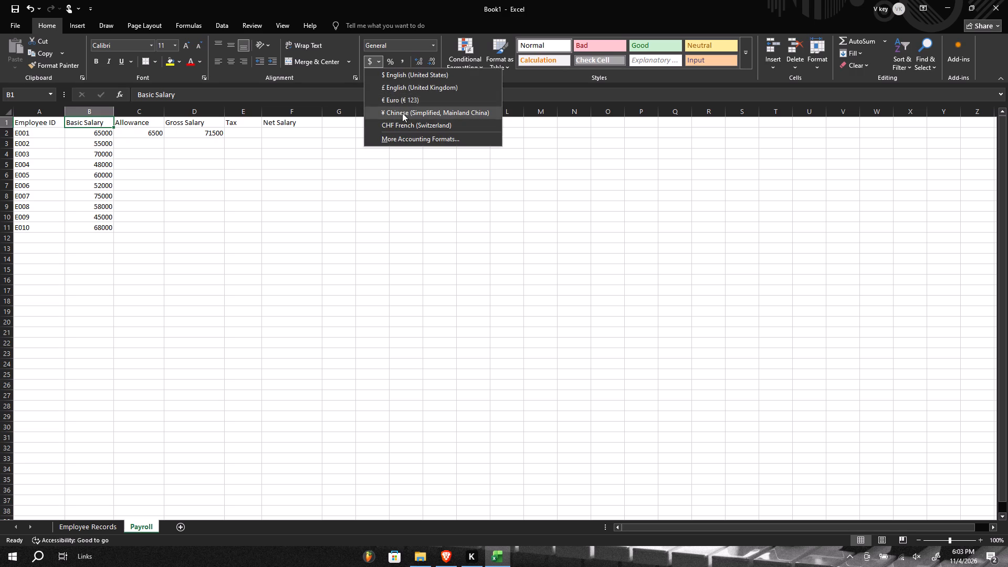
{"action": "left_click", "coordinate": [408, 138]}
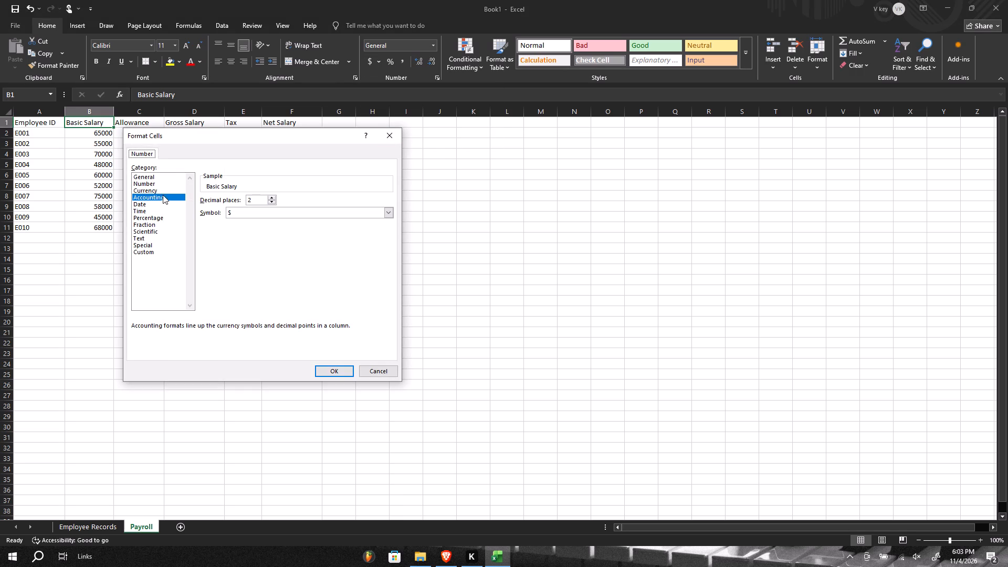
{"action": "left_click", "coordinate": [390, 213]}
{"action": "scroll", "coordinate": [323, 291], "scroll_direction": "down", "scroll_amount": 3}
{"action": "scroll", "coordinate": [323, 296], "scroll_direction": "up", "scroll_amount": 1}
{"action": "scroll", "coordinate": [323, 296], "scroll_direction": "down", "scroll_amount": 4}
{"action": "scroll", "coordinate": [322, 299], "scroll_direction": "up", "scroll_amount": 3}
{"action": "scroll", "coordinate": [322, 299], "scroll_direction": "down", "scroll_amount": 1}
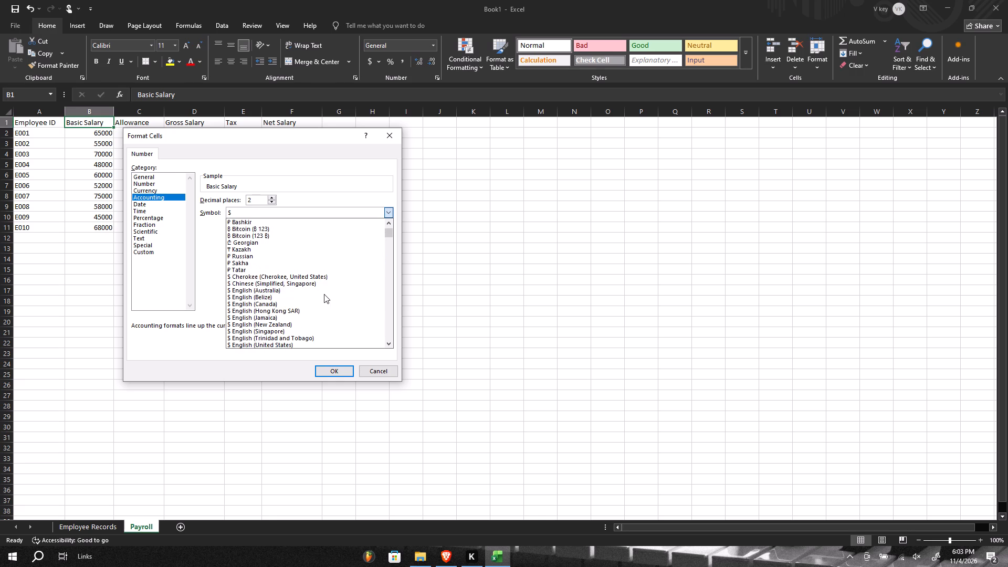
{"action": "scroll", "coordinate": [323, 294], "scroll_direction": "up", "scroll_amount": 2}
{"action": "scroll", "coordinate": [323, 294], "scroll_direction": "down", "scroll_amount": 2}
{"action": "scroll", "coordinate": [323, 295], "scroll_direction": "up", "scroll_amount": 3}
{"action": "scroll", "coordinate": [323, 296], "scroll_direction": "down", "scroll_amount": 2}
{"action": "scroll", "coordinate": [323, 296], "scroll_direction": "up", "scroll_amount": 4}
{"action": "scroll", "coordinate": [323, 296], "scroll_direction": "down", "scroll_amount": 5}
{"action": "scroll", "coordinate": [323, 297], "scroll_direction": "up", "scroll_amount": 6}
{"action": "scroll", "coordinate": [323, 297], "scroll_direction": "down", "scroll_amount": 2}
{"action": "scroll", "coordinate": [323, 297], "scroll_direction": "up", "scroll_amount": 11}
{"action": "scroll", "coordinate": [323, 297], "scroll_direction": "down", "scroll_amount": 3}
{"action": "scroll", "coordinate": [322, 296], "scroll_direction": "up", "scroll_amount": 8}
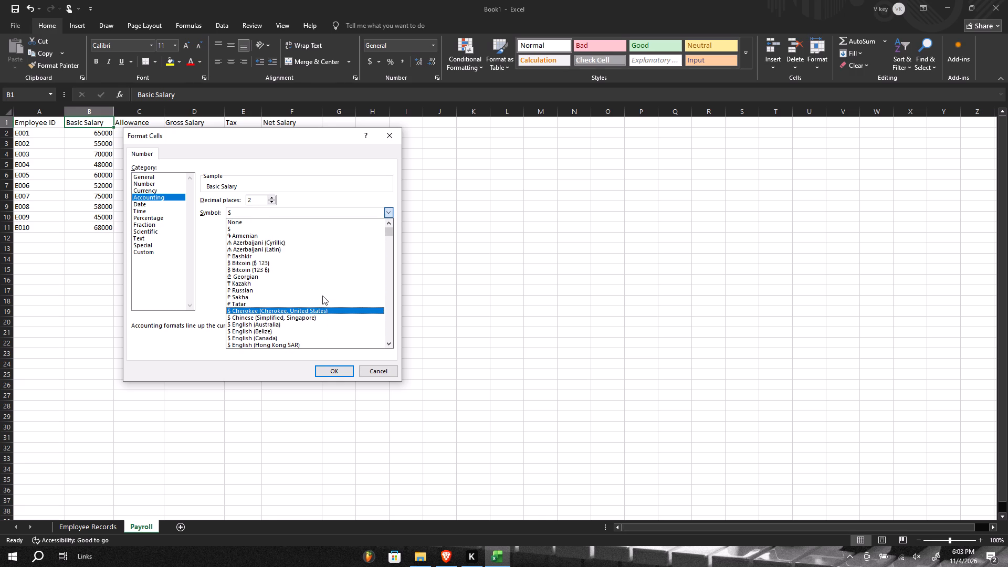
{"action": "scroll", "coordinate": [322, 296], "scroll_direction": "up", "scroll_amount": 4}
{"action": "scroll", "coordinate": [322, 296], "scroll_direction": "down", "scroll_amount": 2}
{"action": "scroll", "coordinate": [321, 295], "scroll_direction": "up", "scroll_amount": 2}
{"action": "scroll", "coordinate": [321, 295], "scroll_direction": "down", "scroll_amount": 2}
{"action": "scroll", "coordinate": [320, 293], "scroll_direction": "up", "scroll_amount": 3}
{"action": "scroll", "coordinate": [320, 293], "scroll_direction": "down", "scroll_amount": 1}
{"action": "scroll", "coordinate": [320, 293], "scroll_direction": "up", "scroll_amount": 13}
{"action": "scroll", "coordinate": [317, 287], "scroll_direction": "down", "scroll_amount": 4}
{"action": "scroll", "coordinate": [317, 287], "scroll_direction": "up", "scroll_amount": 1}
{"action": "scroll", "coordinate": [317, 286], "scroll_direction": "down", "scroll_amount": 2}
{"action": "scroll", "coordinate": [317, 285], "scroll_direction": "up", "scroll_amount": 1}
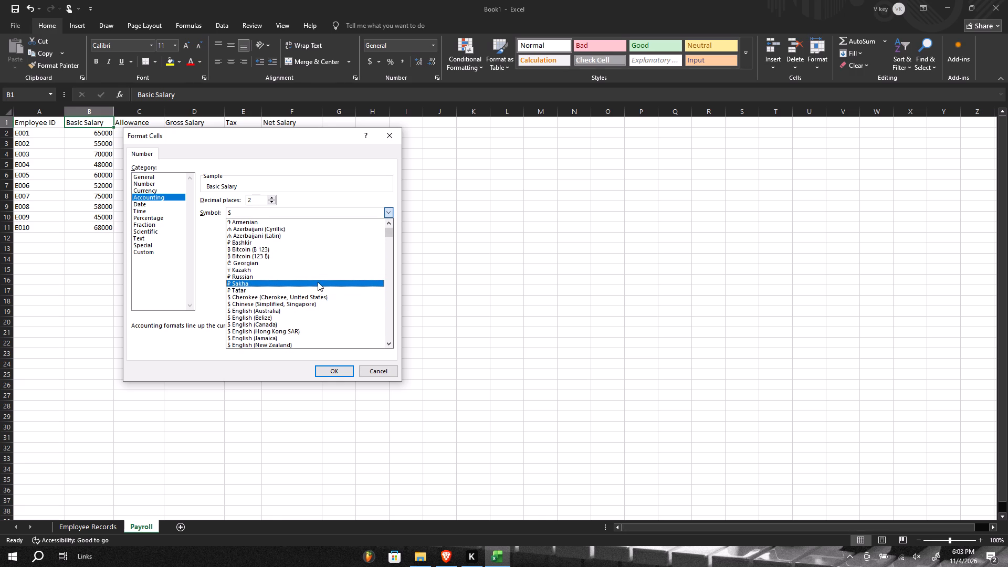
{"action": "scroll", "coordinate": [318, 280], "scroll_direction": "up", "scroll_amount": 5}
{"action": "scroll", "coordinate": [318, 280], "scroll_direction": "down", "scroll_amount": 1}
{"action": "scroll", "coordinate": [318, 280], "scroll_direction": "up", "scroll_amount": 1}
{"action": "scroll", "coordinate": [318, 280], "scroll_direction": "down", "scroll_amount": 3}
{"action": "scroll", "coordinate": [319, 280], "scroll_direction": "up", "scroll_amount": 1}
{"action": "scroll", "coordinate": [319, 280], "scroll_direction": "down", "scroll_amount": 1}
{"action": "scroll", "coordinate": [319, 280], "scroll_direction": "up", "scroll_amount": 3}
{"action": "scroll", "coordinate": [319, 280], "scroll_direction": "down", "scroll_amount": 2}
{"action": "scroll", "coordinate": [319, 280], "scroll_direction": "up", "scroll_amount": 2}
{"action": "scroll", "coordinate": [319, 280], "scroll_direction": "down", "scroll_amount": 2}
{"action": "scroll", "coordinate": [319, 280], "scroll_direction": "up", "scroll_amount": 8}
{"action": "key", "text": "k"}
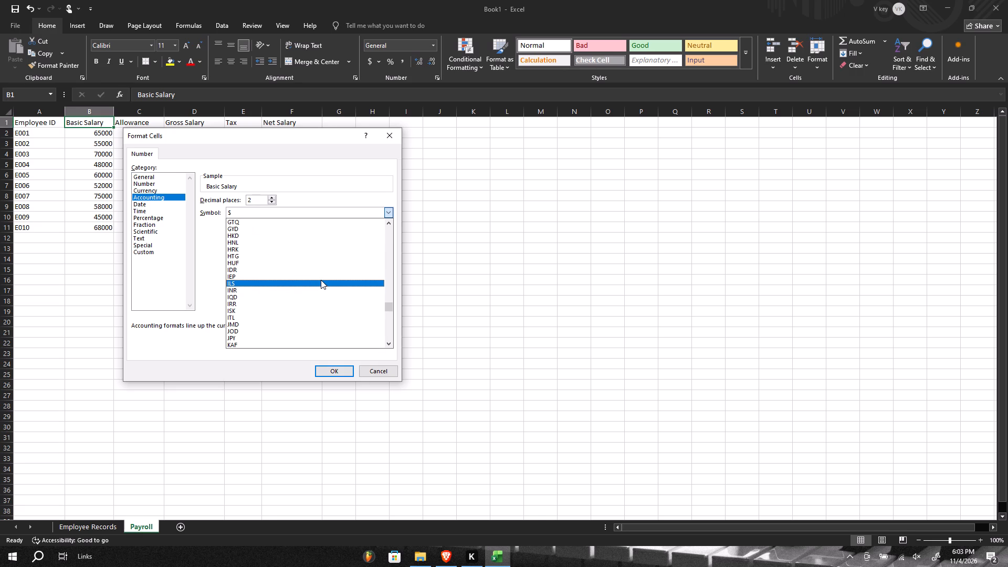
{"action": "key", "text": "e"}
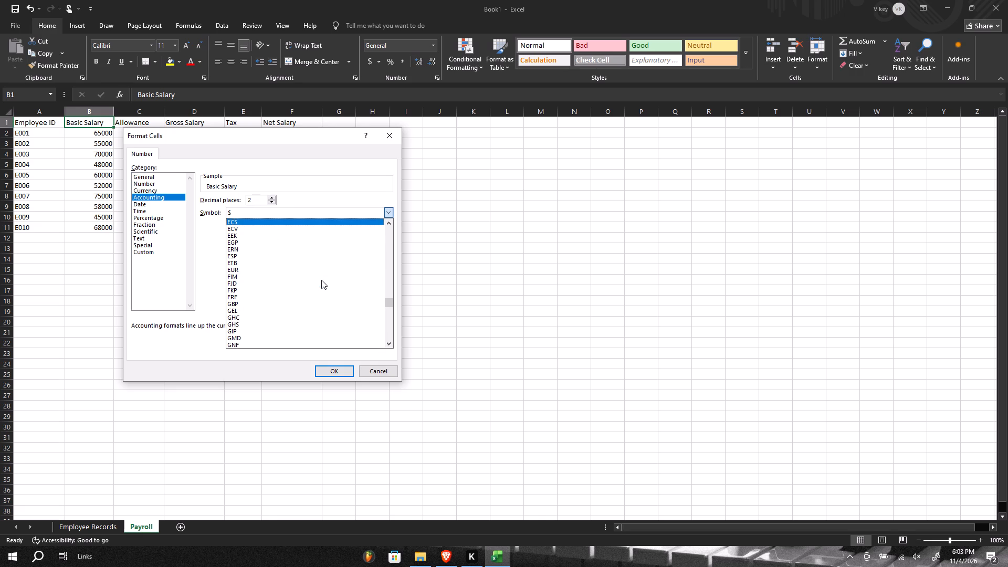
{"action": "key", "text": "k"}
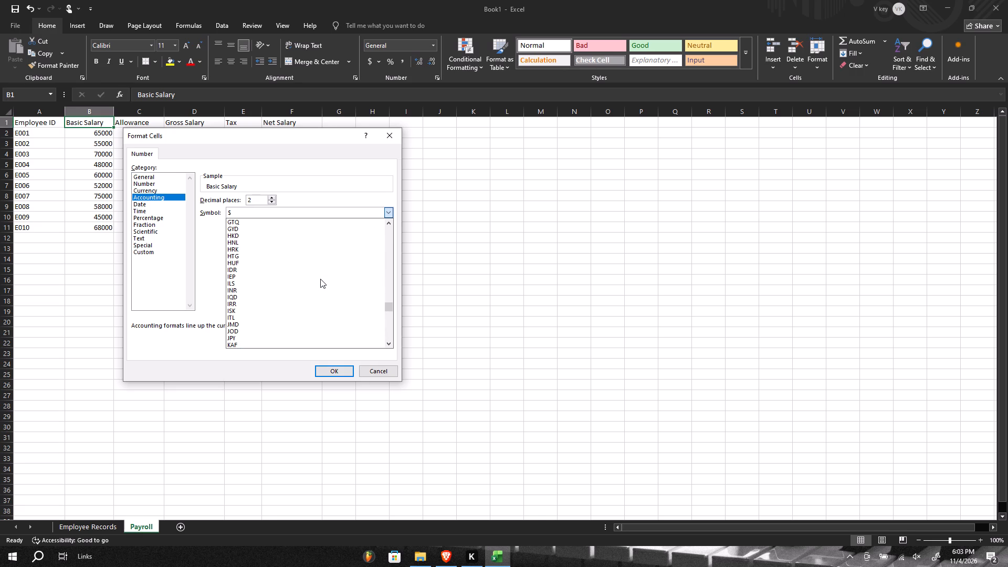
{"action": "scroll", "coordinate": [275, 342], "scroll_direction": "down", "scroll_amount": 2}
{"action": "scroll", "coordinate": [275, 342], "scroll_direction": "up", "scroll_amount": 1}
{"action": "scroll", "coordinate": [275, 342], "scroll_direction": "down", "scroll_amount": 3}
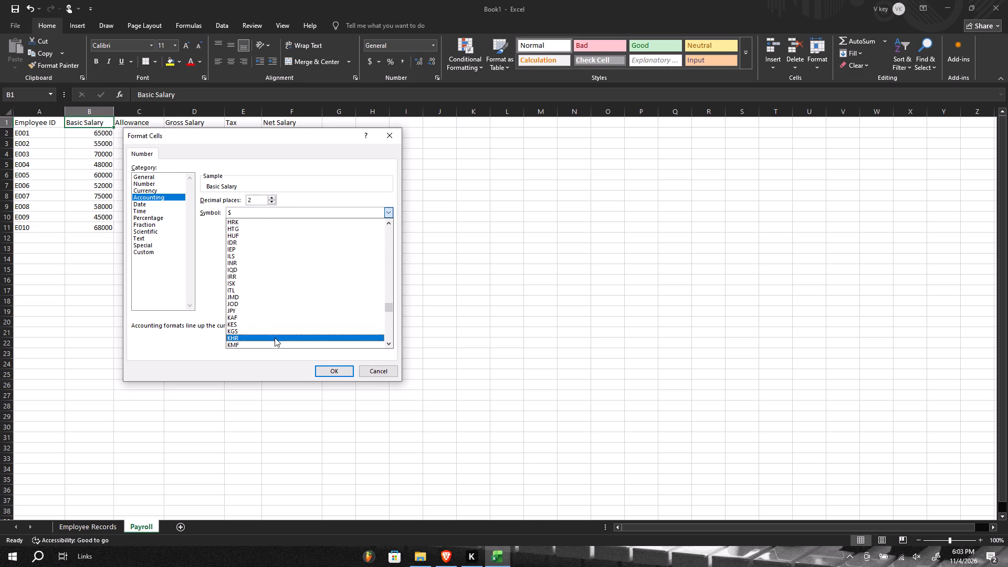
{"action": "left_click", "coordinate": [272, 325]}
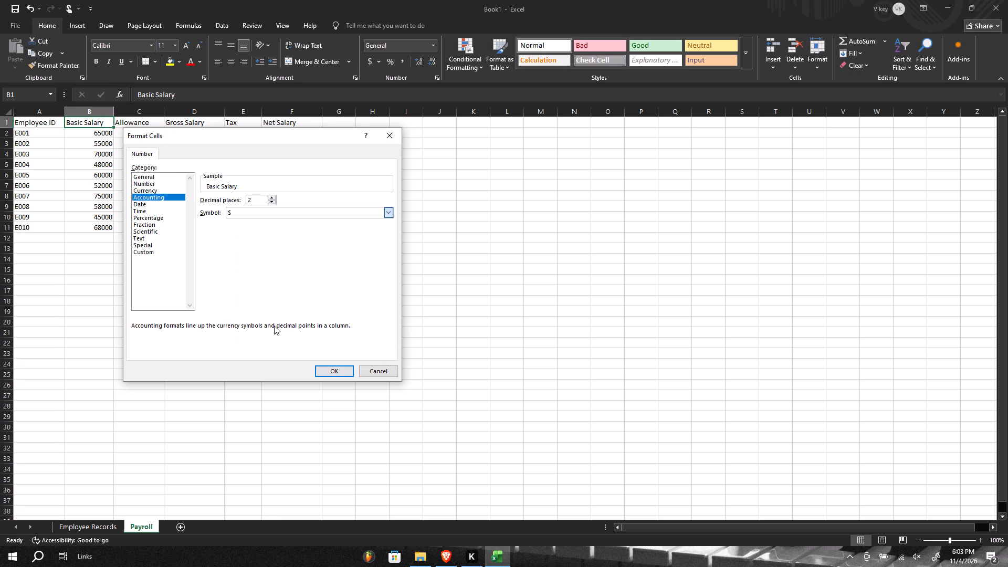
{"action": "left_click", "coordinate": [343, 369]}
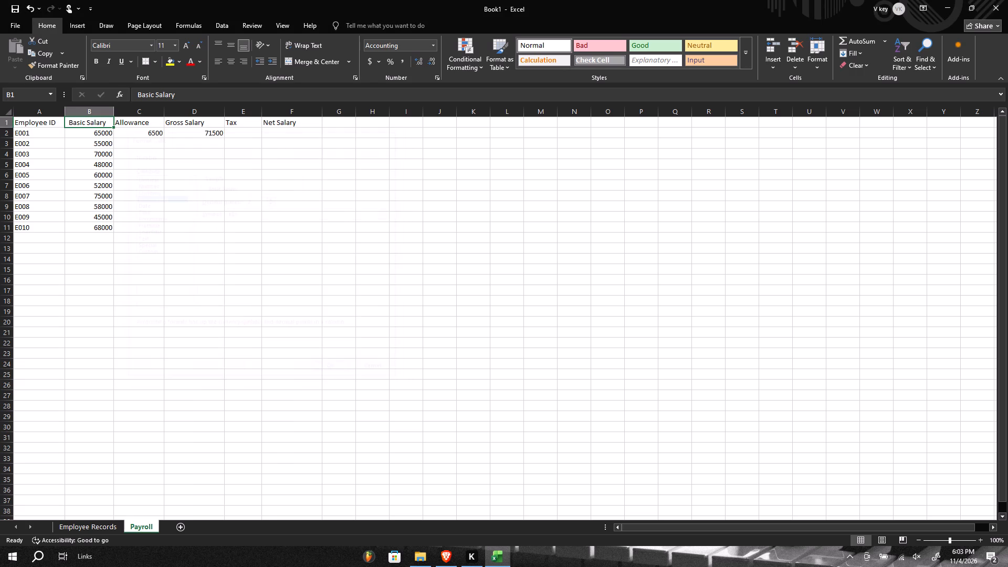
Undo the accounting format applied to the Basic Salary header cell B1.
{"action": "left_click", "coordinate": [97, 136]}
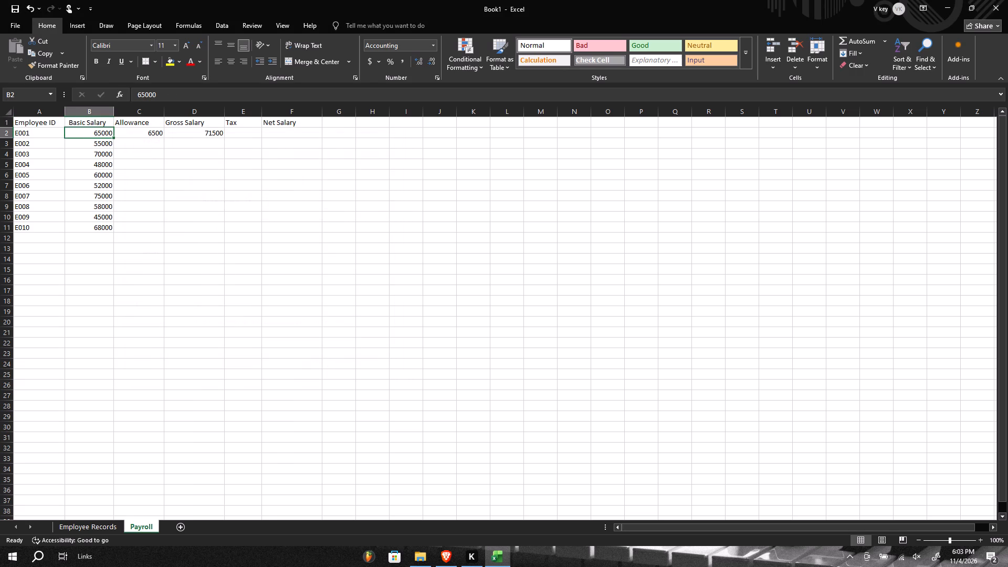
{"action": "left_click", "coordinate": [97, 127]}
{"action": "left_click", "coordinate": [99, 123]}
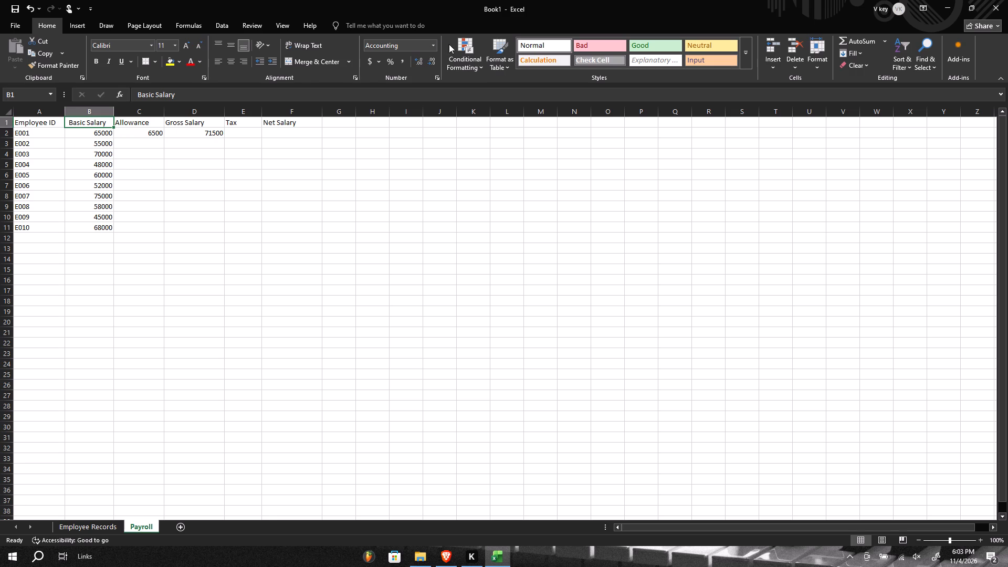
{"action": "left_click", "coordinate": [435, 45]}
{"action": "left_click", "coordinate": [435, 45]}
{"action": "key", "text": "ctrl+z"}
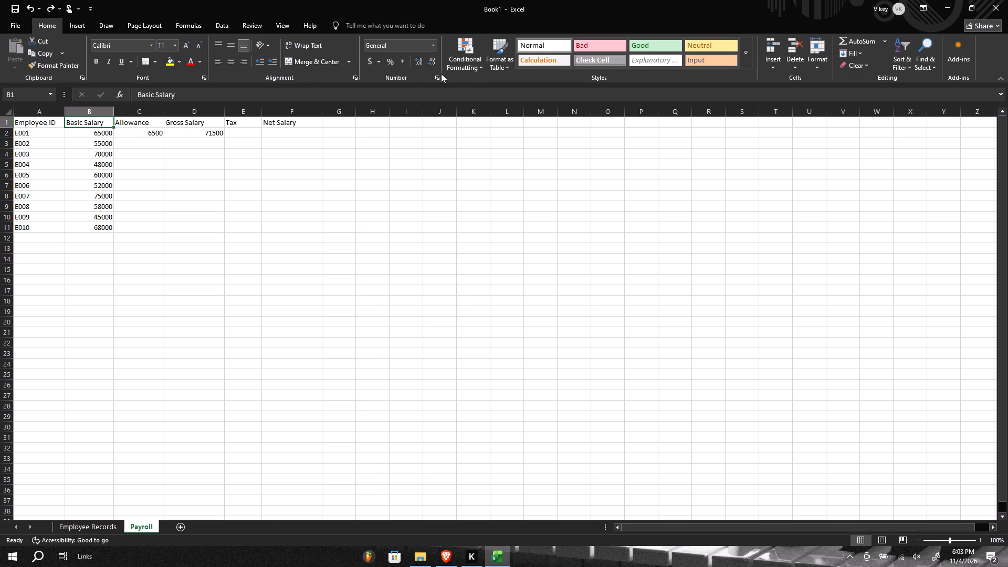
Apply the Accounting number format with the KES symbol and two decimals to E001's basic salary in cell B2.
{"action": "left_click", "coordinate": [108, 134]}
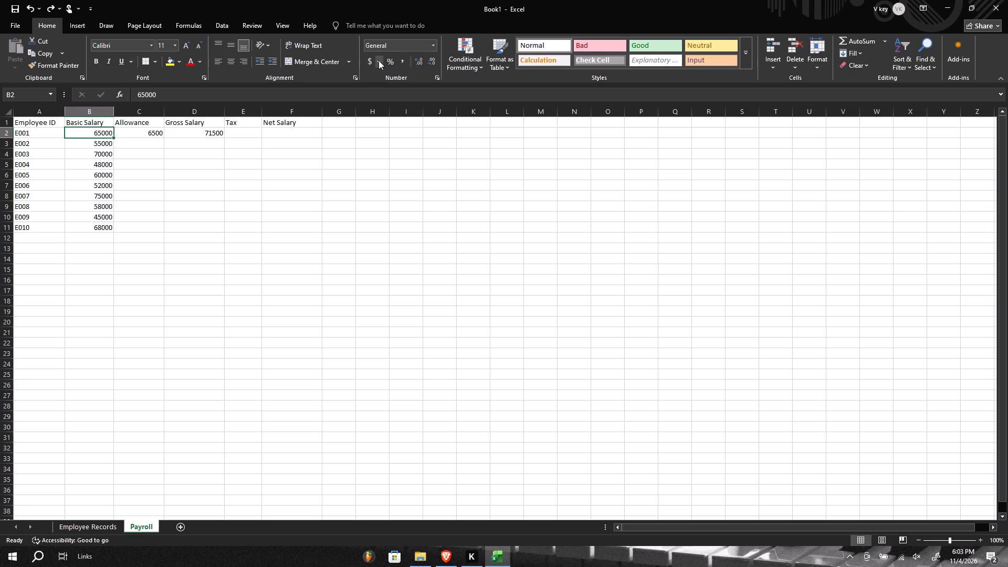
{"action": "left_click", "coordinate": [376, 62]}
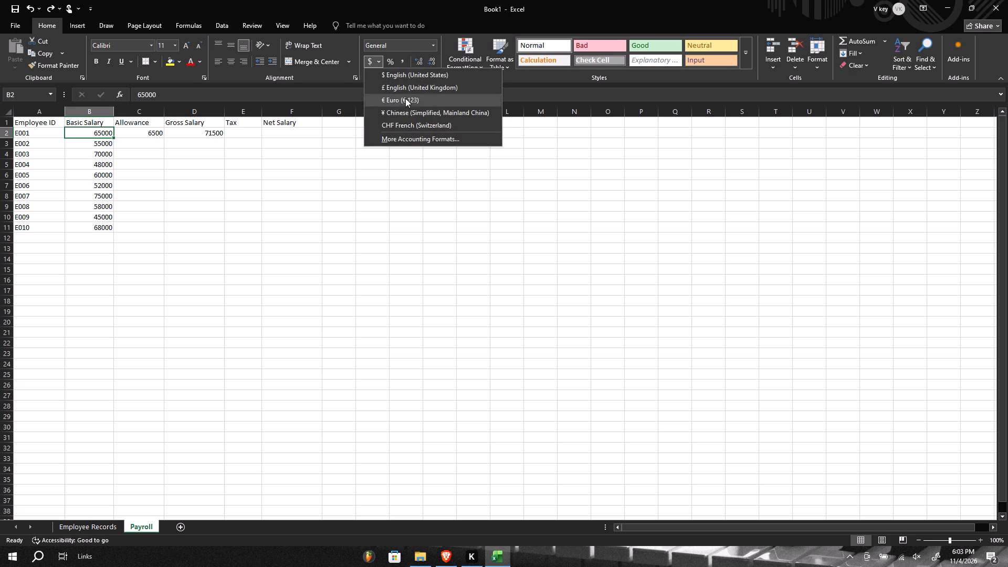
{"action": "left_click", "coordinate": [417, 138]}
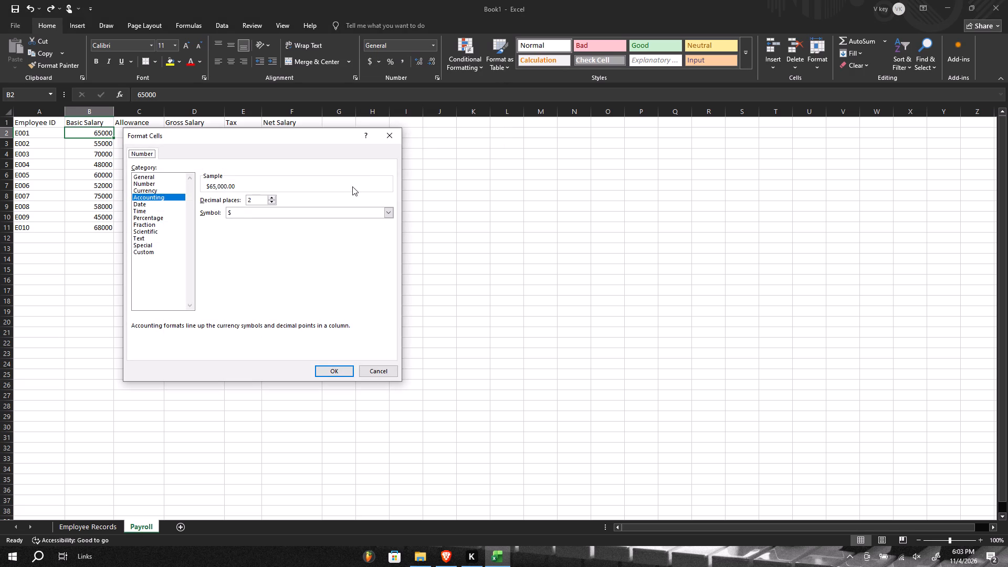
{"action": "left_click", "coordinate": [386, 214]}
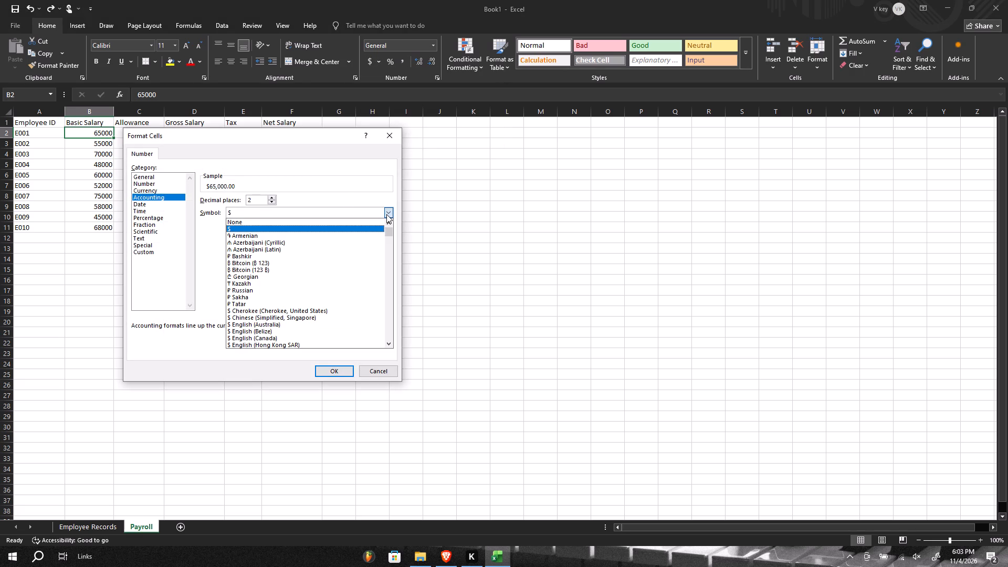
{"action": "key", "text": "k"}
{"action": "scroll", "coordinate": [328, 310], "scroll_direction": "down", "scroll_amount": 1}
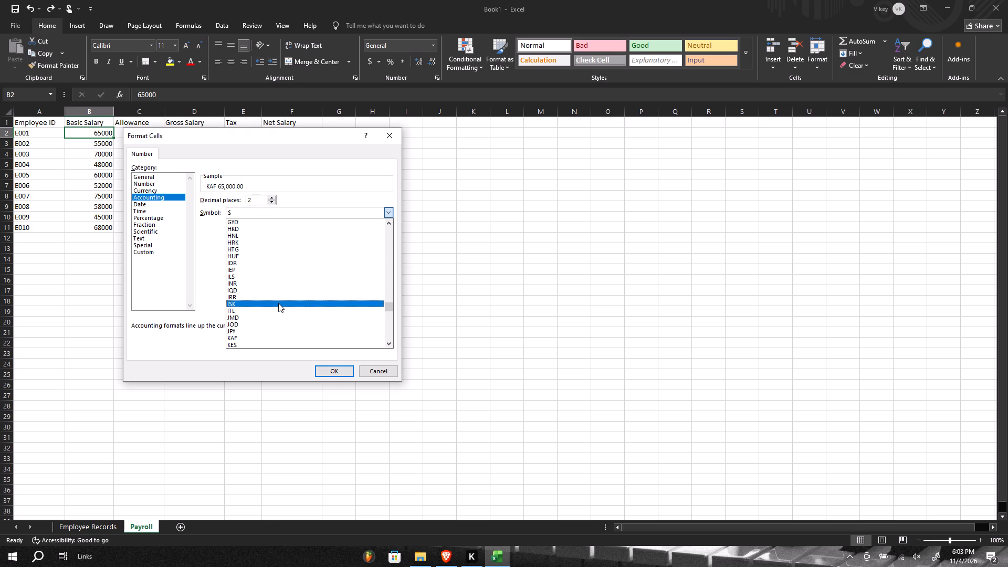
{"action": "left_click", "coordinate": [258, 342]}
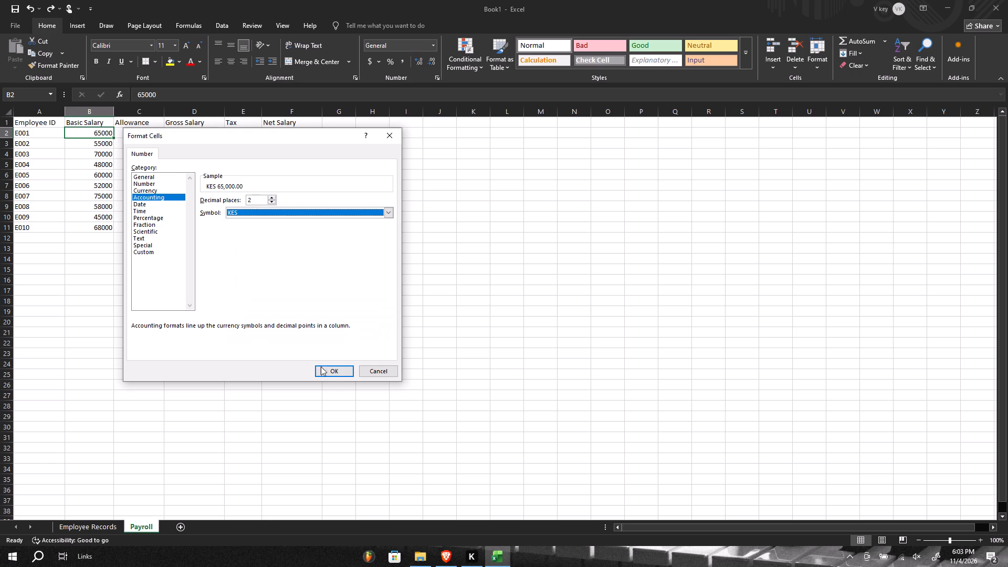
{"action": "left_click", "coordinate": [330, 371]}
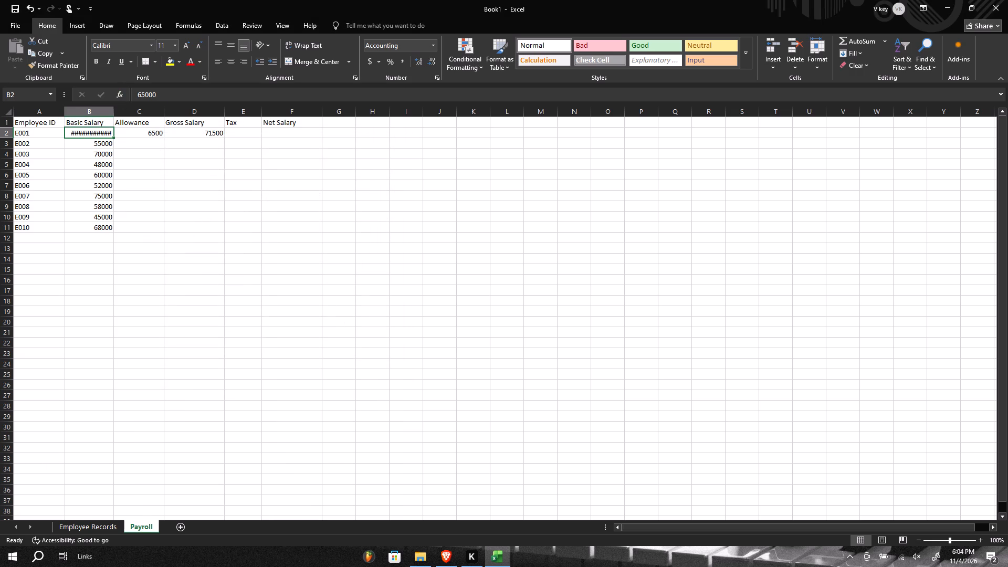
Widen the Basic Salary column B so the formatted amount fits.
{"action": "left_click_drag", "start_coordinate": [114, 108], "coordinate": [127, 111]}
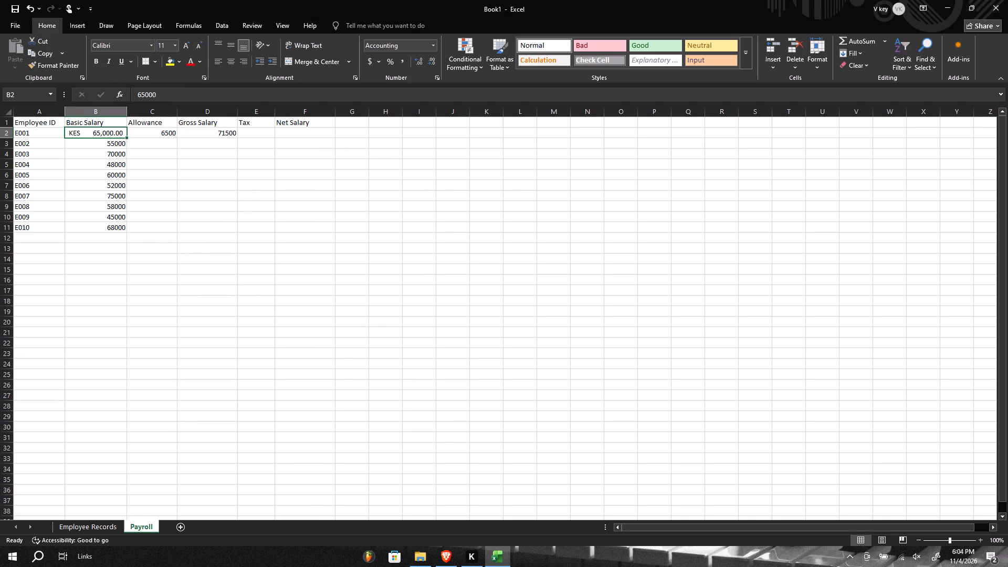
Apply the Accounting number format with the KES symbol and two decimals to E002's basic salary in cell B3.
{"action": "left_click", "coordinate": [99, 143]}
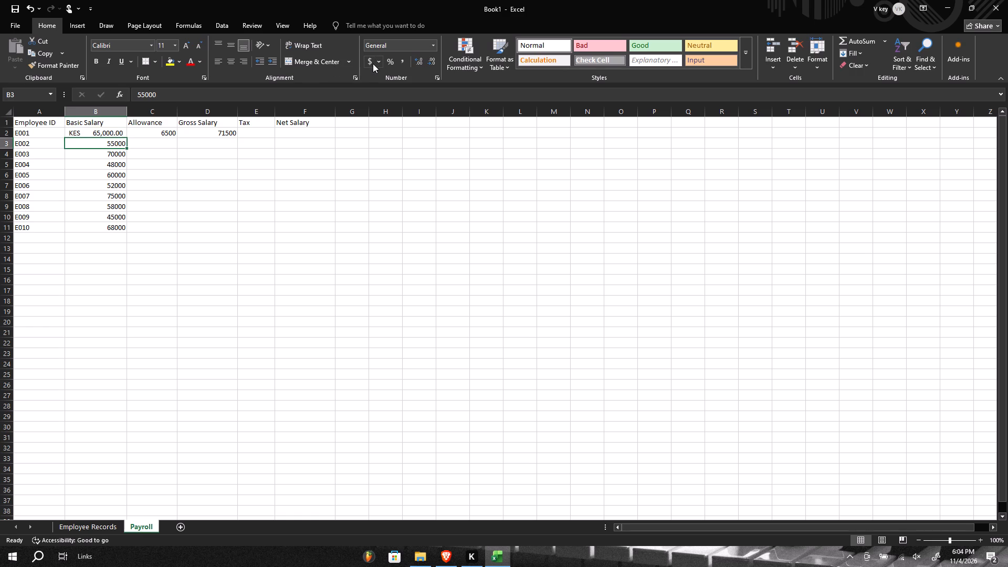
{"action": "left_click", "coordinate": [372, 62]}
{"action": "left_click", "coordinate": [377, 62]}
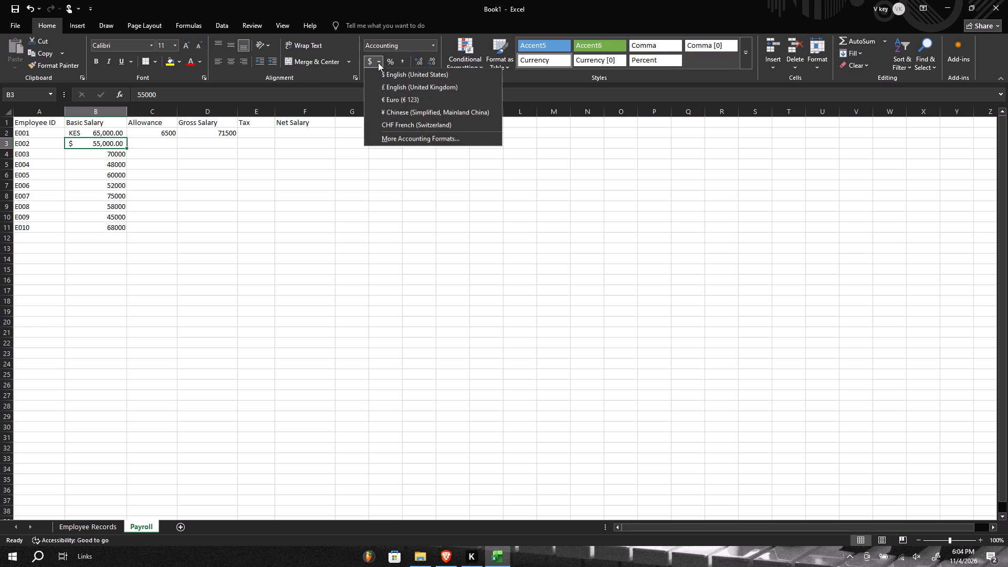
{"action": "left_click", "coordinate": [407, 138]}
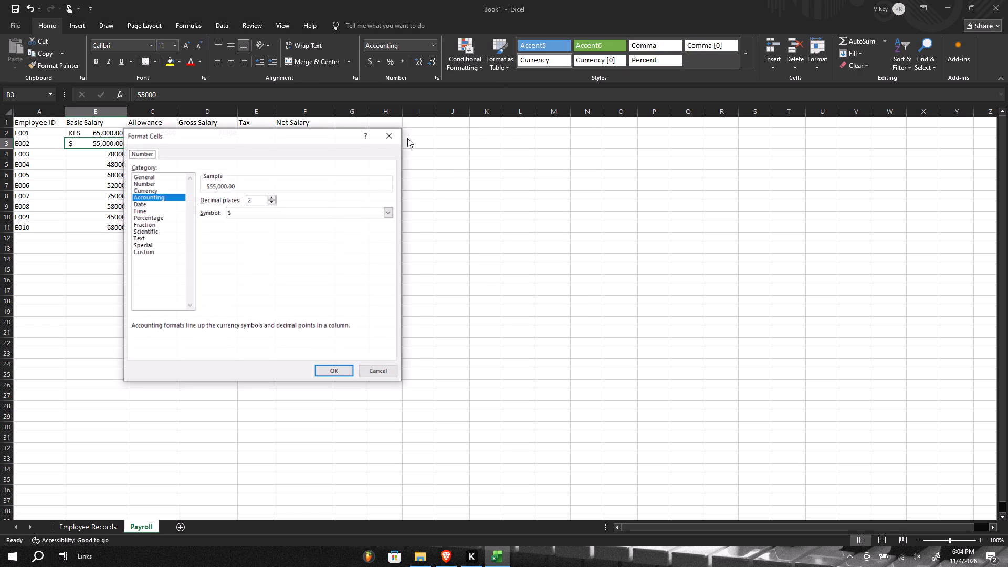
{"action": "left_click", "coordinate": [387, 214]}
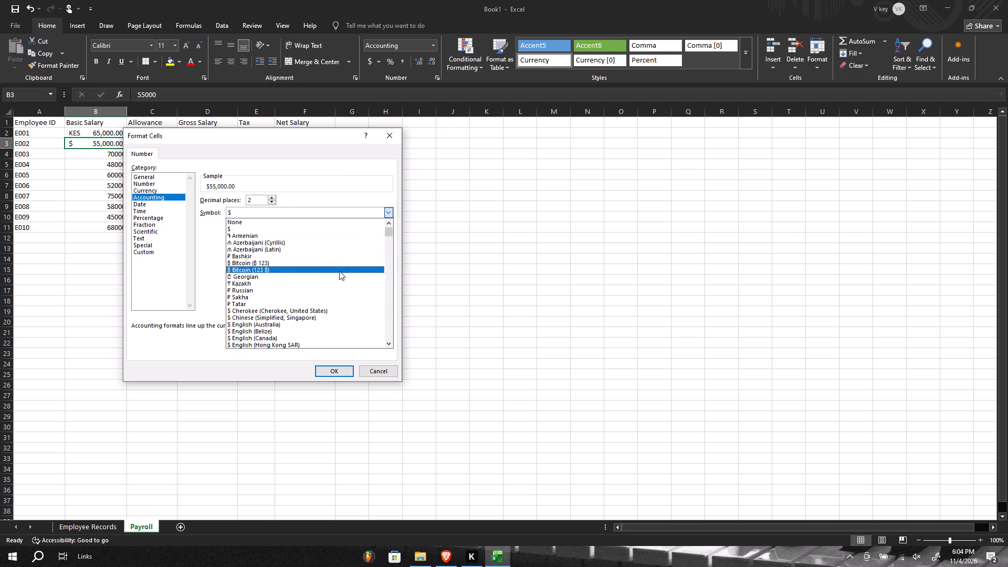
{"action": "key", "text": "k"}
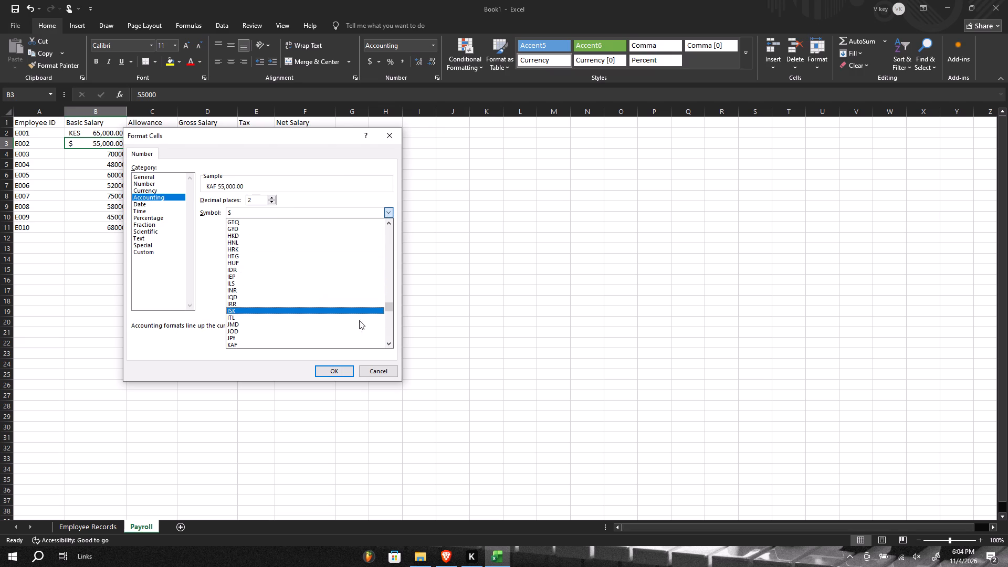
{"action": "left_click", "coordinate": [389, 307]}
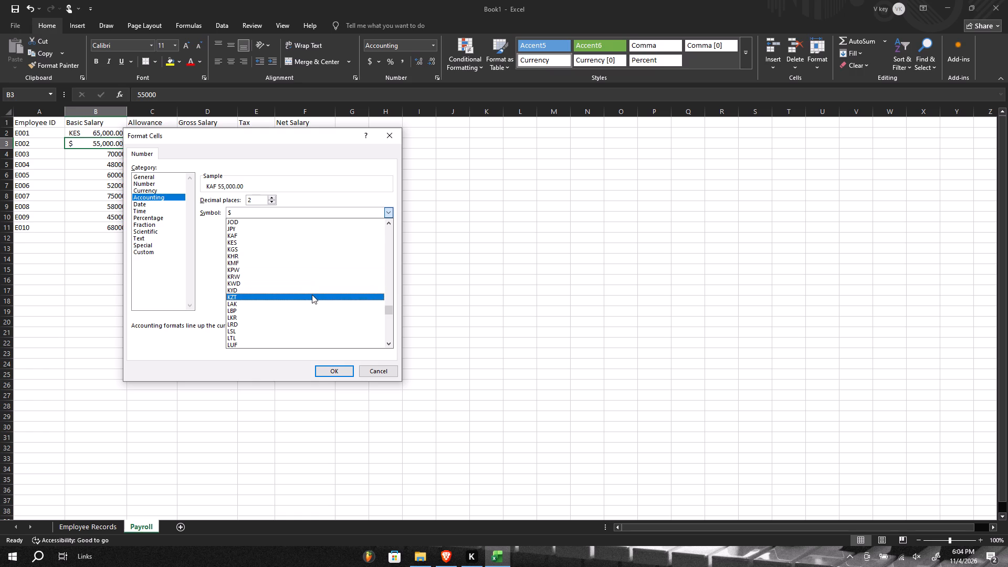
{"action": "left_click", "coordinate": [321, 244]}
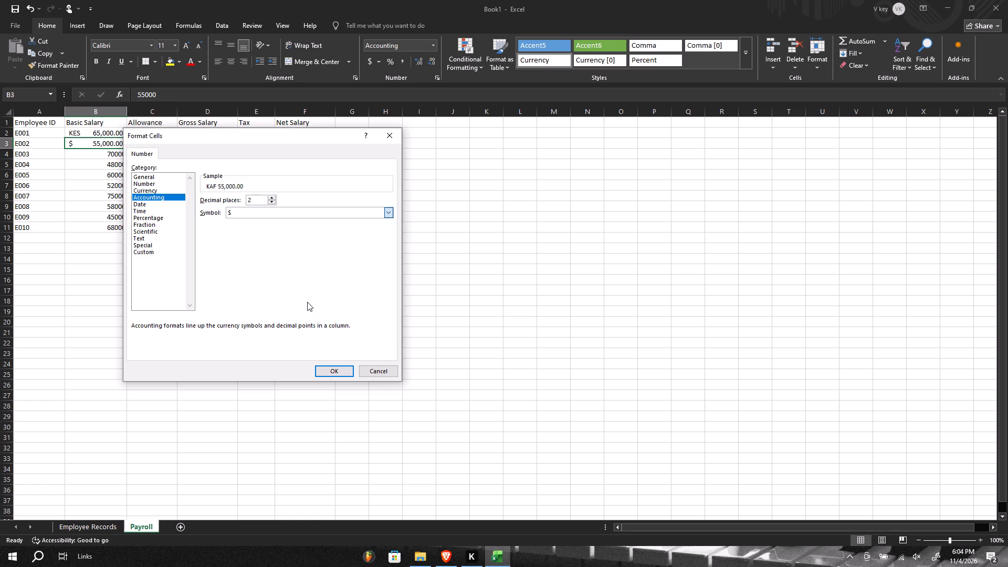
{"action": "left_click", "coordinate": [333, 369]}
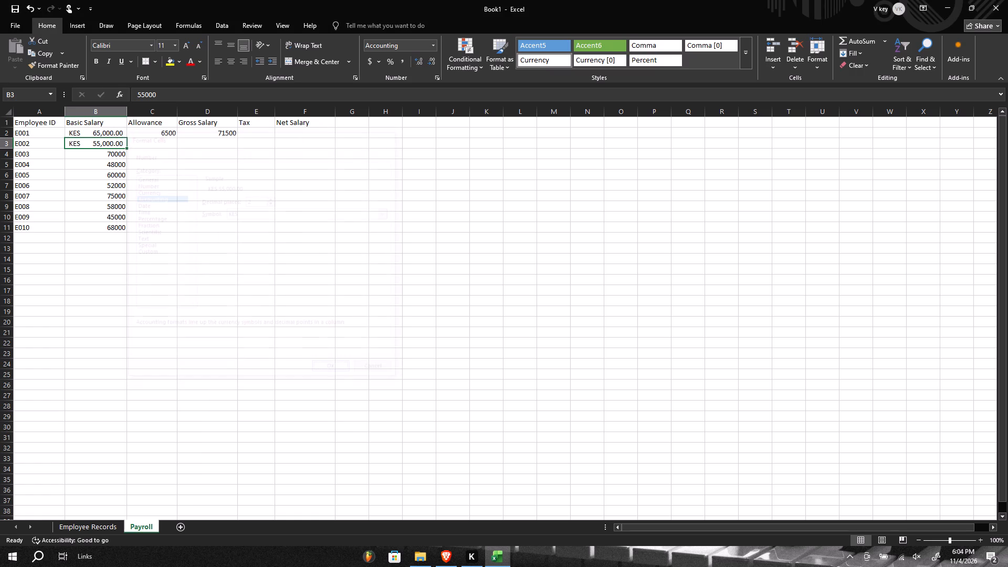
Apply the Accounting number format with the KES symbol and two decimals to E003's basic salary in cell B4.
{"action": "left_click", "coordinate": [113, 155]}
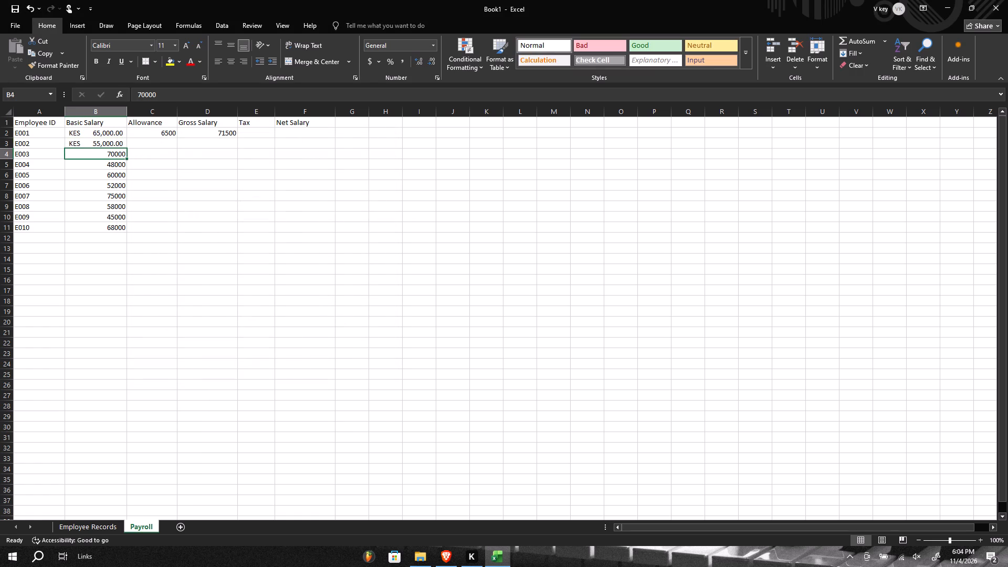
{"action": "left_click", "coordinate": [381, 64]}
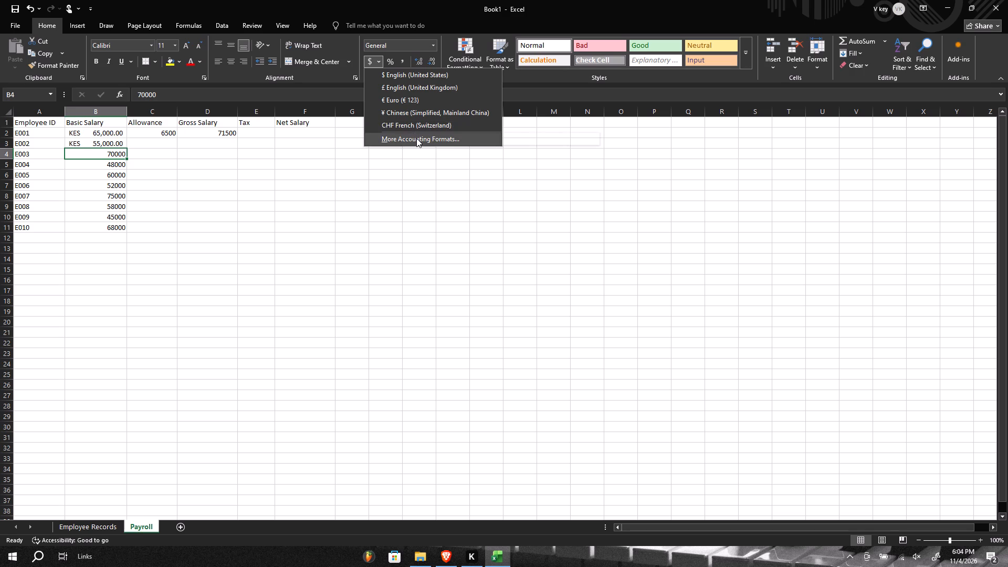
{"action": "left_click", "coordinate": [416, 138]}
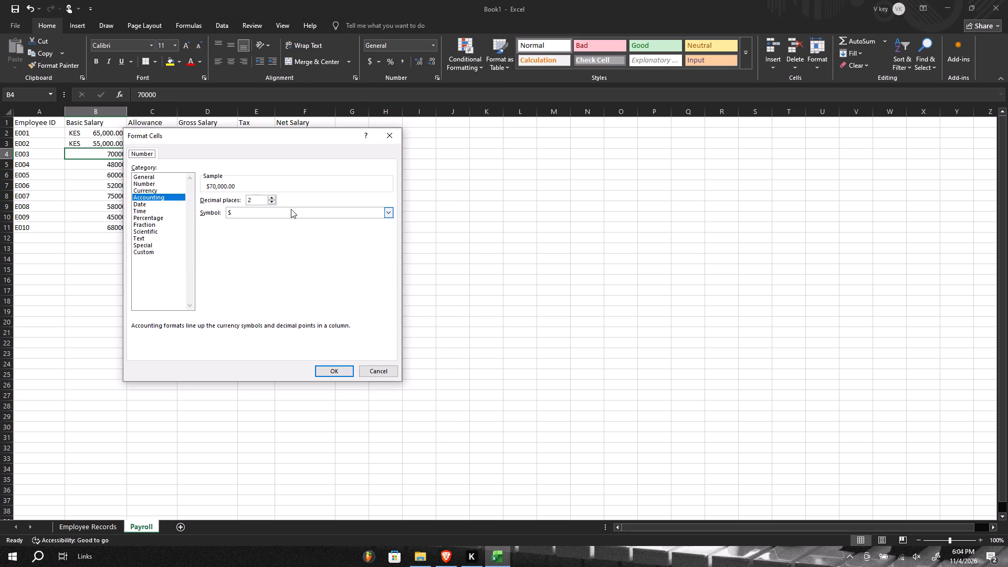
{"action": "left_click", "coordinate": [386, 213]}
{"action": "key", "text": "k"}
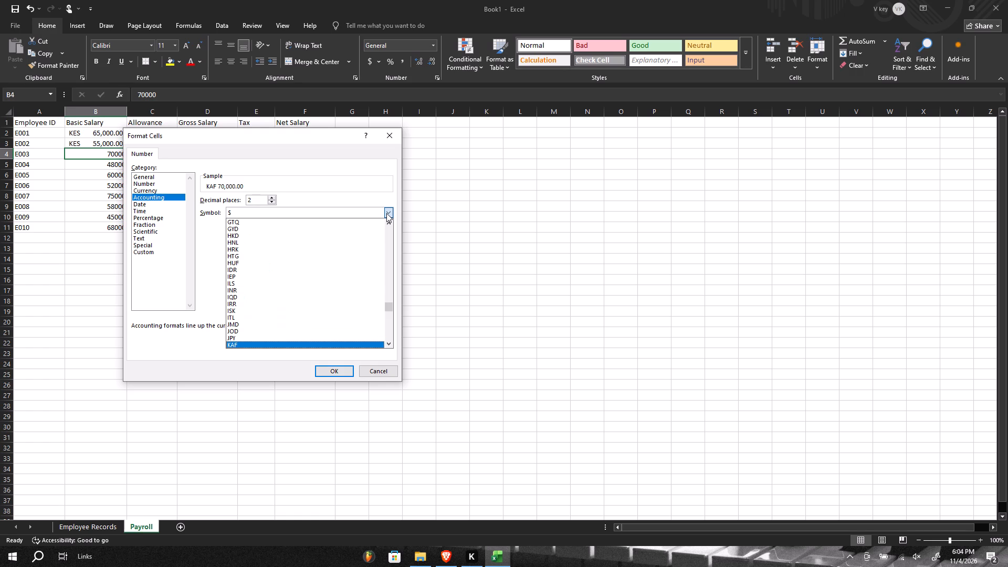
{"action": "key", "text": "Down"}
{"action": "key", "text": "Return"}
{"action": "key", "text": "Return"}
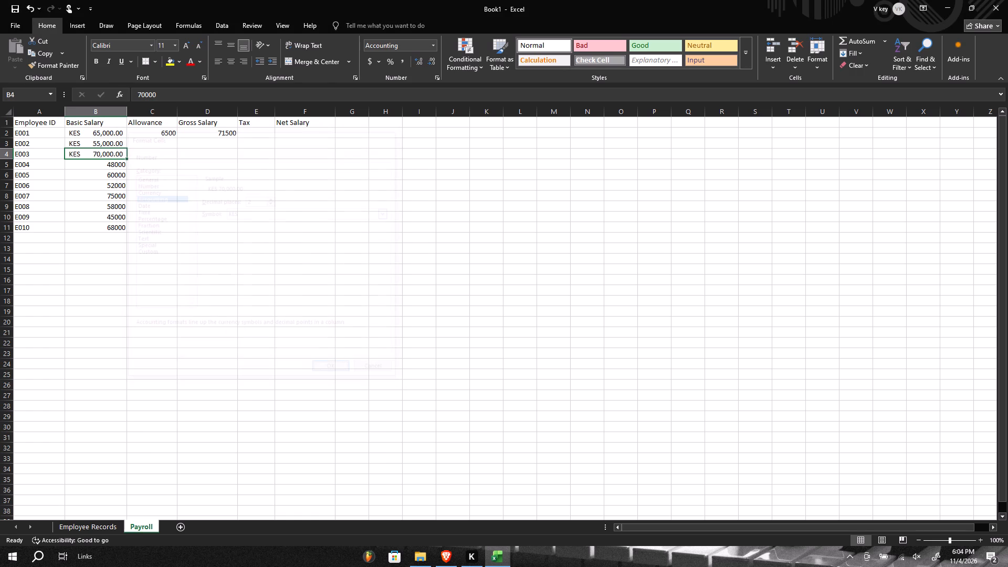
Apply the Accounting number format with the KES symbol and two decimals to E004's basic salary in cell B5.
{"action": "left_click", "coordinate": [91, 167]}
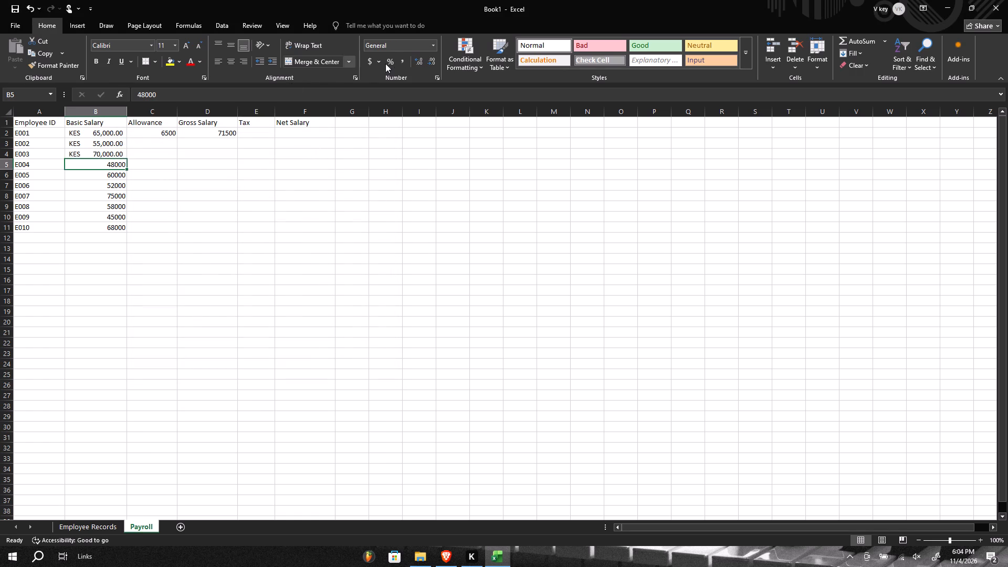
{"action": "left_click", "coordinate": [378, 61]}
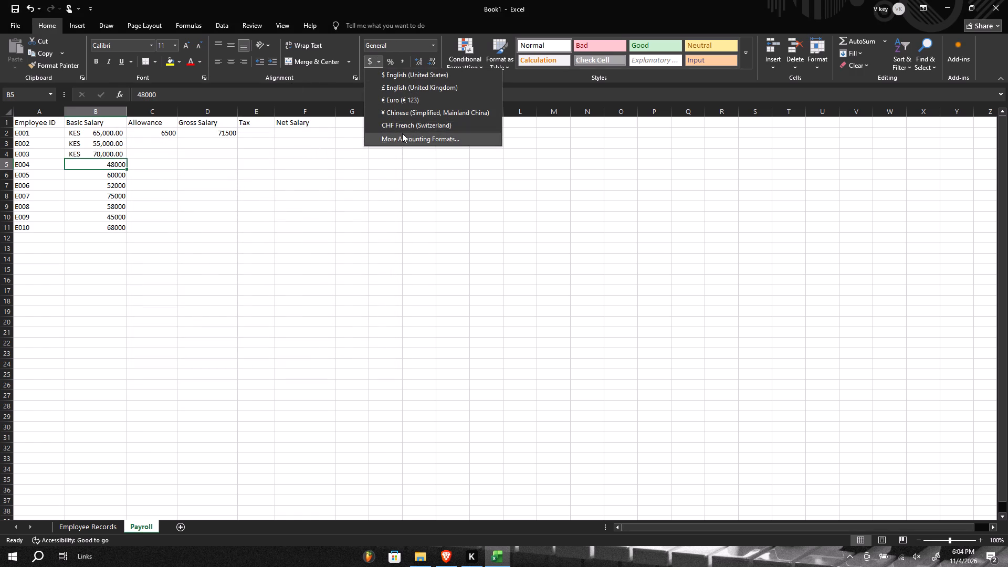
{"action": "left_click", "coordinate": [404, 140]}
{"action": "left_click", "coordinate": [385, 210]}
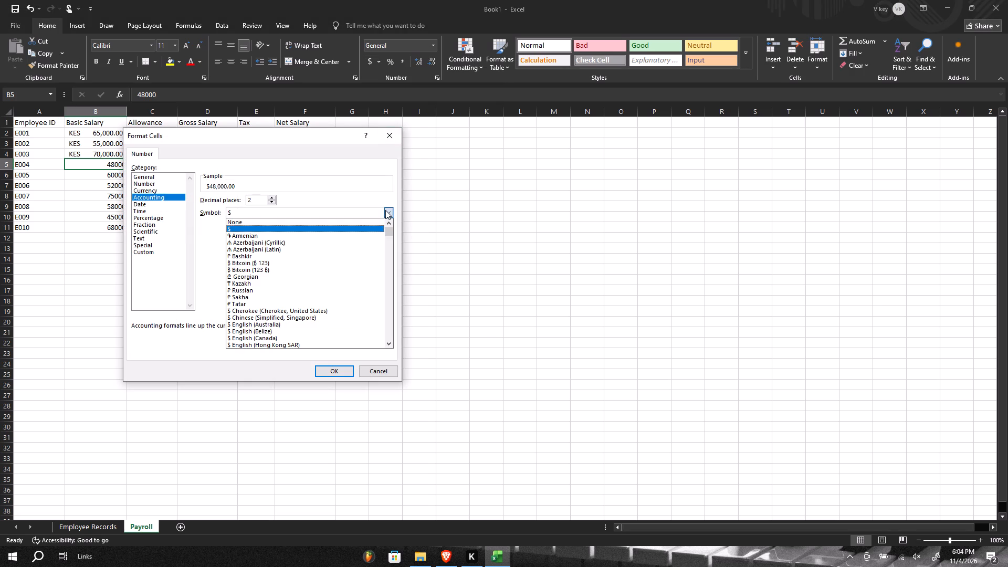
{"action": "key", "text": "k"}
{"action": "key", "text": "Down"}
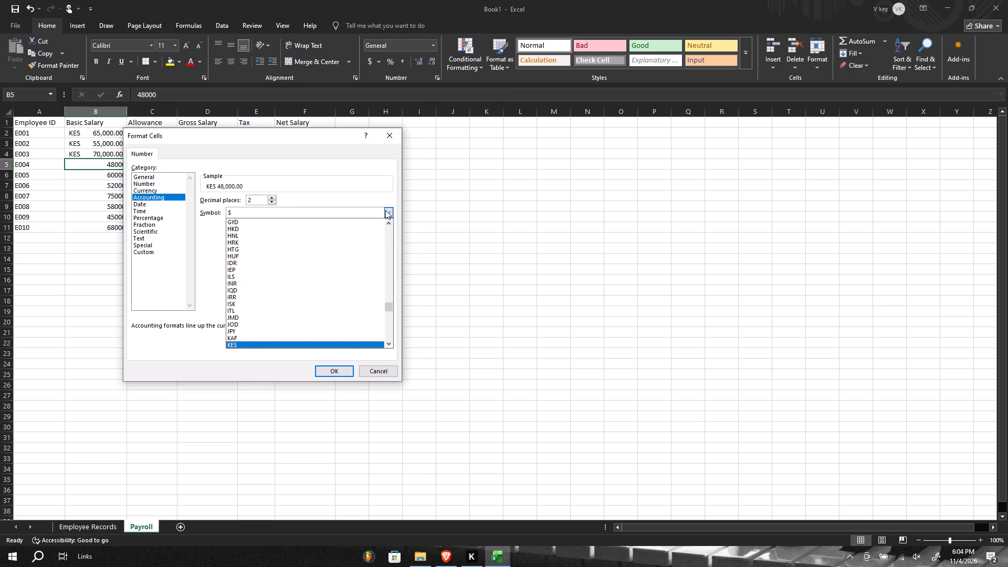
{"action": "key", "text": "Return"}
{"action": "key", "text": "Return"}
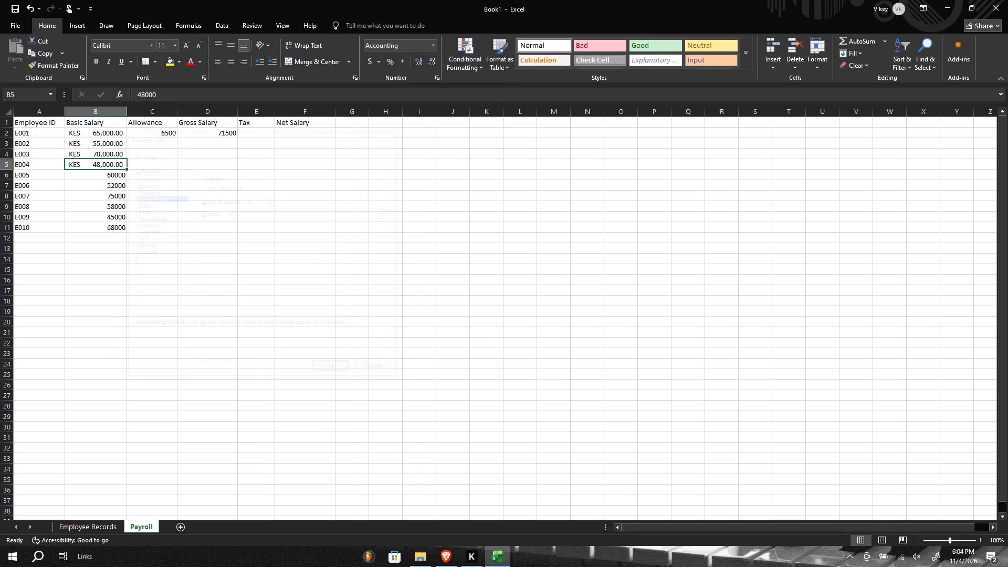
Apply the Accounting number format with the KES symbol and two decimals to E005's basic salary in cell B6.
{"action": "left_click", "coordinate": [123, 176]}
{"action": "left_click", "coordinate": [381, 62]}
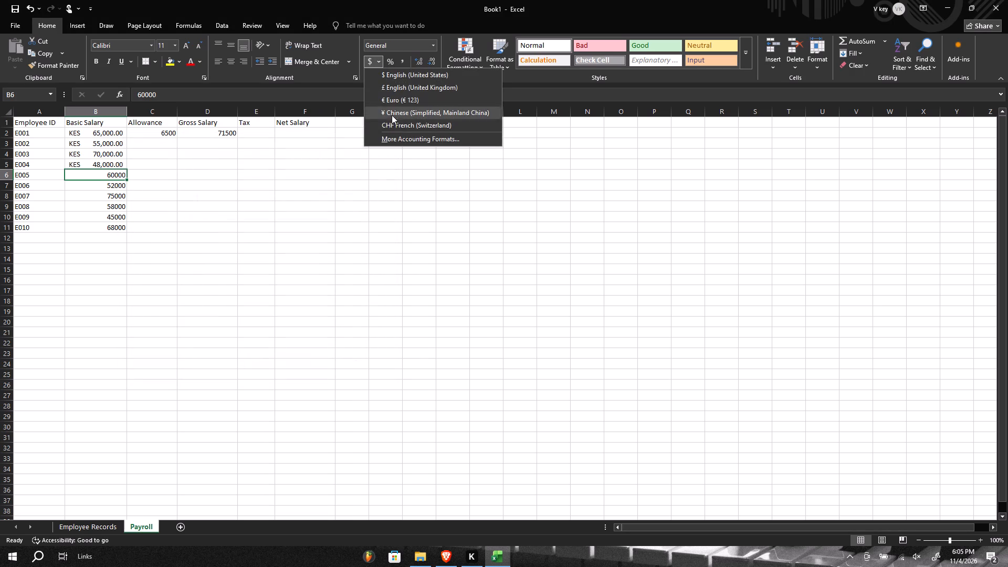
{"action": "left_click", "coordinate": [401, 141]}
{"action": "left_click", "coordinate": [391, 215]}
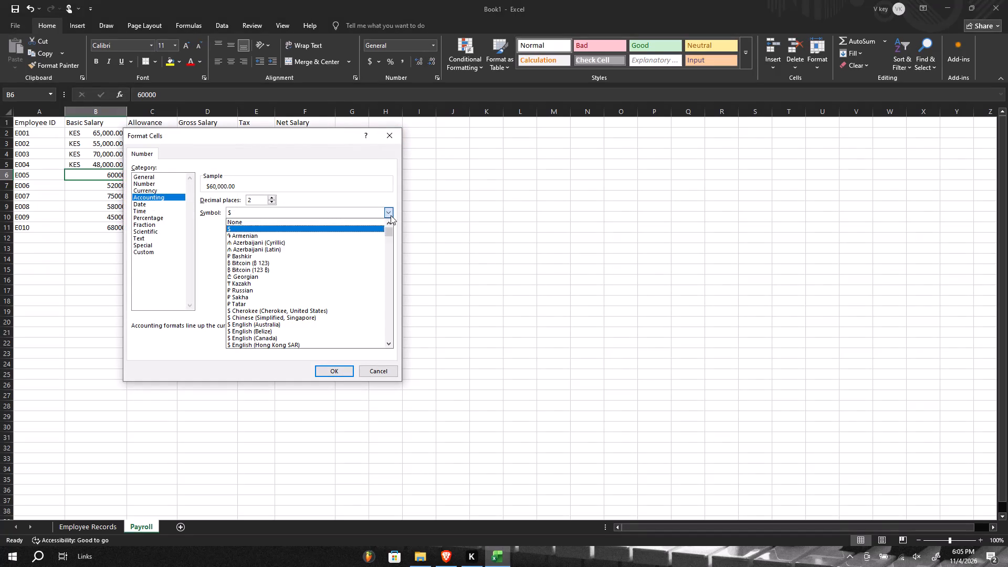
{"action": "type", "text": "KK"}
{"action": "key", "text": "Return"}
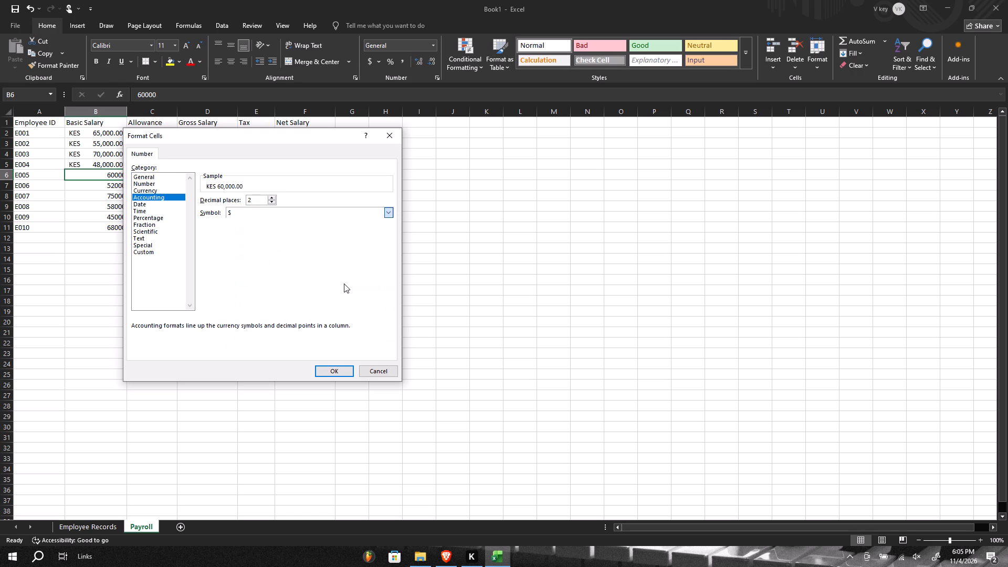
{"action": "key", "text": "Return"}
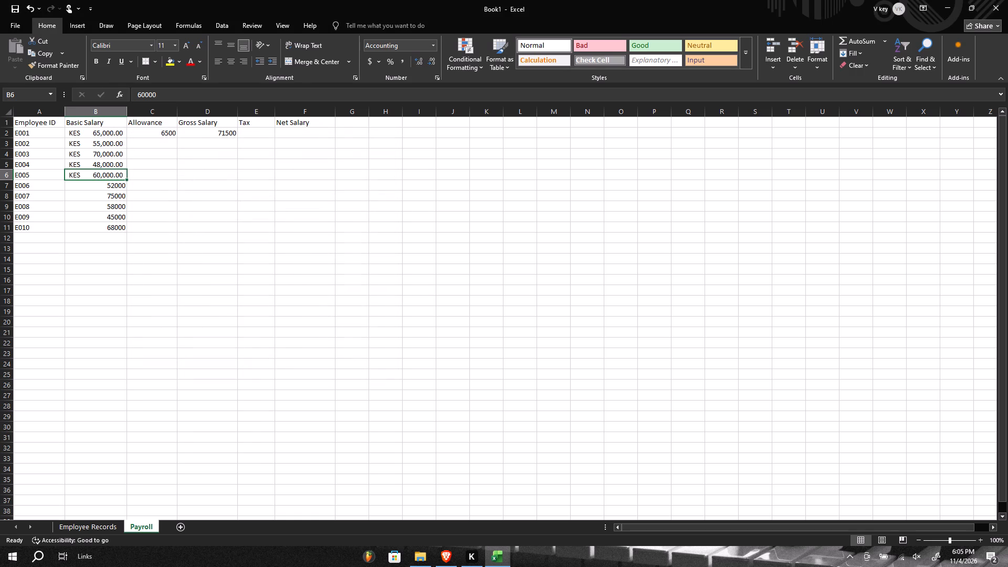
{"action": "key", "text": "Down"}
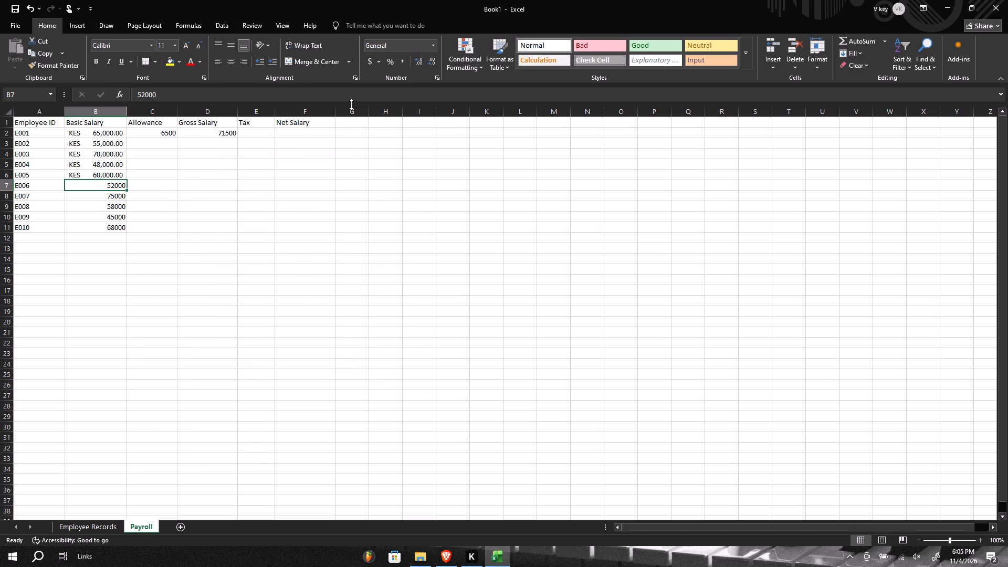
{"action": "left_click", "coordinate": [381, 60]}
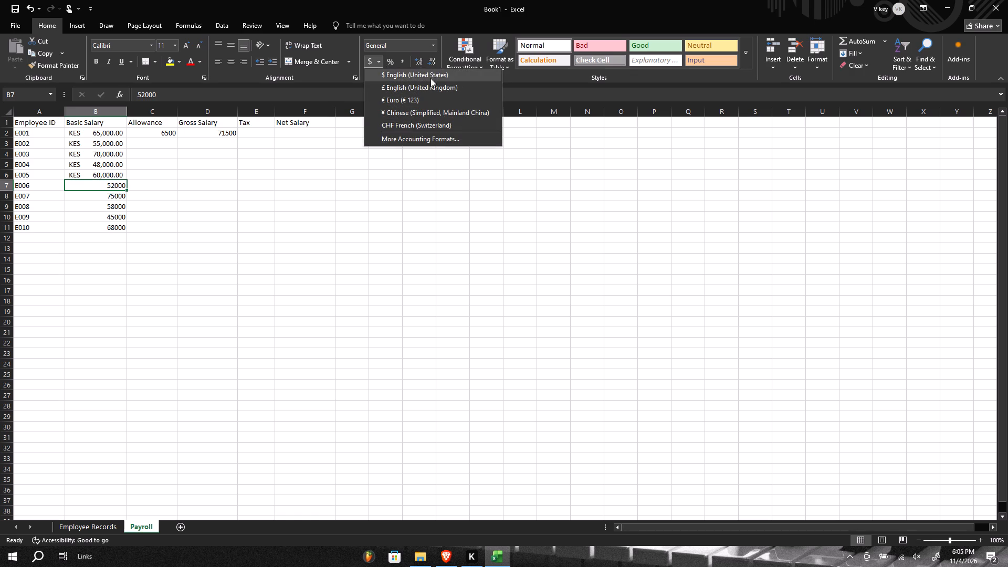
{"action": "left_click", "coordinate": [444, 136]}
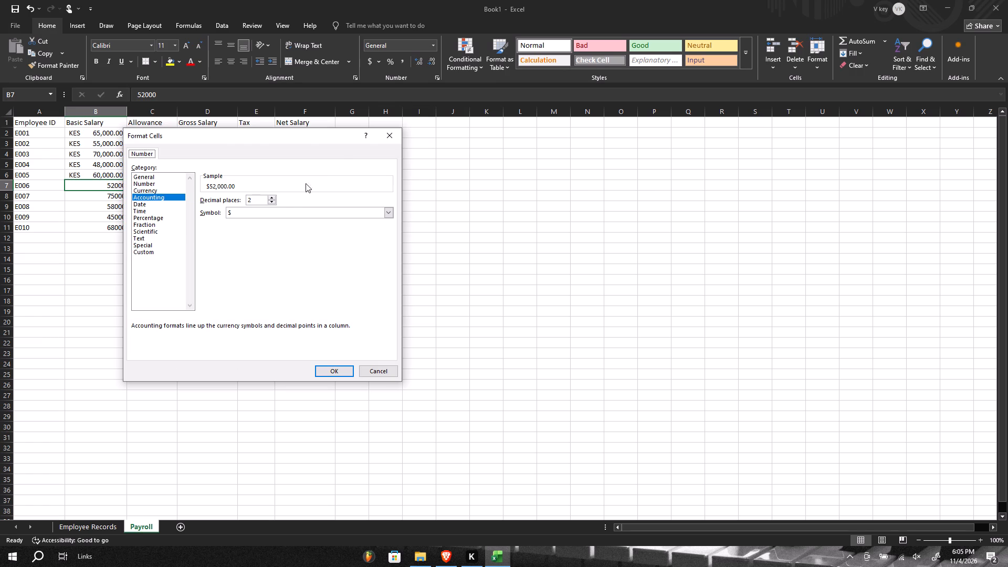
{"action": "left_click", "coordinate": [388, 212]}
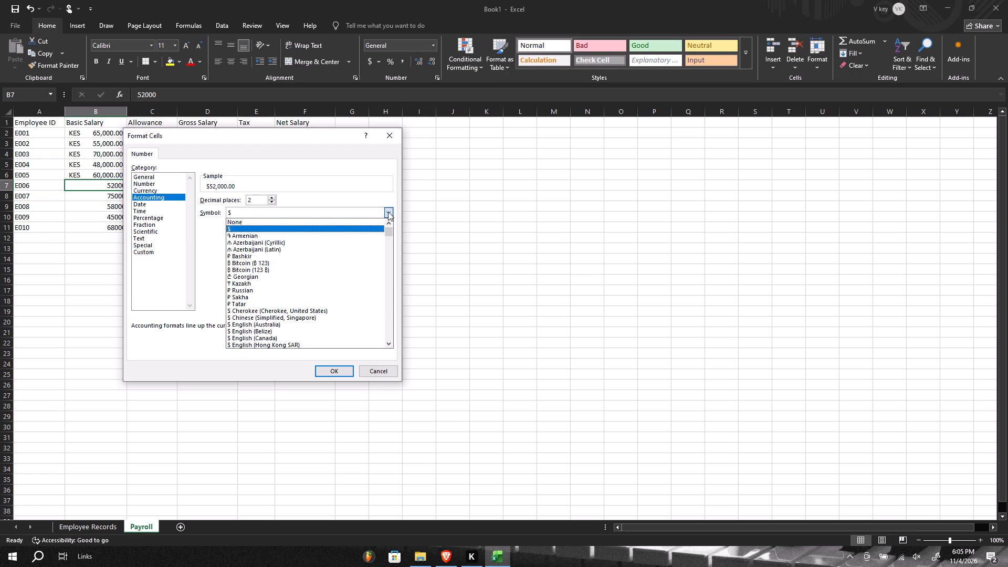
{"action": "key", "text": "k"}
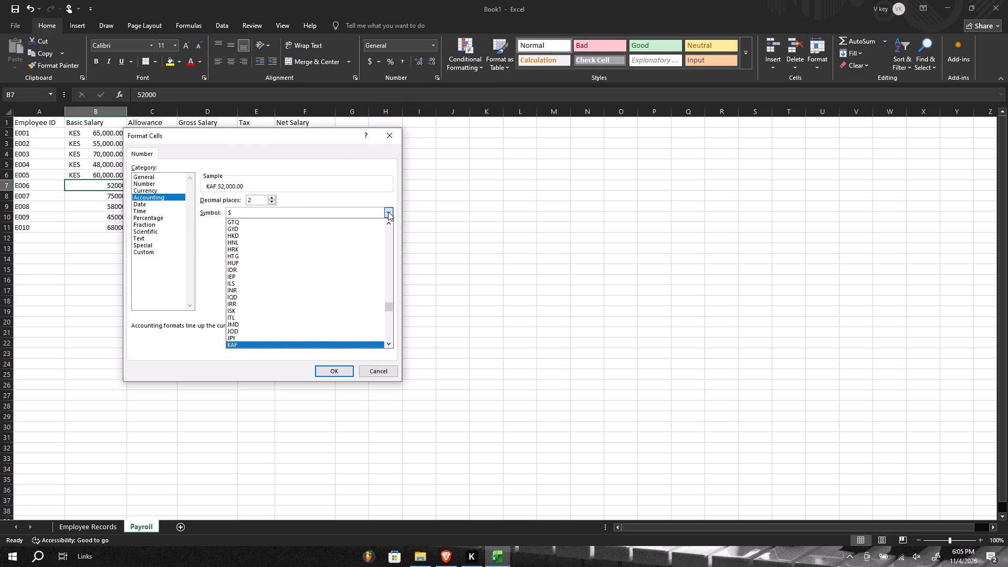
{"action": "key", "text": "Down"}
{"action": "key", "text": "Return"}
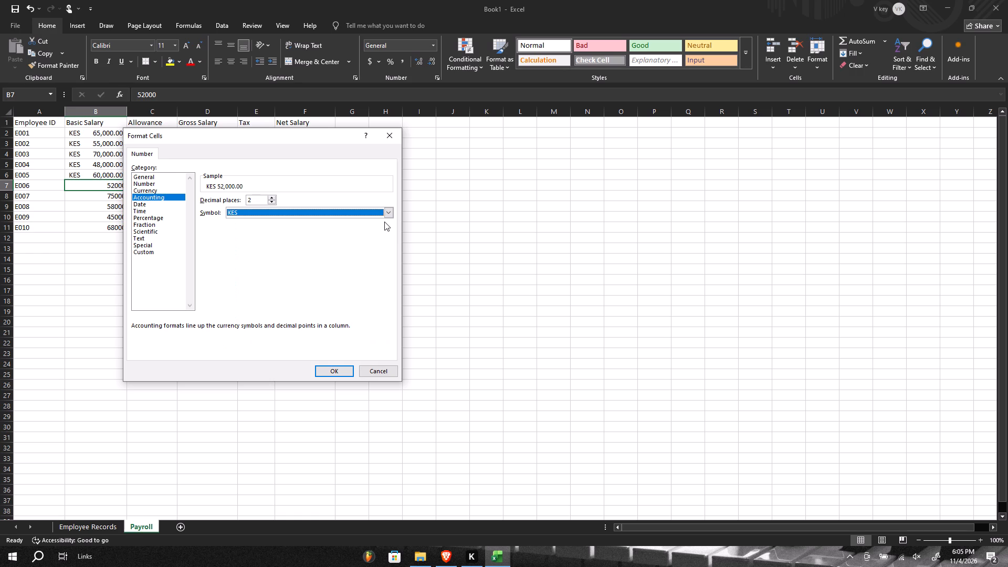
{"action": "key", "text": "Return"}
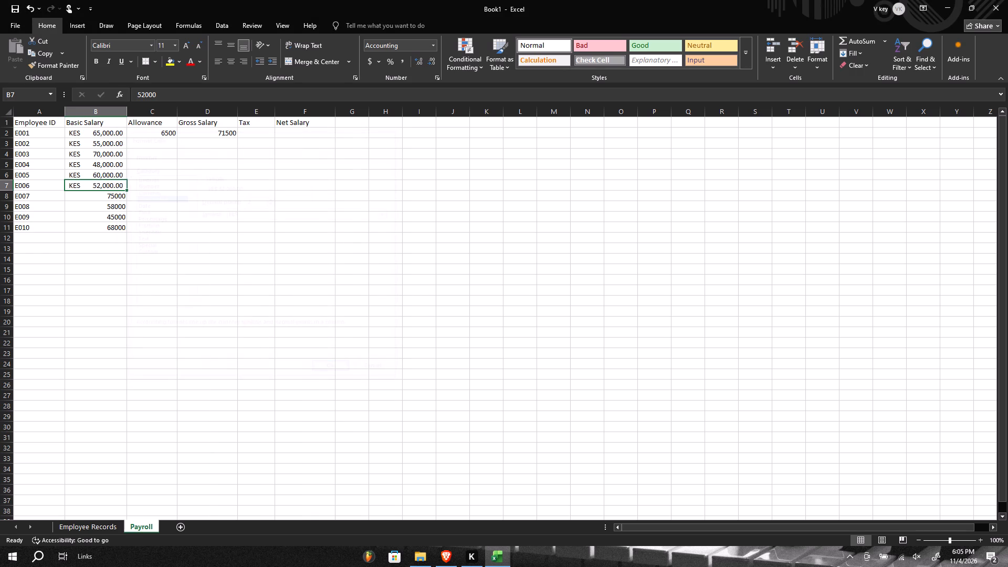
{"action": "left_click", "coordinate": [110, 199]}
{"action": "left_click", "coordinate": [381, 65]}
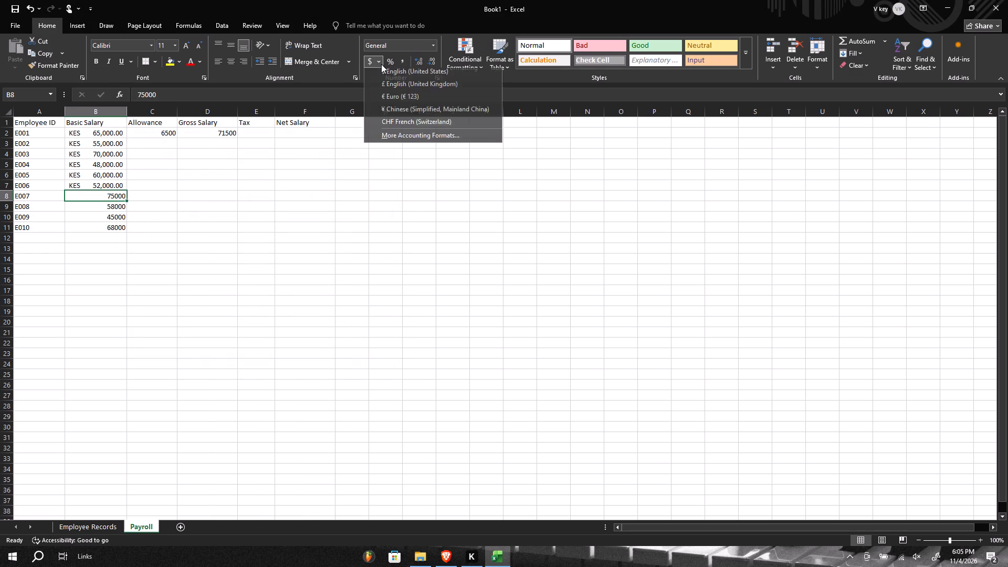
{"action": "left_click", "coordinate": [401, 137]}
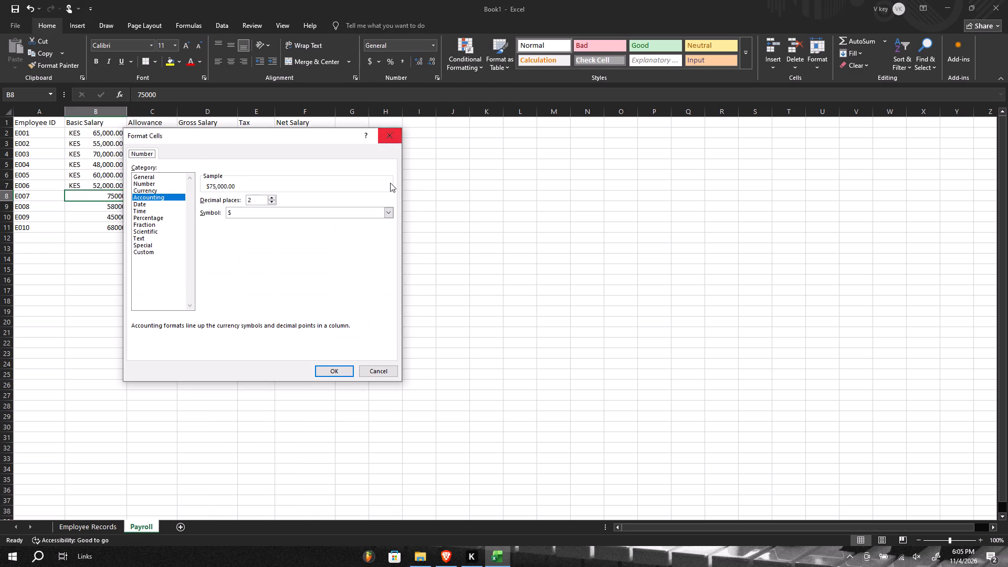
{"action": "left_click", "coordinate": [390, 214]}
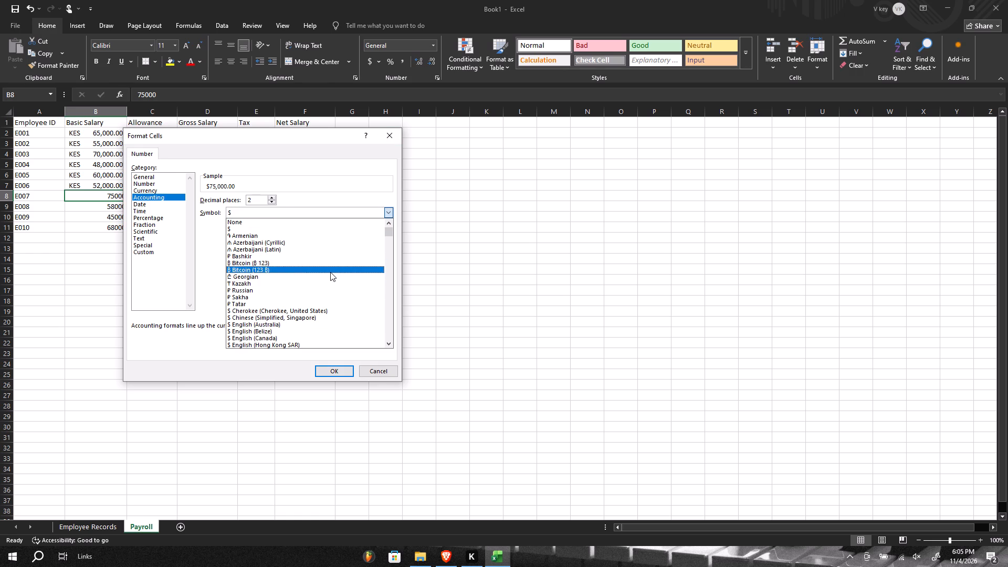
{"action": "key", "text": "k"}
{"action": "key", "text": "Down"}
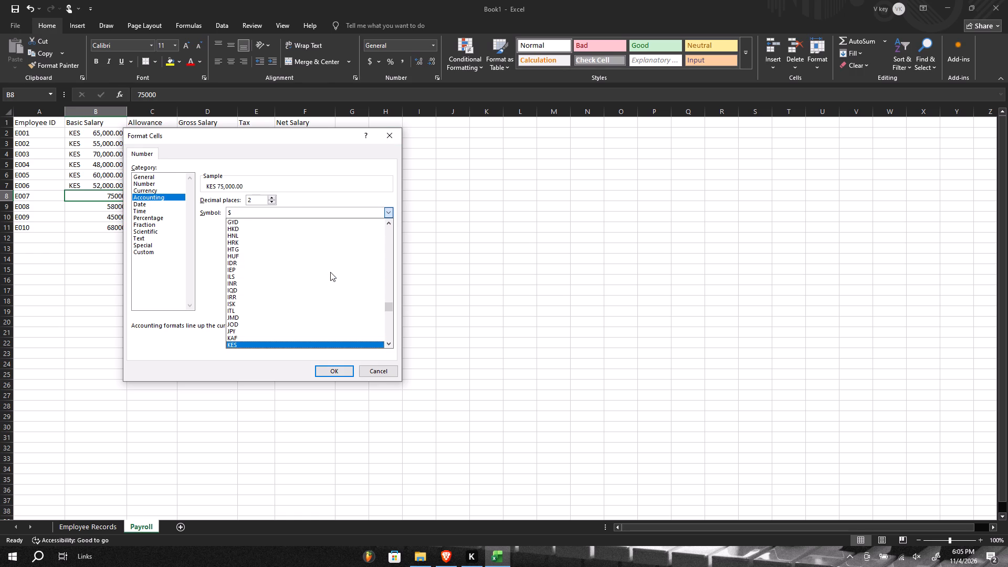
{"action": "key", "text": "Return"}
{"action": "key", "text": "Return"}
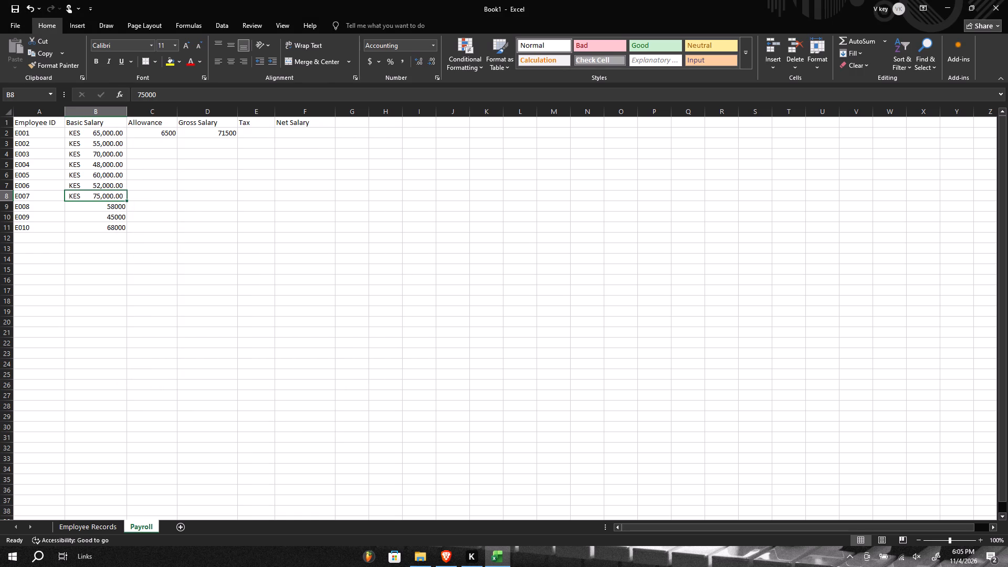
Apply the Accounting number format with the KES symbol and two decimals to E008's basic salary in cell B9.
{"action": "left_click", "coordinate": [106, 209]}
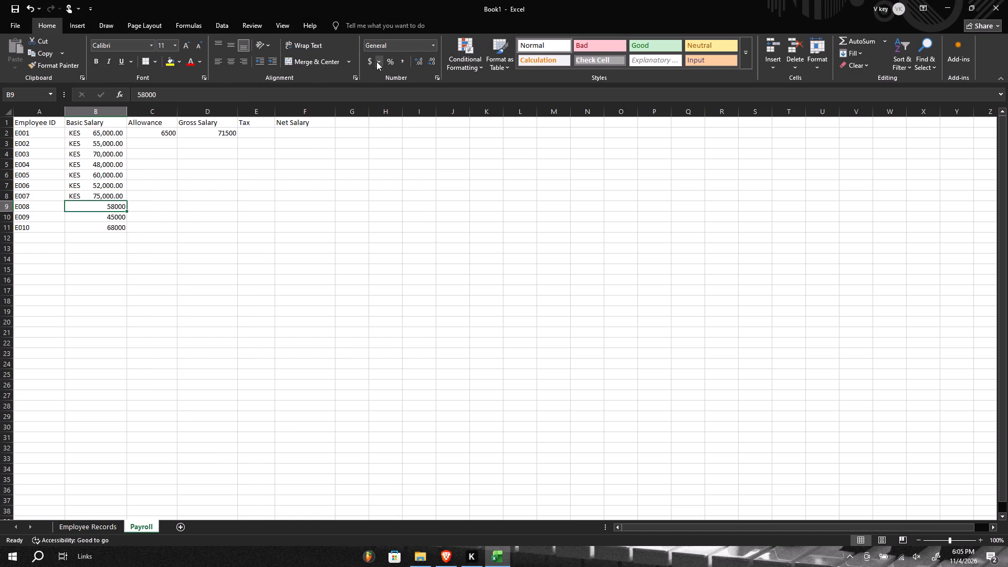
{"action": "left_click", "coordinate": [376, 61]}
{"action": "left_click", "coordinate": [399, 137]}
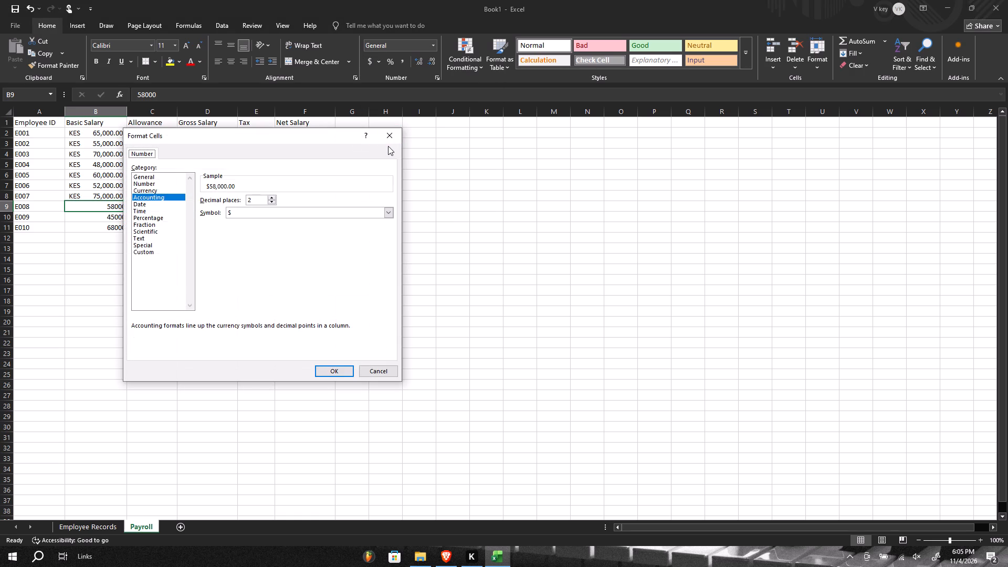
{"action": "left_click", "coordinate": [386, 212]}
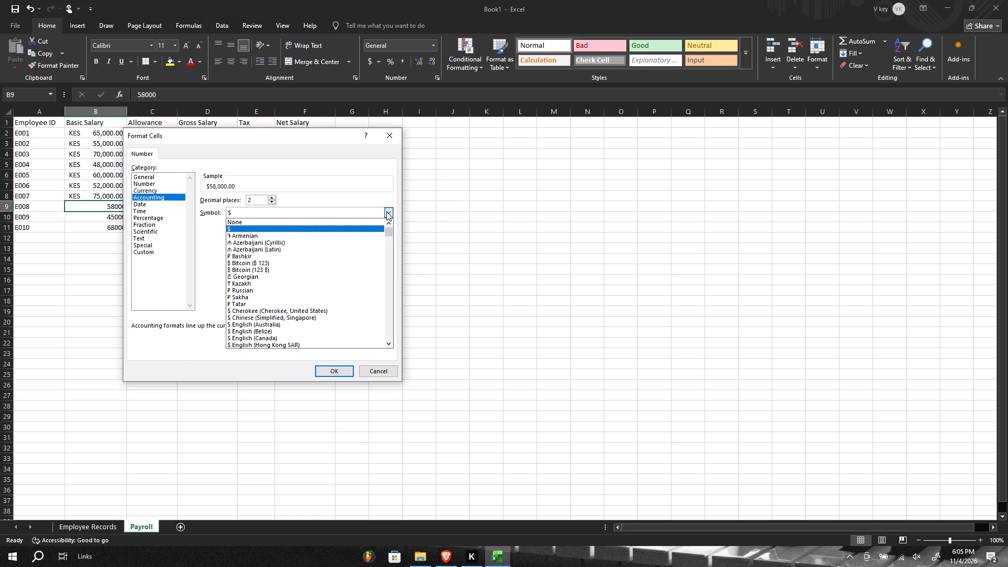
{"action": "key", "text": "k"}
{"action": "key", "text": "Down"}
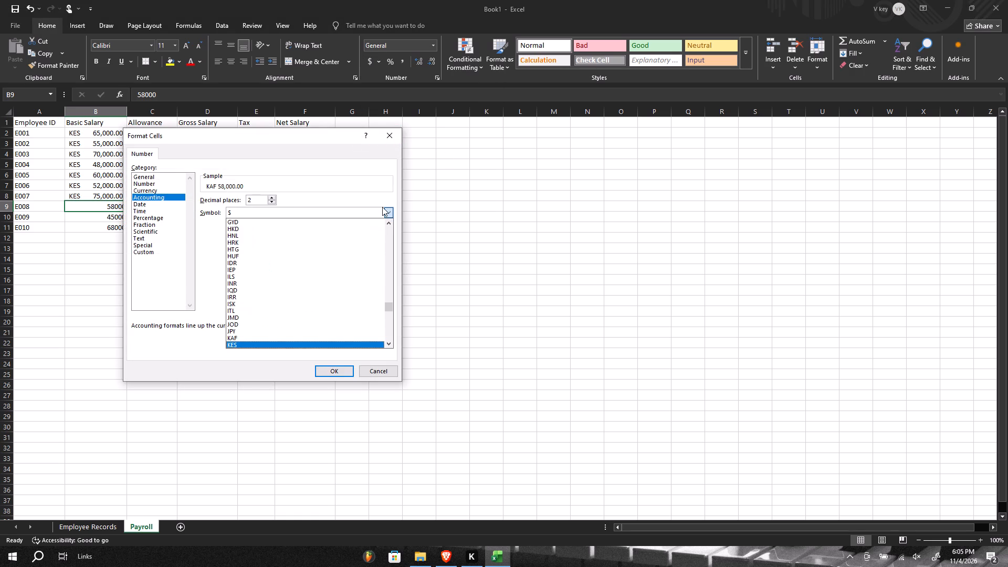
{"action": "key", "text": "Return"}
{"action": "key", "text": "Return"}
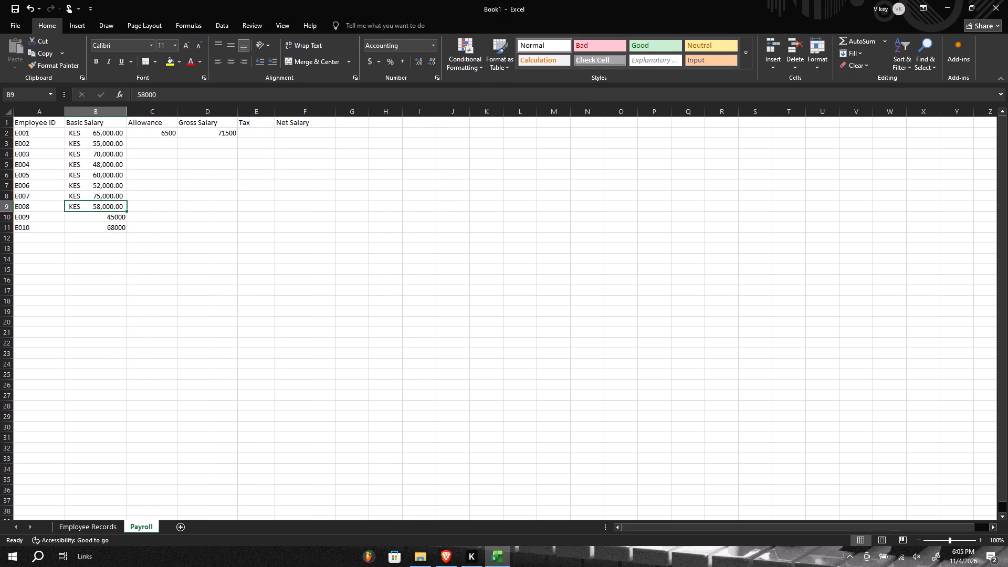
Apply the Accounting number format with the KES symbol and two decimals to E009's basic salary in cell B10.
{"action": "left_click", "coordinate": [113, 221]}
{"action": "left_click", "coordinate": [377, 61]}
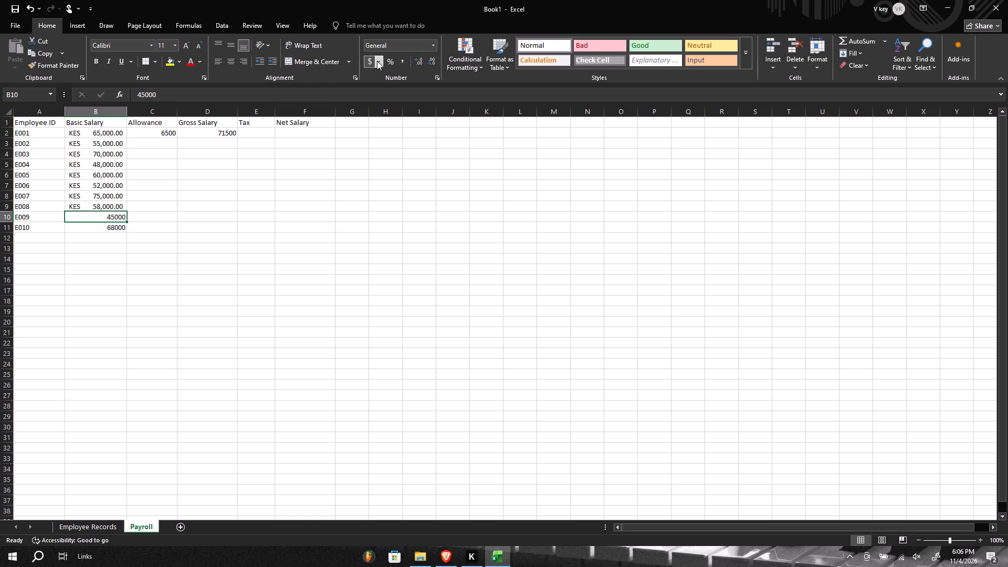
{"action": "left_click", "coordinate": [398, 139]}
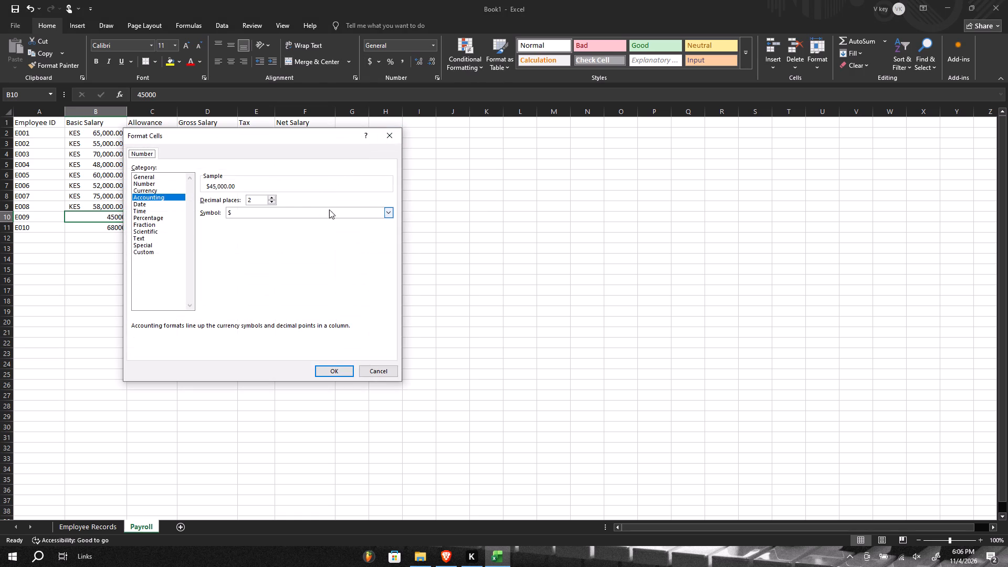
{"action": "left_click", "coordinate": [348, 207]}
{"action": "key", "text": "k"}
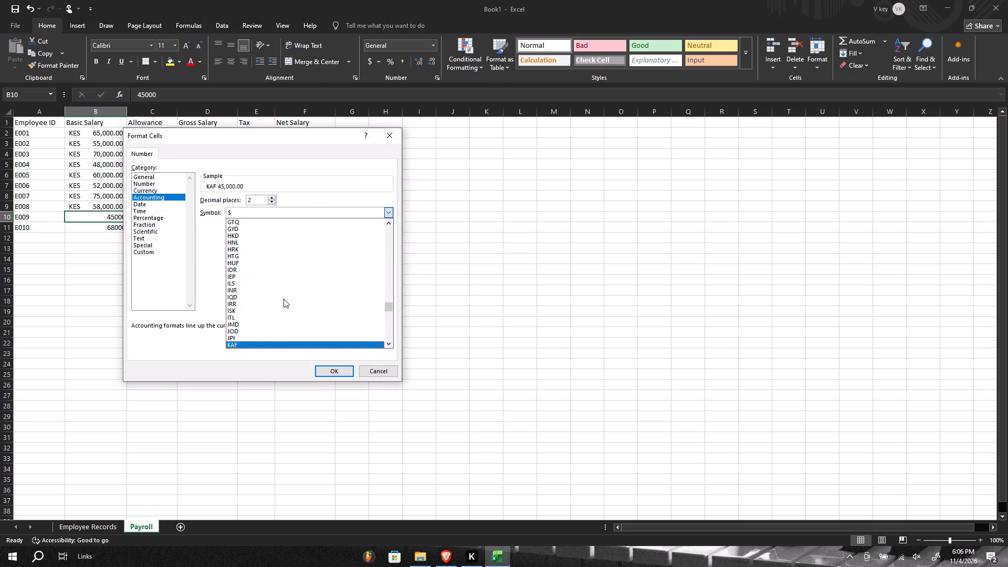
{"action": "key", "text": "Down"}
{"action": "key", "text": "Return"}
{"action": "key", "text": "Return"}
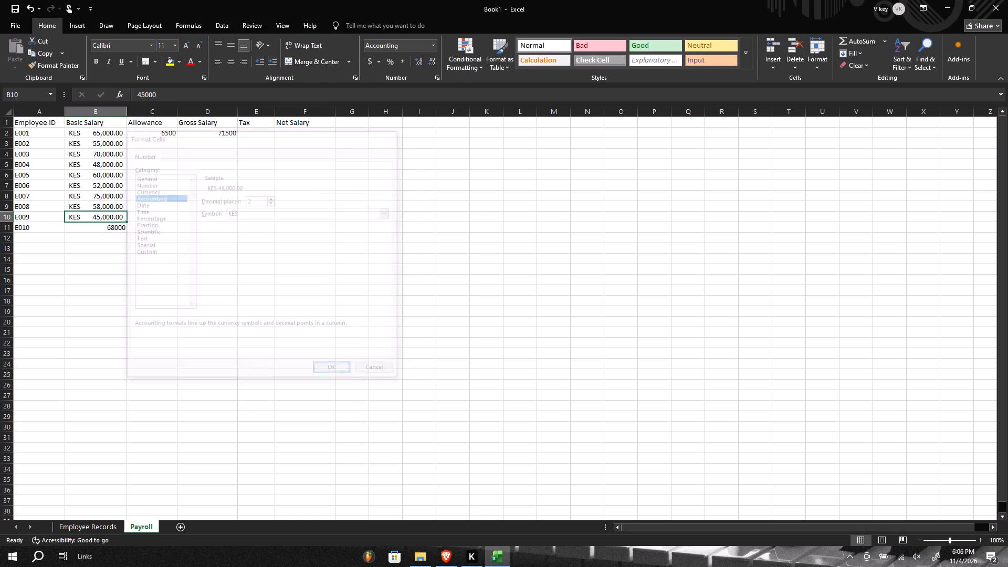
Apply the Accounting number format with the KES symbol and two decimals to E010's basic salary in cell B11.
{"action": "left_click", "coordinate": [120, 232]}
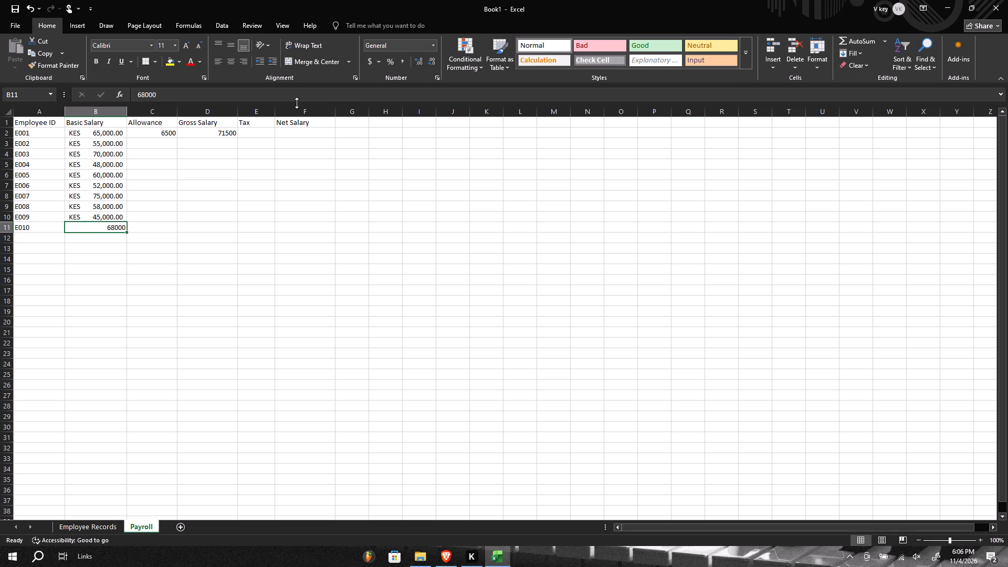
{"action": "left_click", "coordinate": [378, 62]}
{"action": "left_click", "coordinate": [415, 140]}
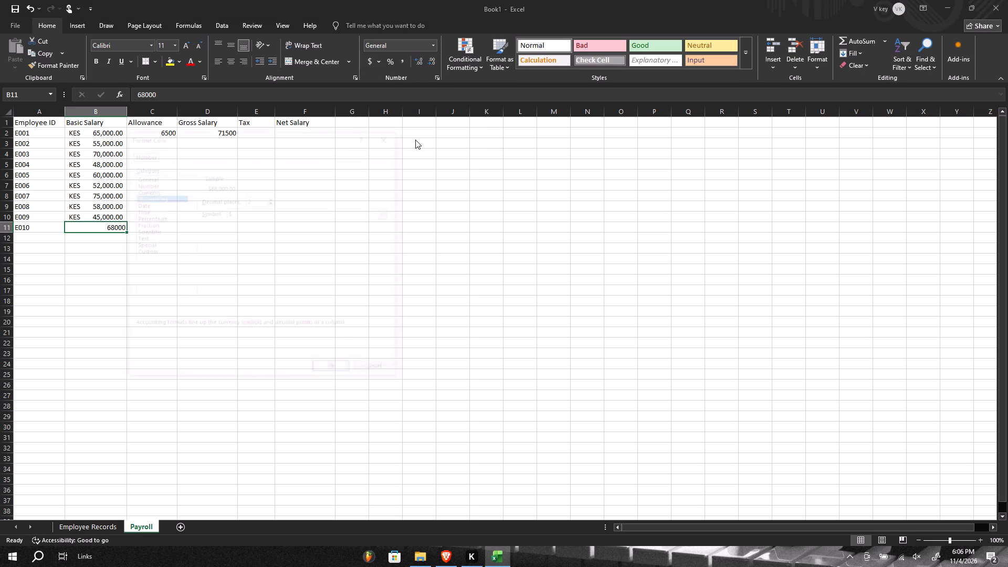
{"action": "left_click", "coordinate": [385, 212]}
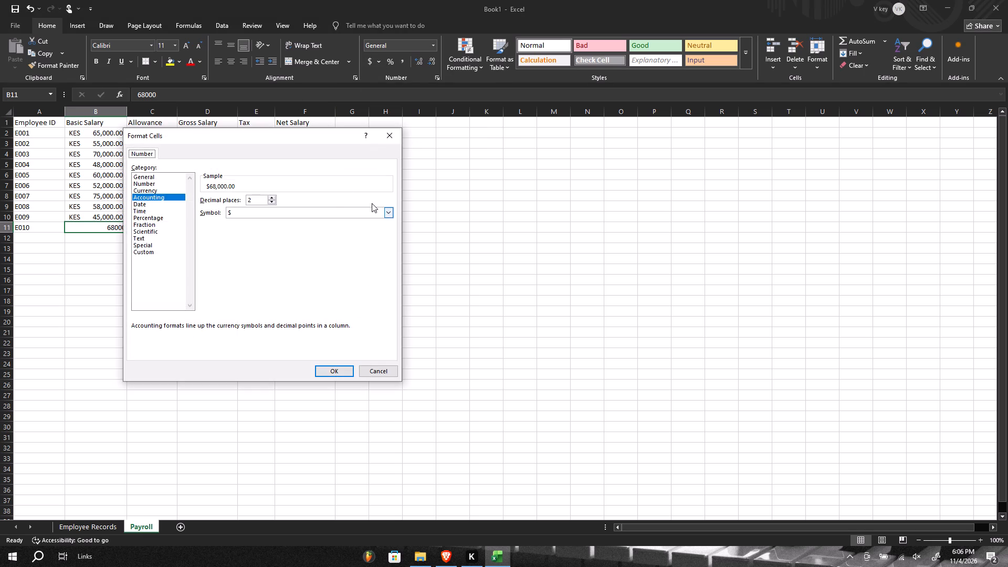
{"action": "key", "text": "k"}
{"action": "key", "text": "Down"}
{"action": "key", "text": "Return"}
{"action": "key", "text": "Return"}
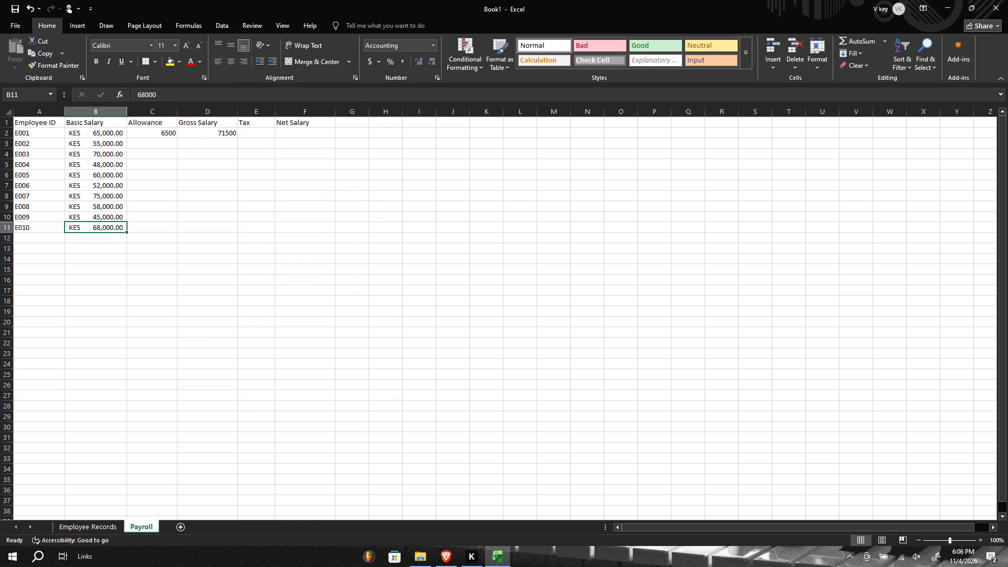
Apply the Accounting number format with the KES symbol and two decimals to E001's gross salary in cell D2.
{"action": "left_click", "coordinate": [213, 133]}
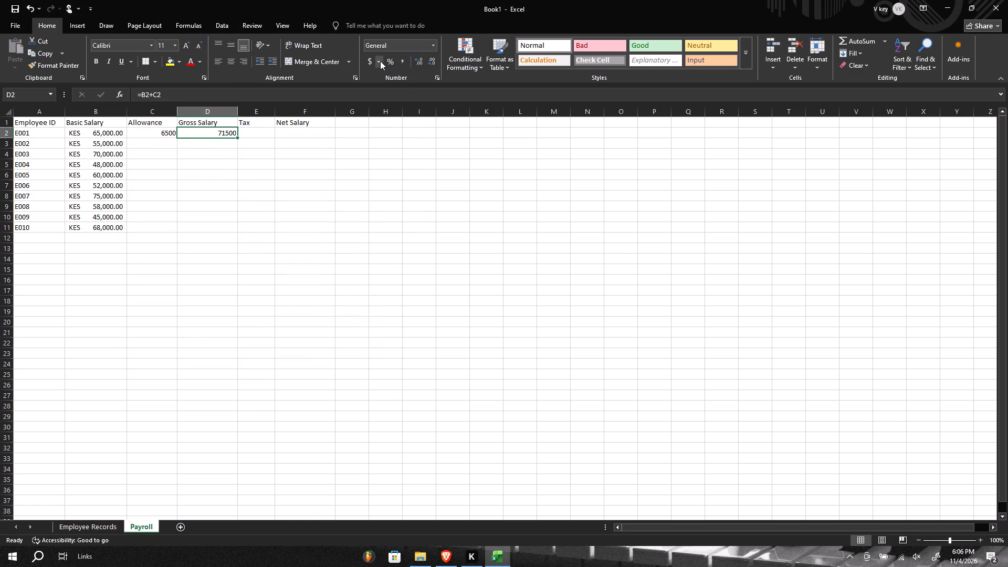
{"action": "left_click", "coordinate": [380, 61]}
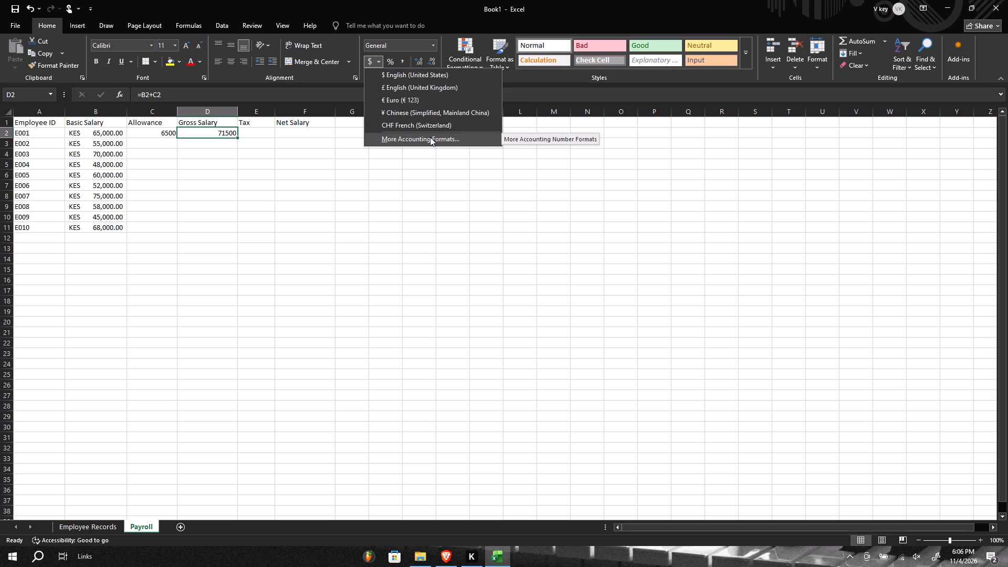
{"action": "left_click", "coordinate": [430, 137]}
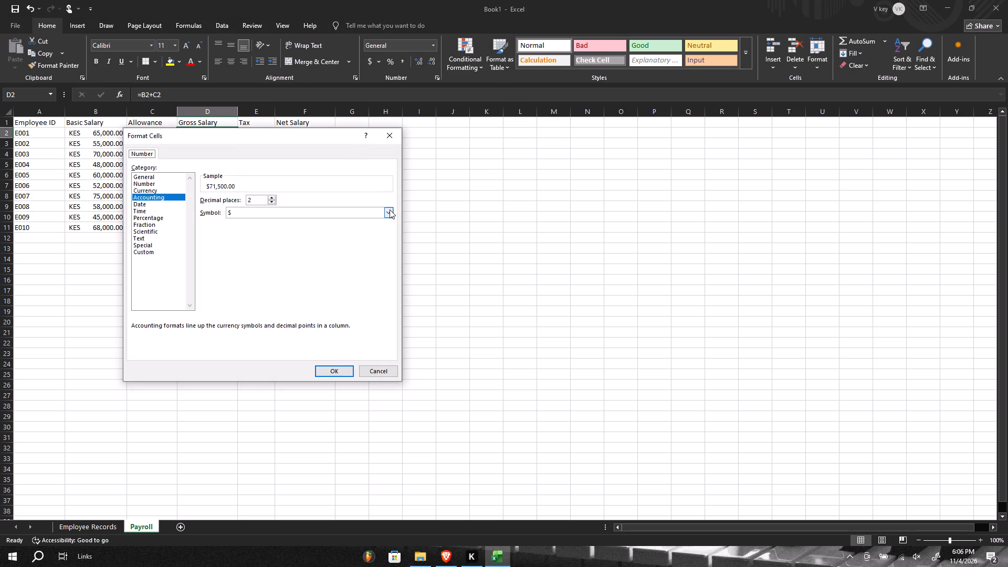
{"action": "left_click", "coordinate": [389, 209]}
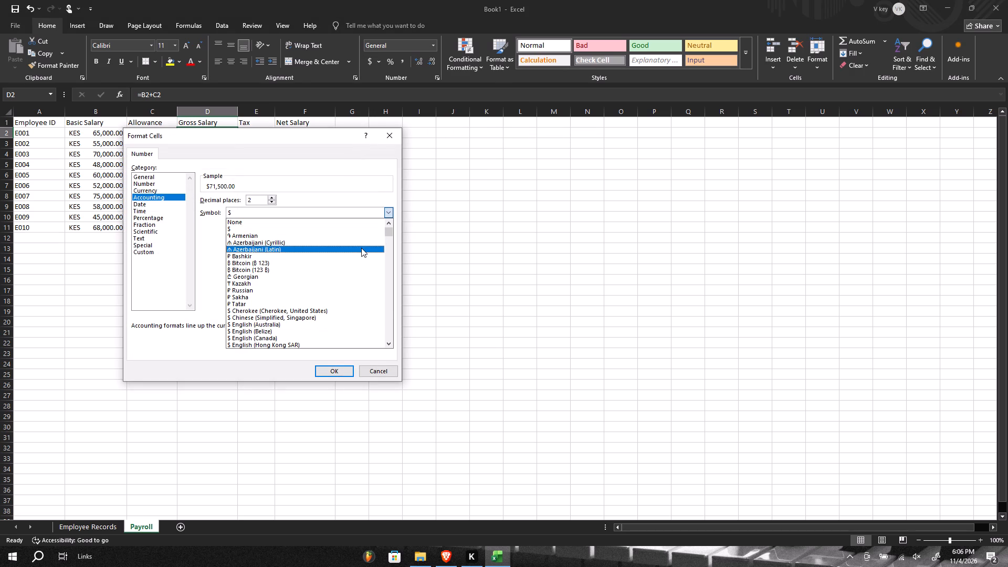
{"action": "key", "text": "k"}
{"action": "key", "text": "Down"}
{"action": "key", "text": "Return"}
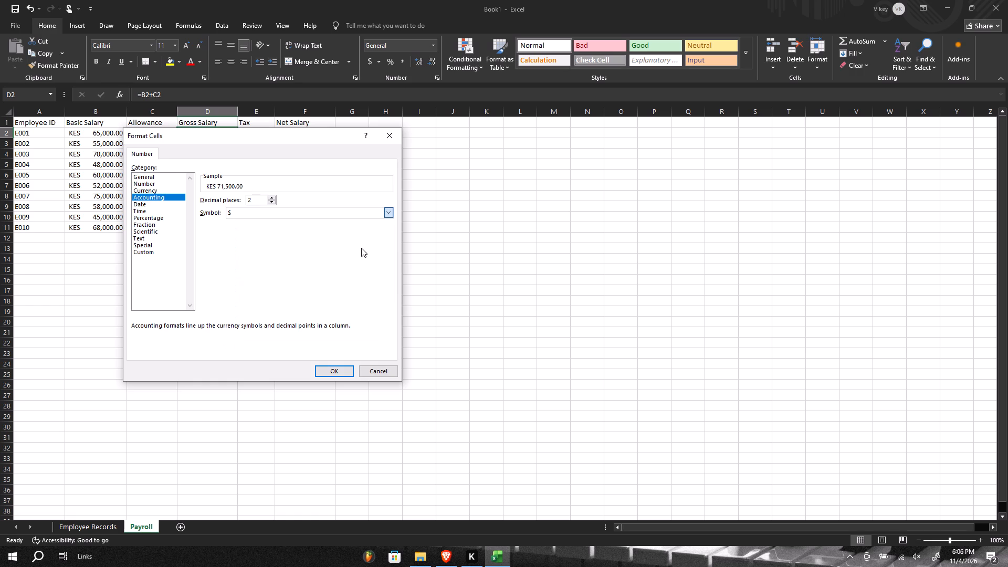
{"action": "key", "text": "Return"}
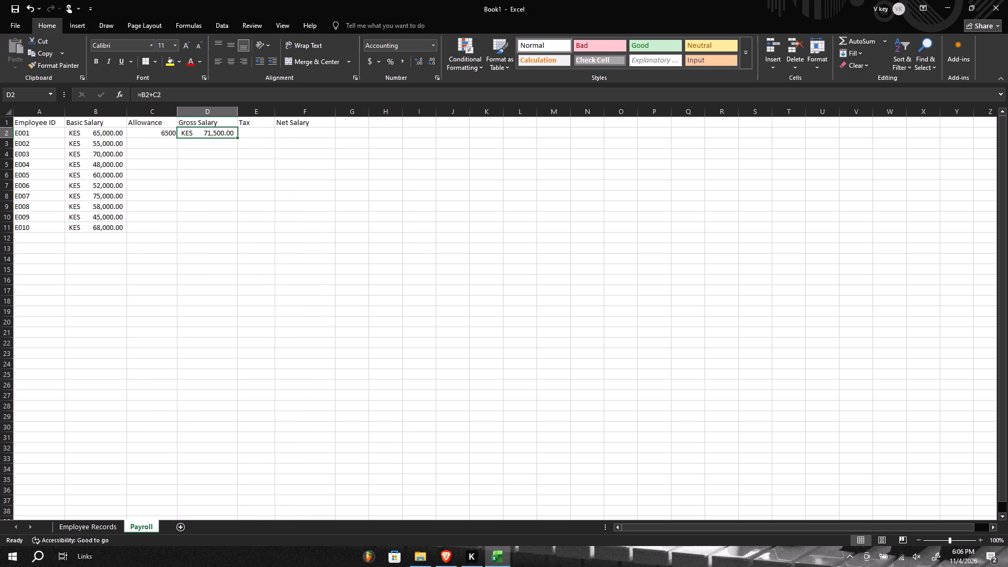
Calculate E001's tax in cell E2 with the formula =D2*10% and widen the Tax column to fit the amount.
{"action": "left_click", "coordinate": [254, 130]}
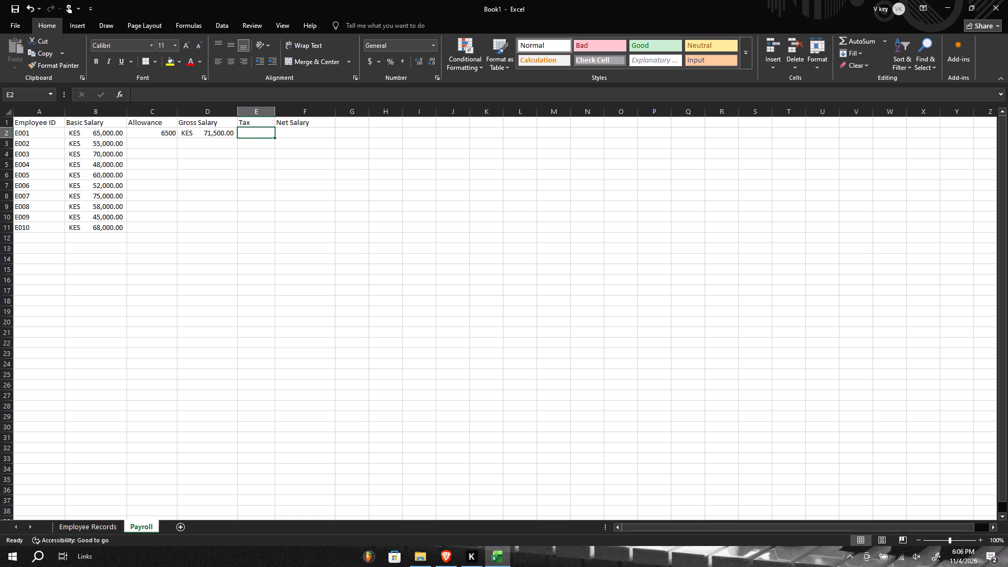
{"action": "key", "text": "equal"}
{"action": "type", "text": "D2"}
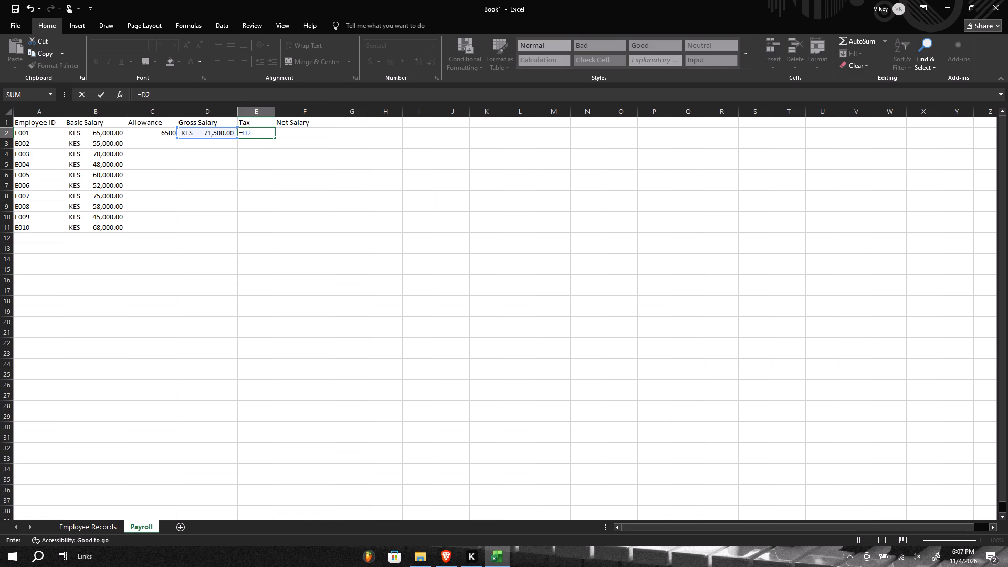
{"action": "key", "text": "shift+asterisk"}
{"action": "type", "text": "10"}
{"action": "key", "text": "shift+percent"}
{"action": "key", "text": "Return"}
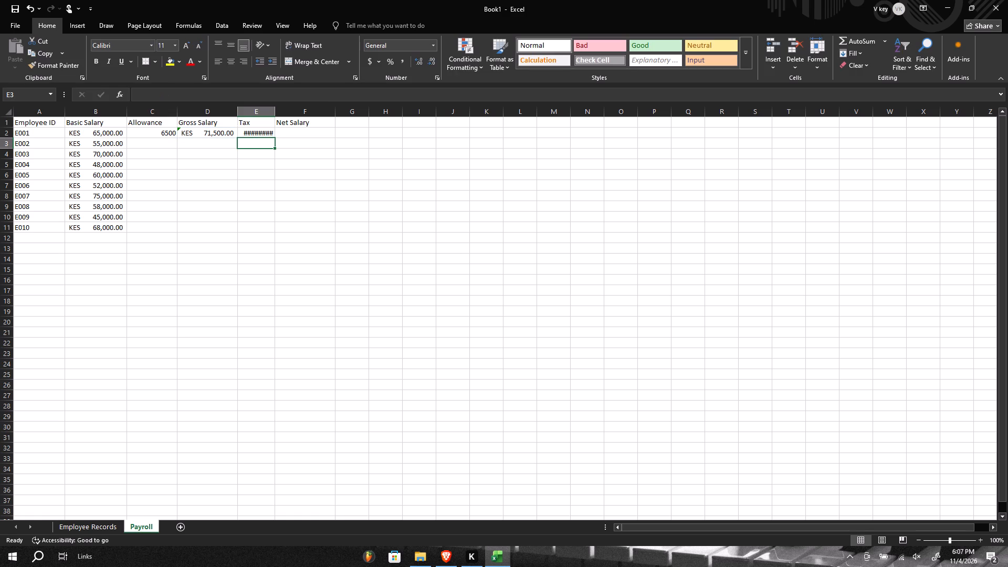
{"action": "left_click_drag", "start_coordinate": [274, 113], "coordinate": [286, 115]}
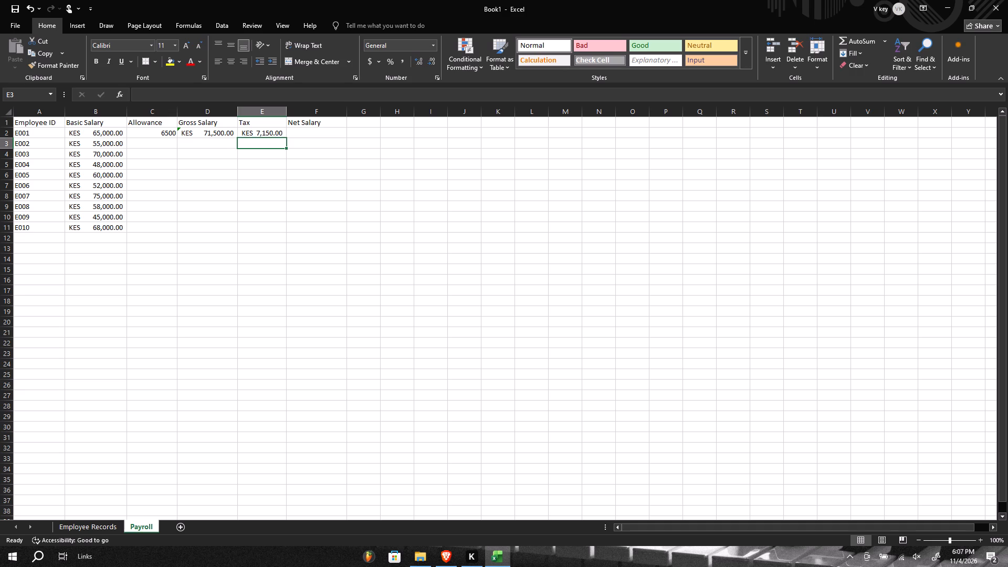
Calculate E001's net salary in cell F2 with the formula =D2-E2.
{"action": "left_click", "coordinate": [301, 135]}
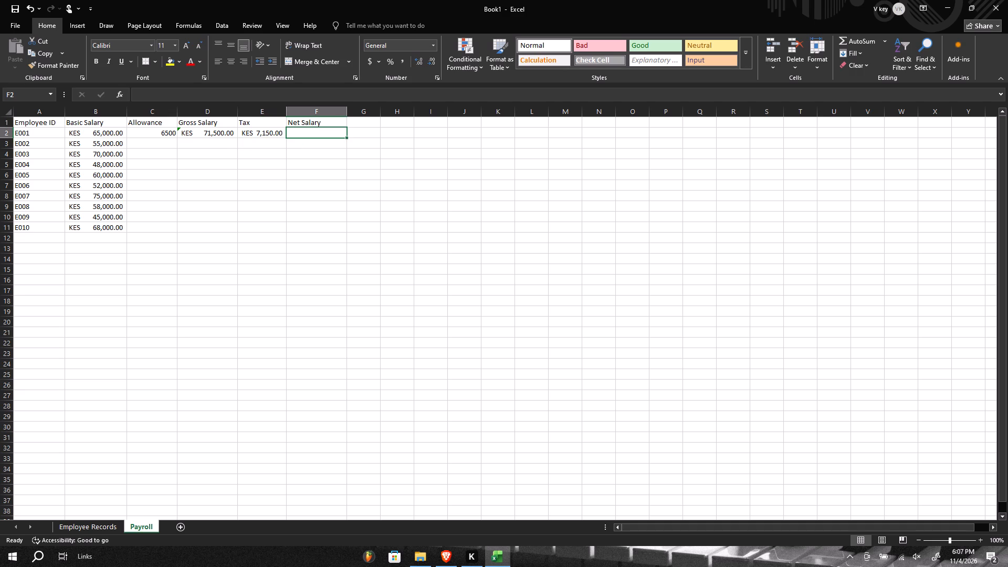
{"action": "key", "text": "equal"}
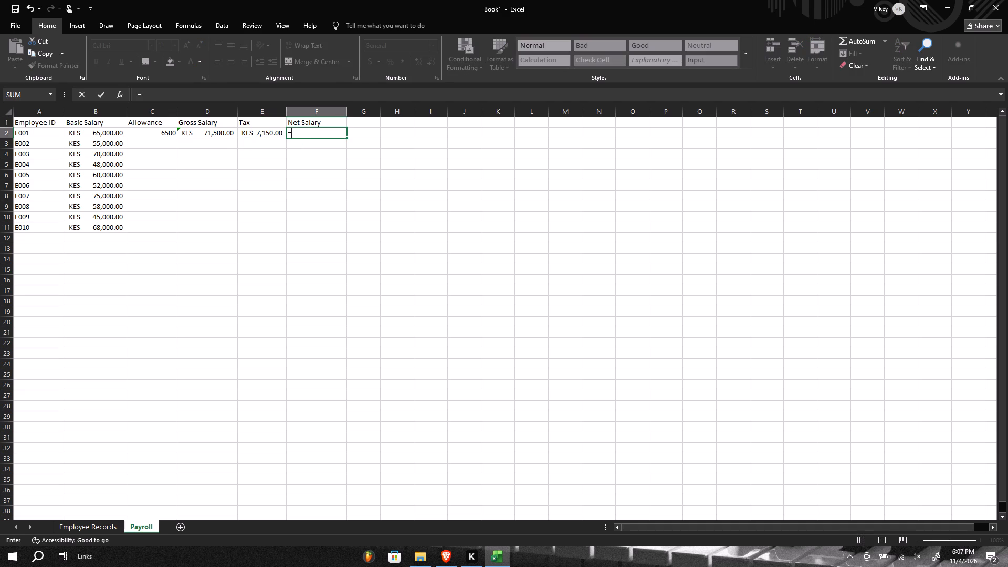
{"action": "type", "text": "D2"}
{"action": "key", "text": "minus"}
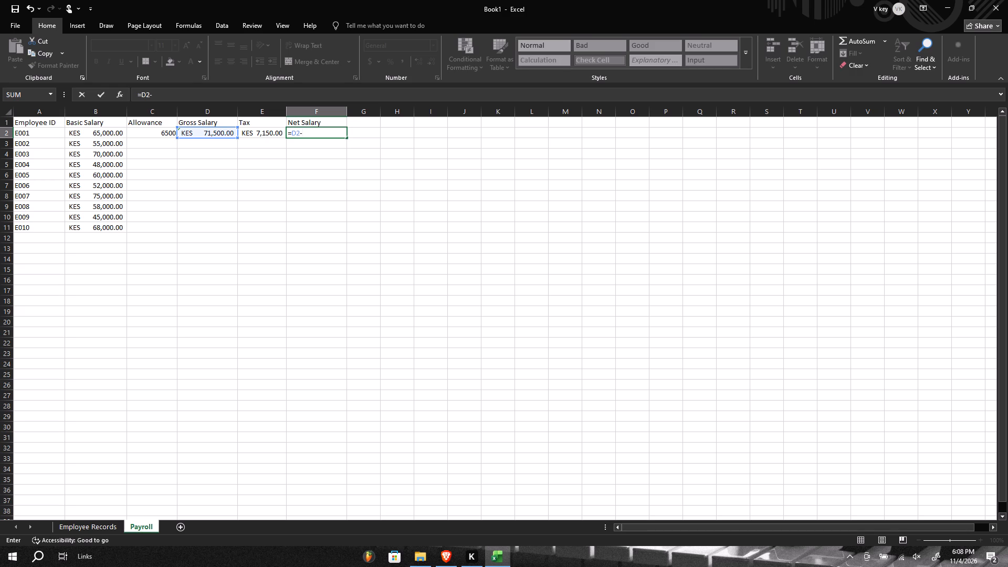
{"action": "type", "text": "E2"}
{"action": "key", "text": "Return"}
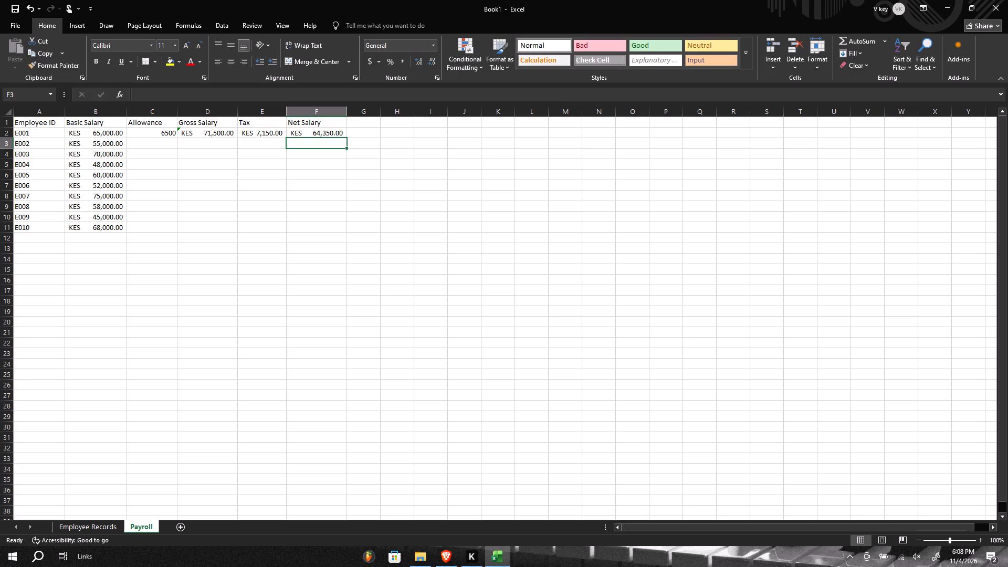
Apply the Accounting number format with the KES symbol and two decimals to E001's allowance in cell C2.
{"action": "left_click", "coordinate": [166, 133]}
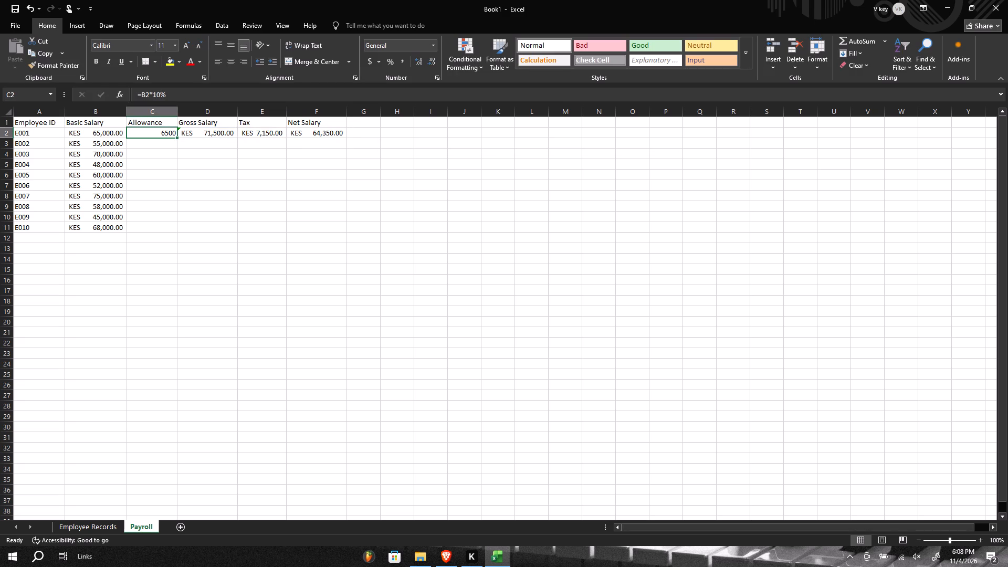
{"action": "left_click", "coordinate": [375, 62]}
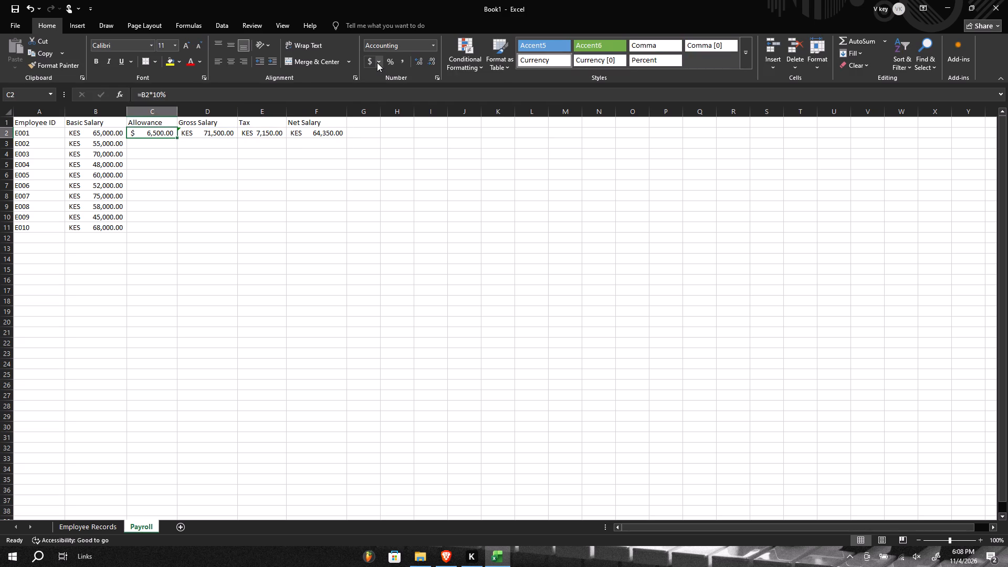
{"action": "left_click", "coordinate": [377, 62]}
{"action": "left_click", "coordinate": [426, 137]}
{"action": "left_click", "coordinate": [389, 212]}
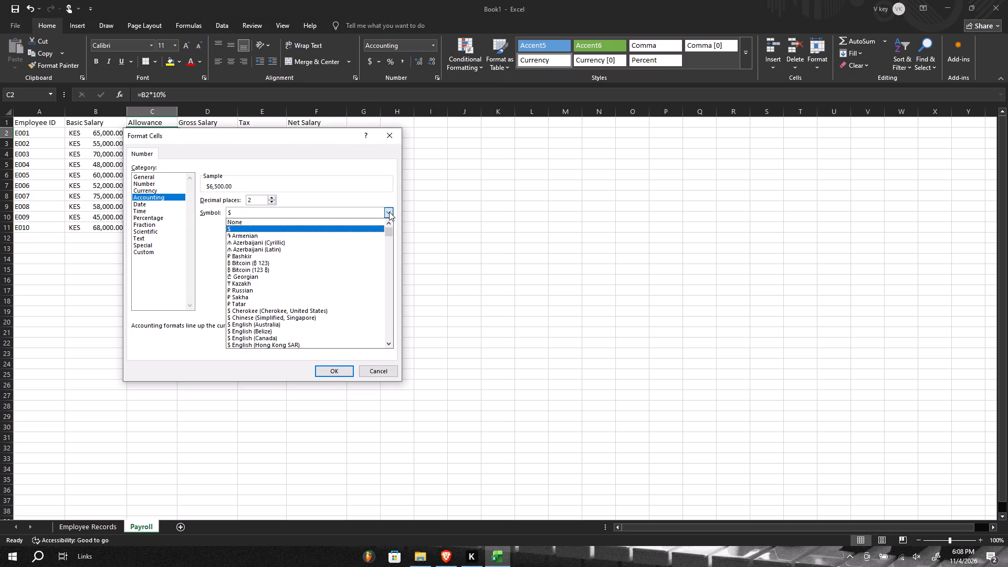
{"action": "key", "text": "k"}
{"action": "key", "text": "Down"}
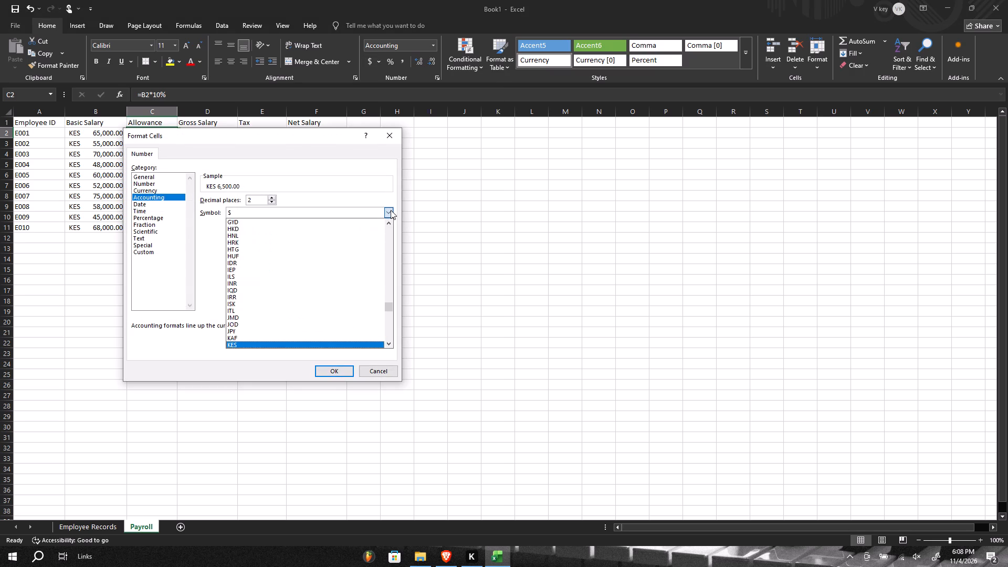
{"action": "key", "text": "Return"}
{"action": "key", "text": "Return"}
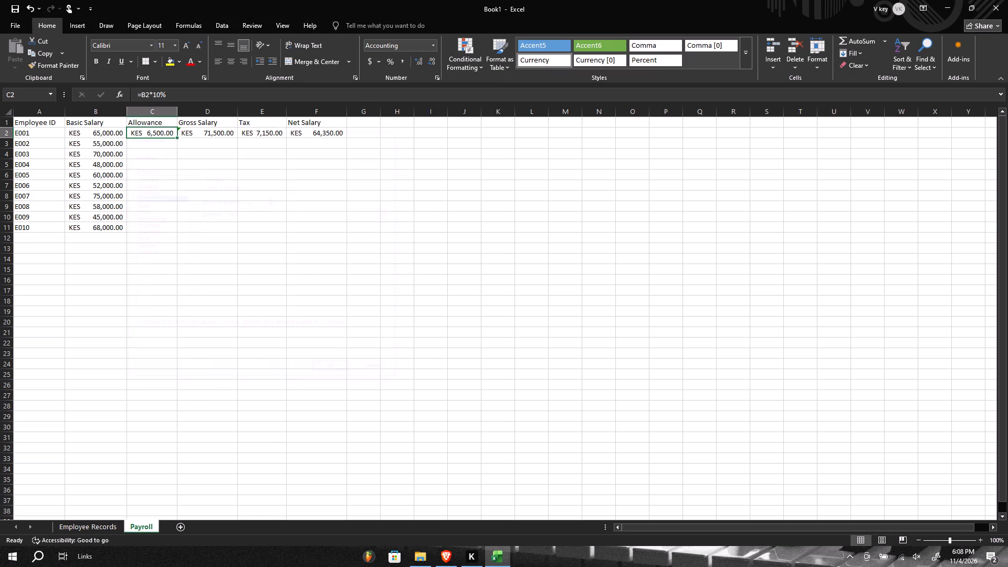
Fill the allowance formula from cell C2 down to C11 for employees E002 to E010.
{"action": "left_click", "coordinate": [162, 157]}
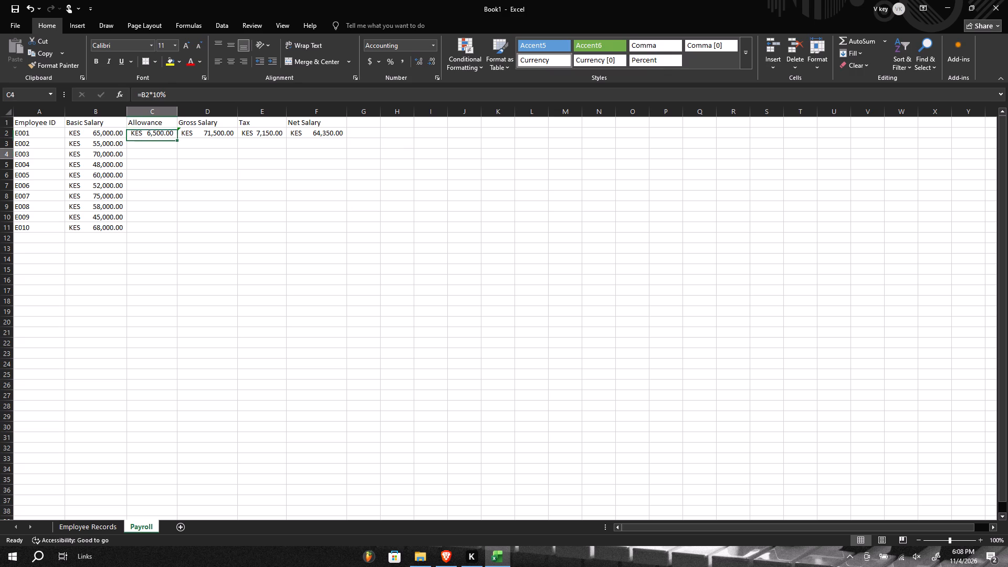
{"action": "left_click", "coordinate": [171, 135]}
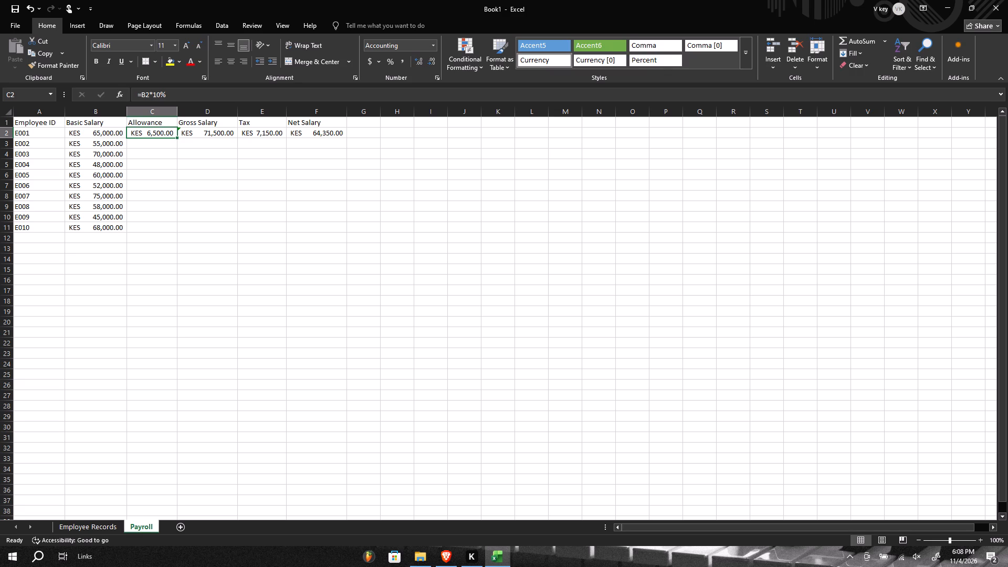
{"action": "left_click_drag", "start_coordinate": [175, 138], "coordinate": [175, 229]}
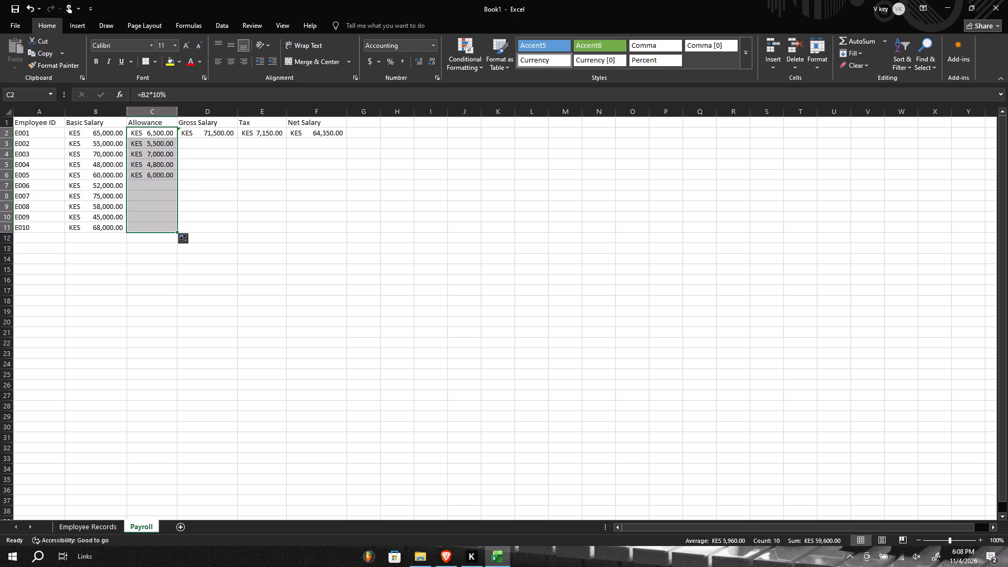
Fill the gross salary formula from cell D2 down to D11 for employees E002 to E010.
{"action": "left_click", "coordinate": [222, 135]}
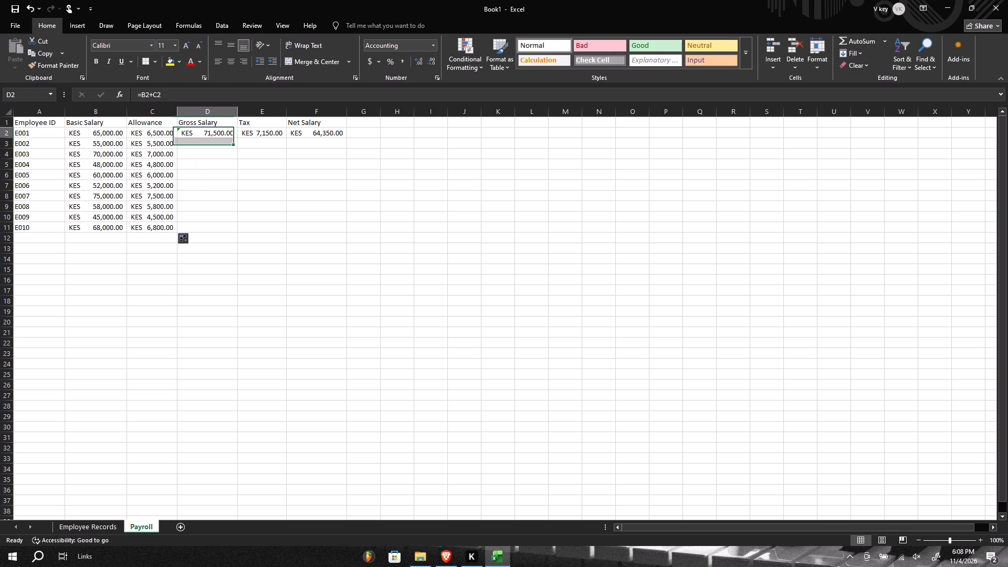
{"action": "left_click_drag", "start_coordinate": [237, 136], "coordinate": [238, 160]}
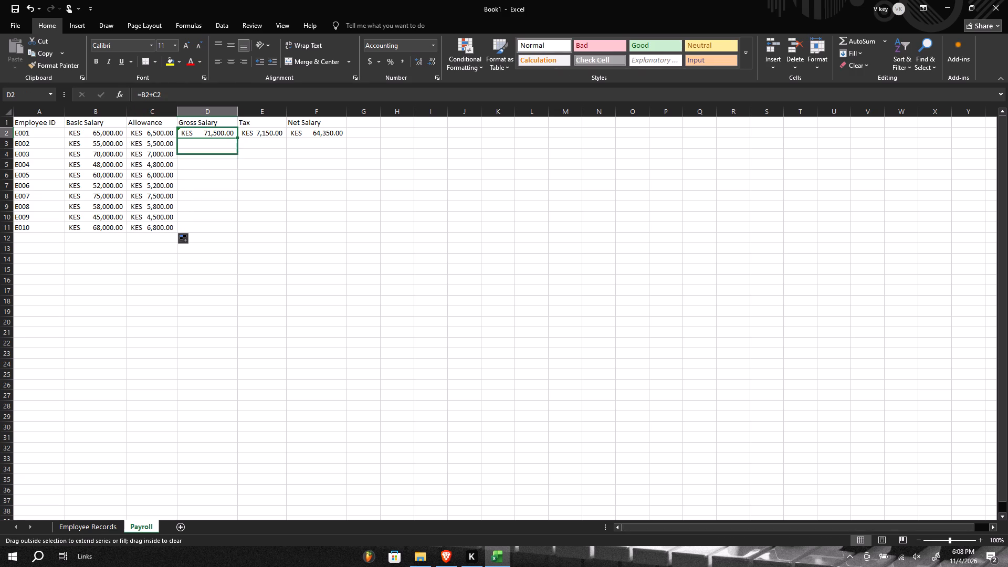
{"action": "left_click_drag", "start_coordinate": [238, 160], "coordinate": [237, 230]}
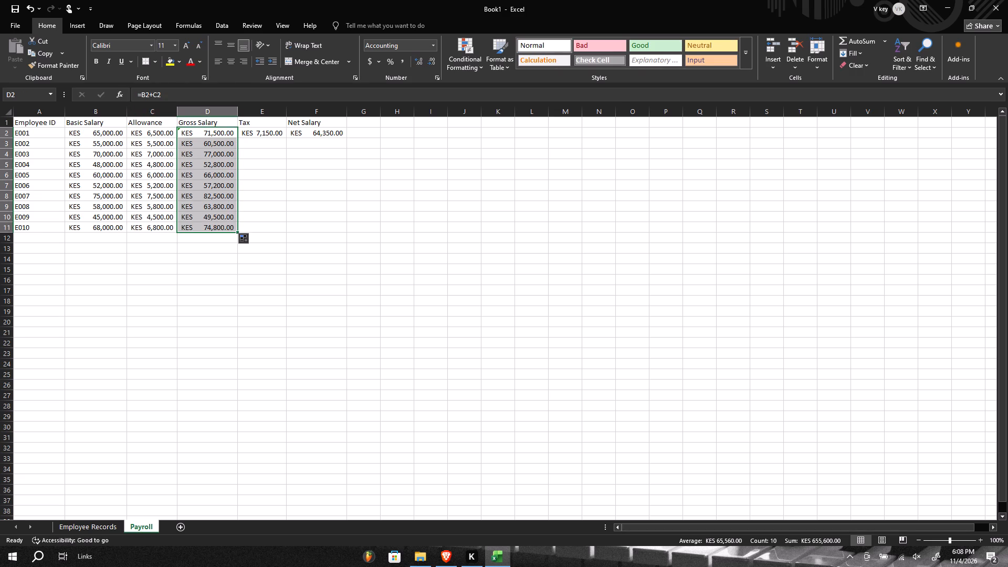
Fill the tax formula from cell E2 down to E11 for employees E002 to E010.
{"action": "left_click", "coordinate": [281, 135]}
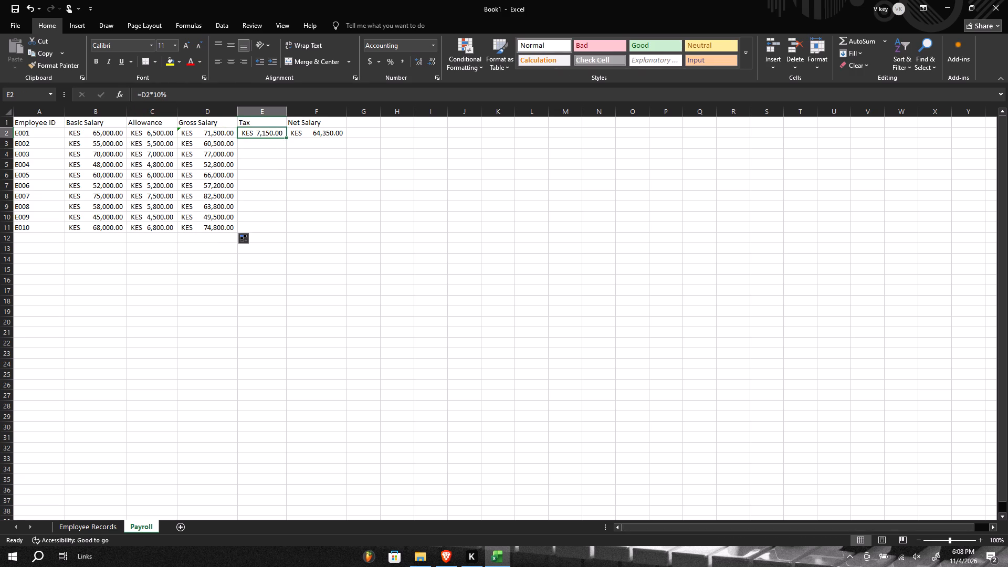
{"action": "left_click_drag", "start_coordinate": [285, 136], "coordinate": [289, 229]}
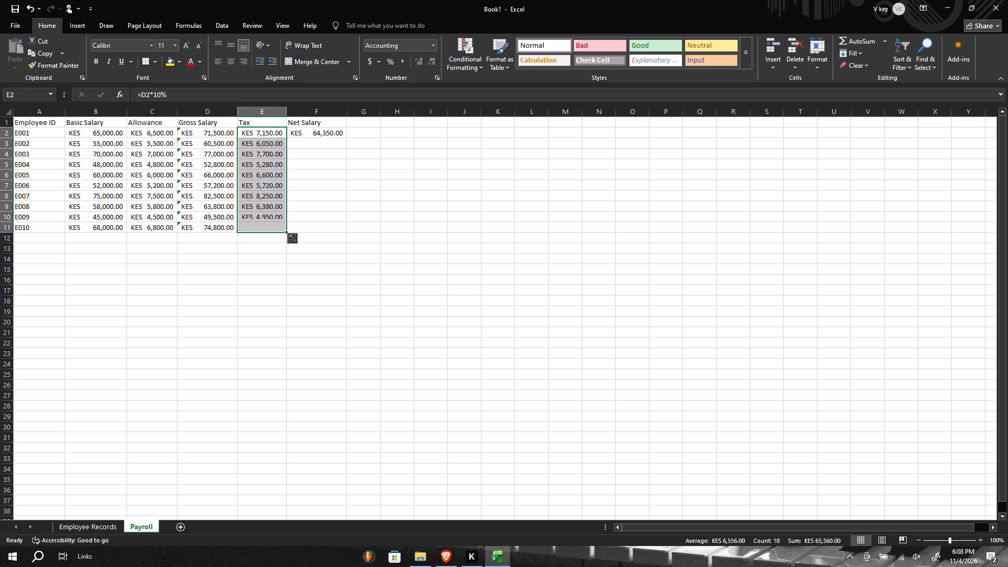
Fill the net salary formula from cell F2 down to F11 for employees E002 to E010.
{"action": "left_click", "coordinate": [309, 133]}
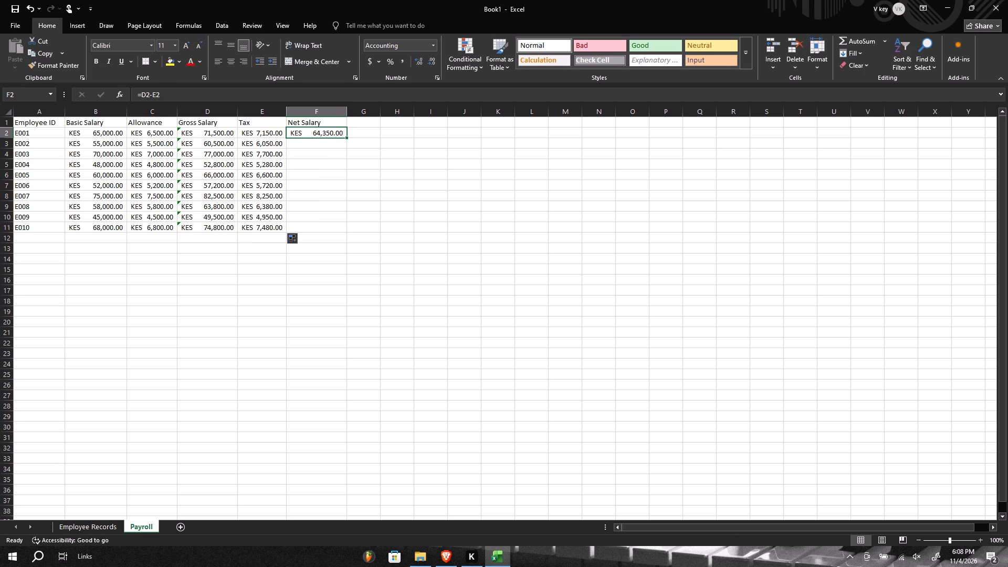
{"action": "left_click_drag", "start_coordinate": [345, 138], "coordinate": [348, 224]}
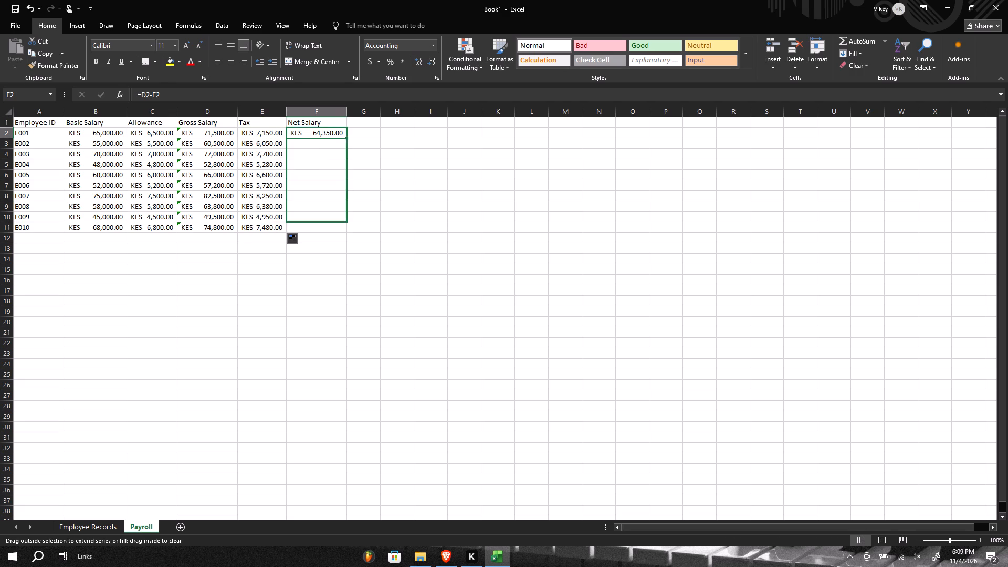
{"action": "left_click_drag", "start_coordinate": [348, 224], "coordinate": [348, 228]}
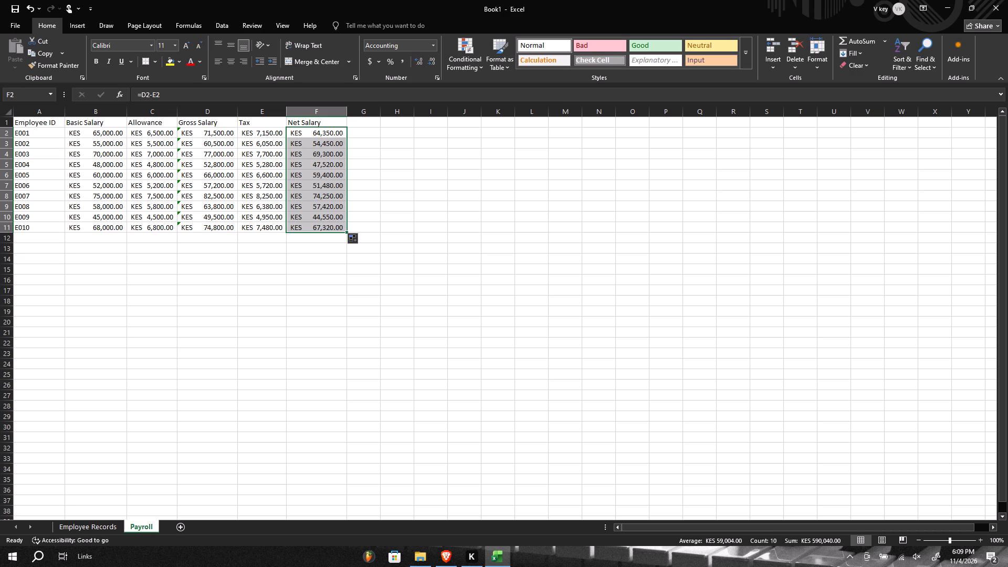
Select cell A14 below the payroll table.
{"action": "left_click", "coordinate": [39, 257]}
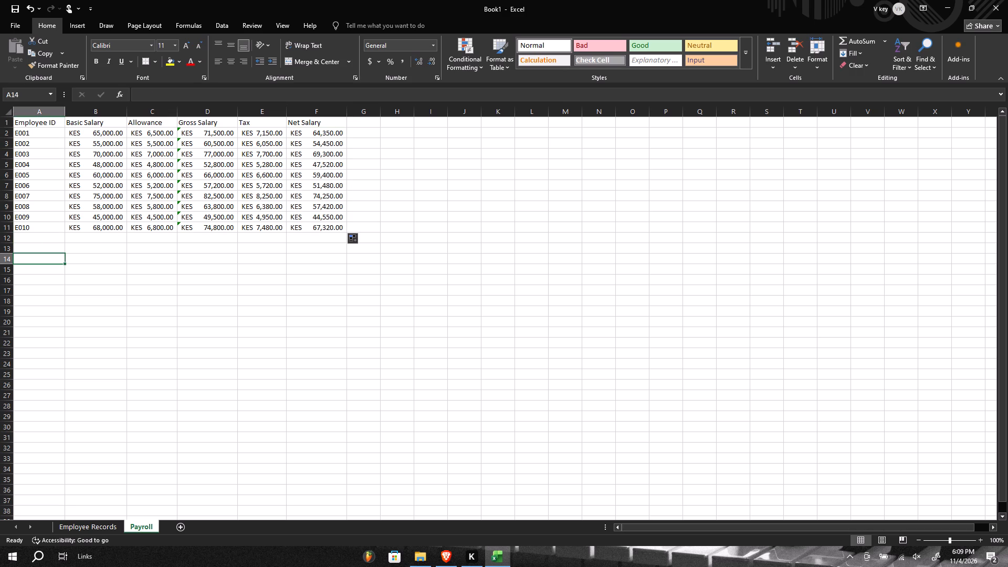
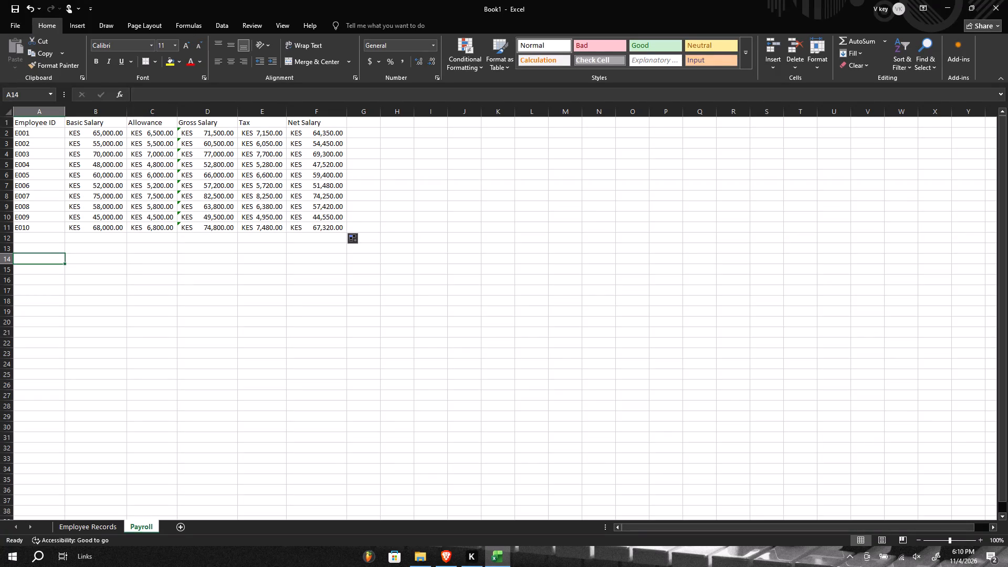
Enter the heading CALCULATIONS in cell A14 and merge and center it across A14:F14.
{"action": "key", "text": "shift+c"}
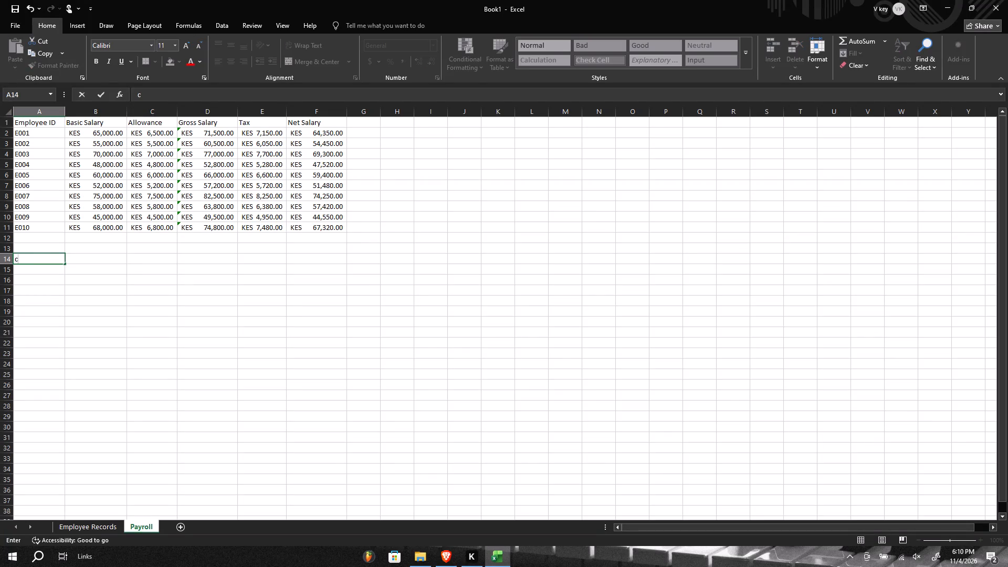
{"action": "key", "text": "BackSpace"}
{"action": "type", "text": "CALCULATIONS"}
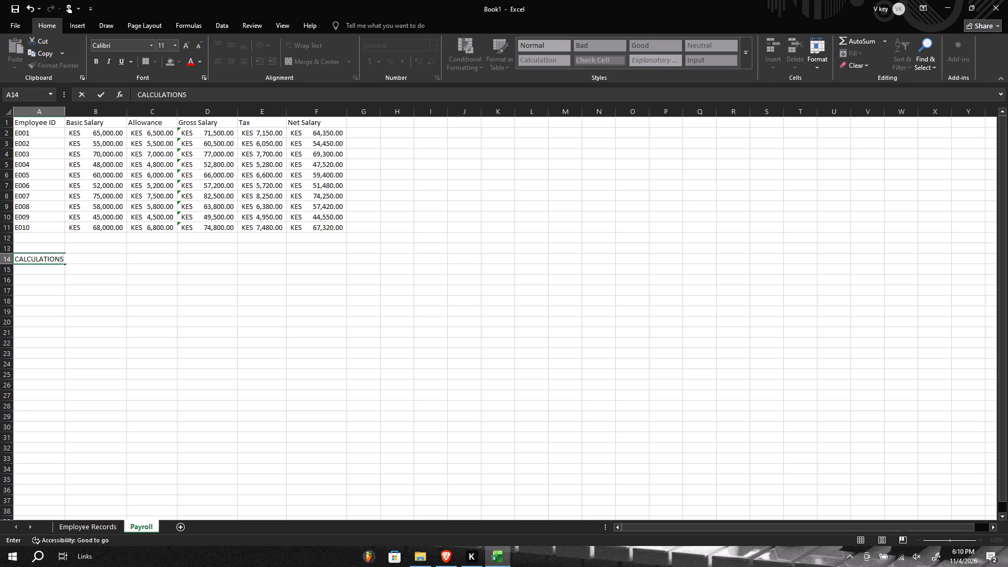
{"action": "left_click_drag", "start_coordinate": [334, 259], "coordinate": [303, 259]}
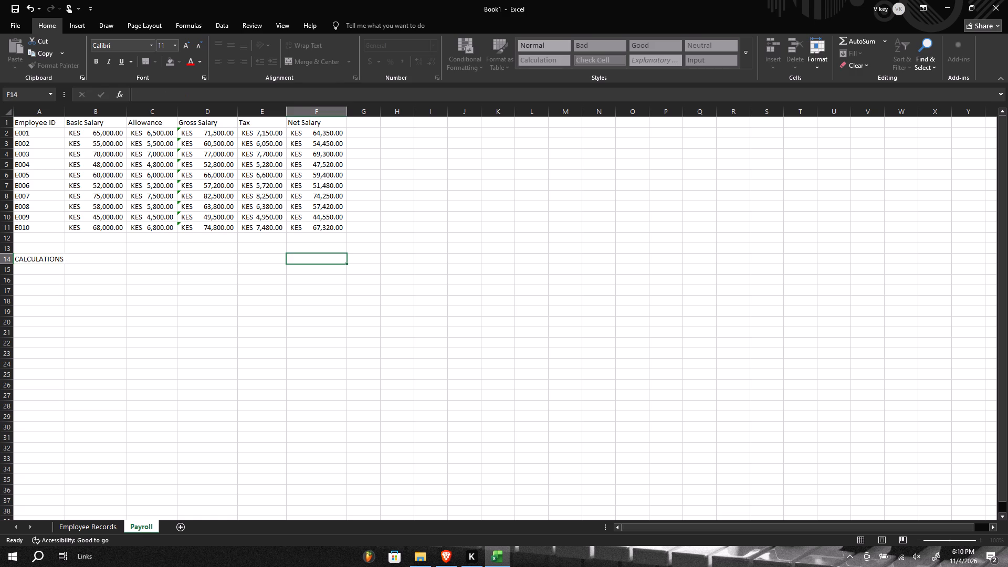
{"action": "left_click_drag", "start_coordinate": [303, 259], "coordinate": [59, 263]}
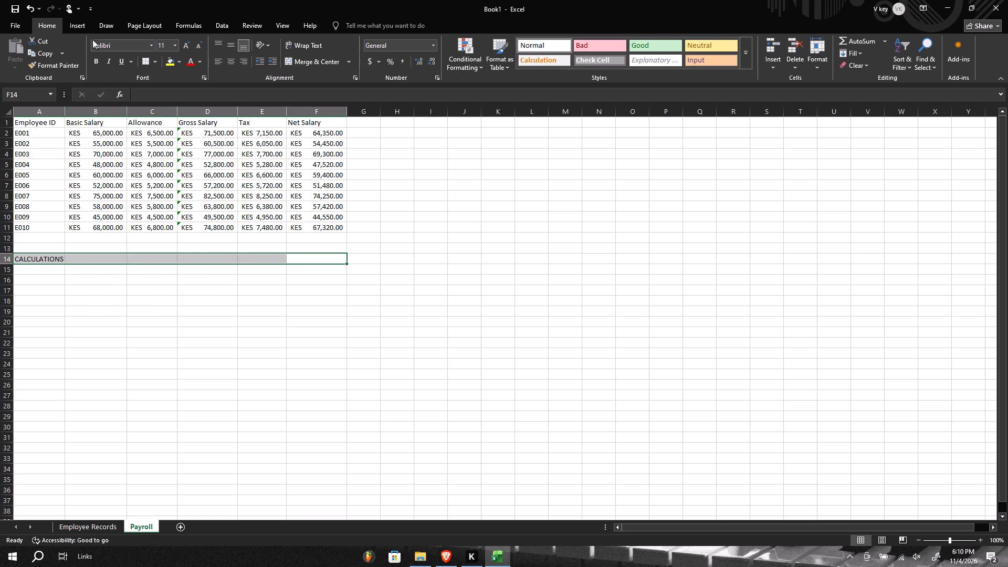
{"action": "left_click", "coordinate": [351, 65]}
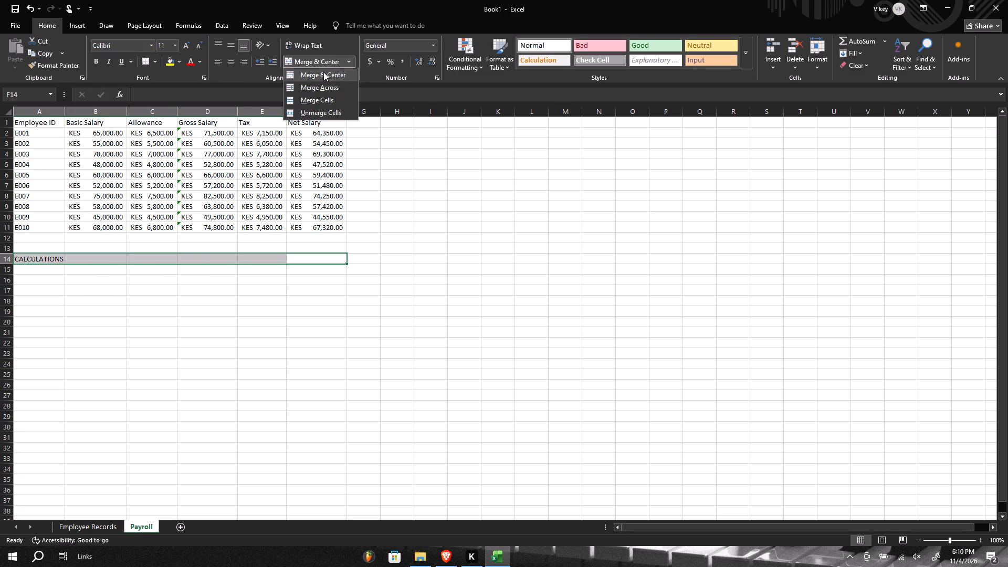
{"action": "left_click", "coordinate": [325, 76]}
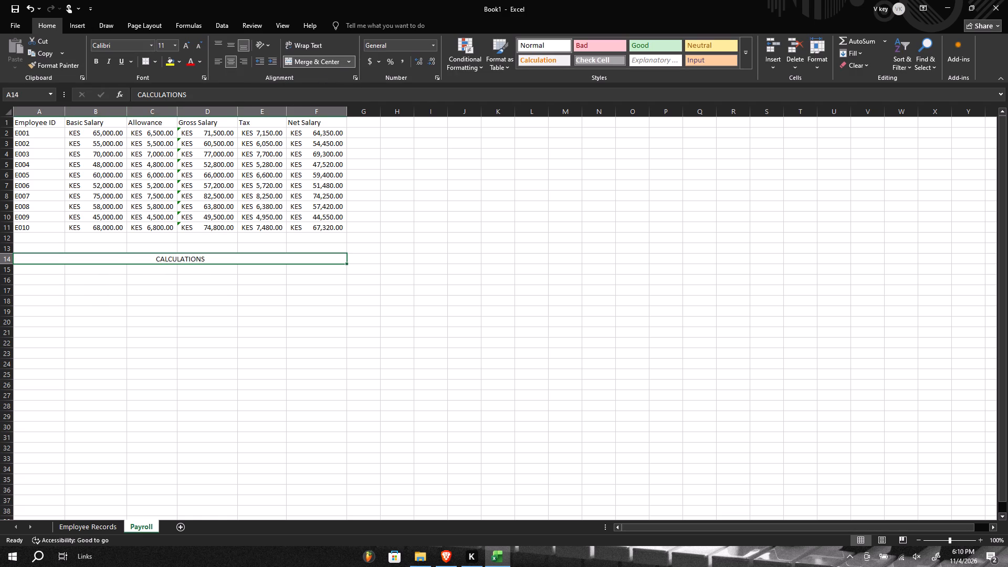
Merge cells A15:D15 below the CALCULATIONS heading without centering.
{"action": "left_click", "coordinate": [44, 281]}
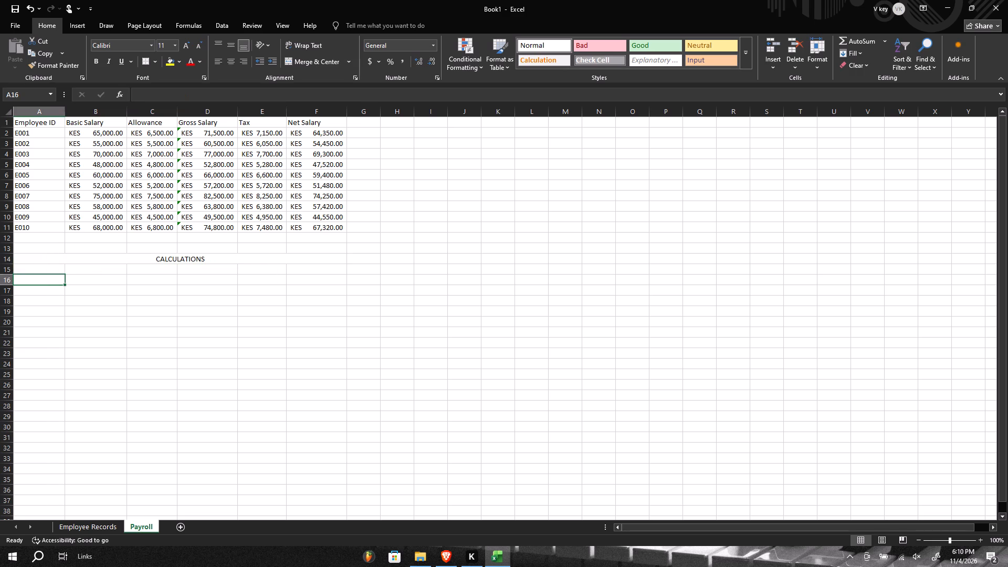
{"action": "left_click", "coordinate": [51, 274]}
{"action": "left_click", "coordinate": [53, 270]}
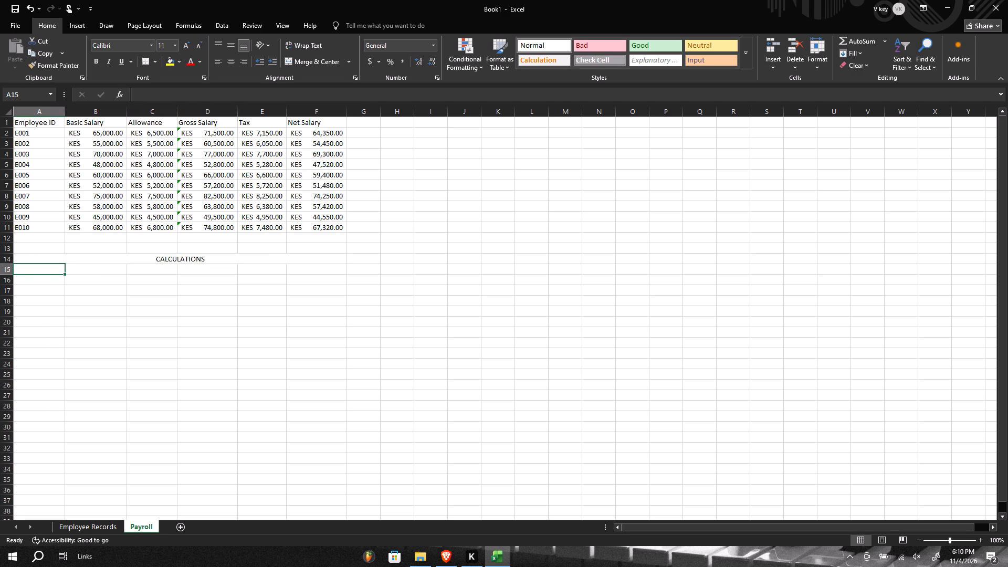
{"action": "left_click_drag", "start_coordinate": [50, 270], "coordinate": [162, 272]}
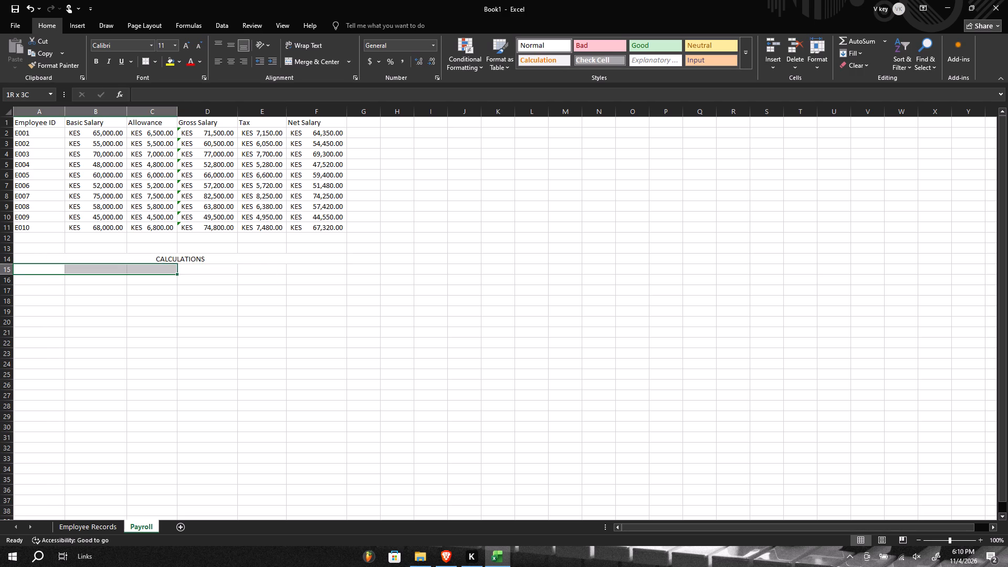
{"action": "left_click_drag", "start_coordinate": [162, 272], "coordinate": [191, 274]}
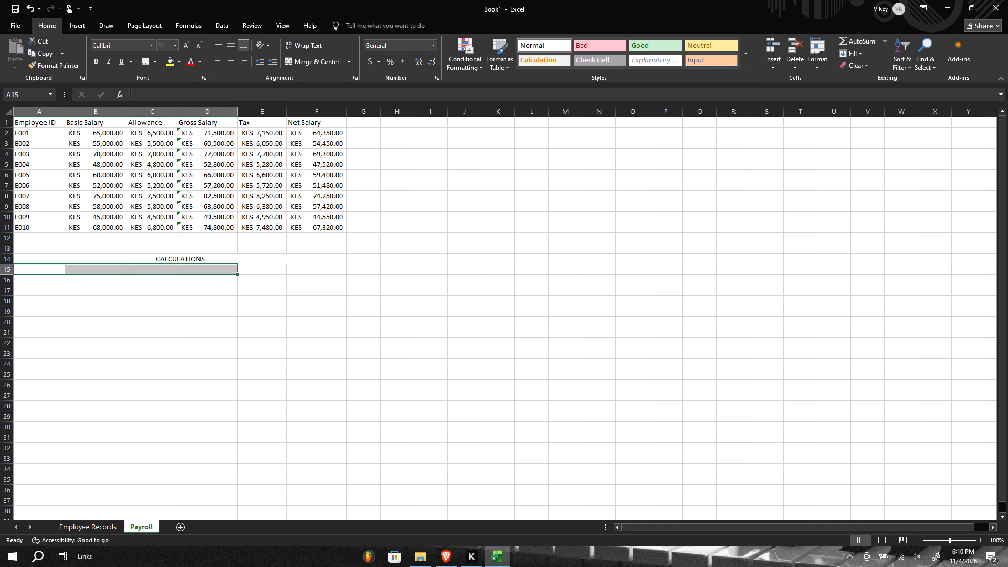
{"action": "left_click", "coordinate": [351, 64]}
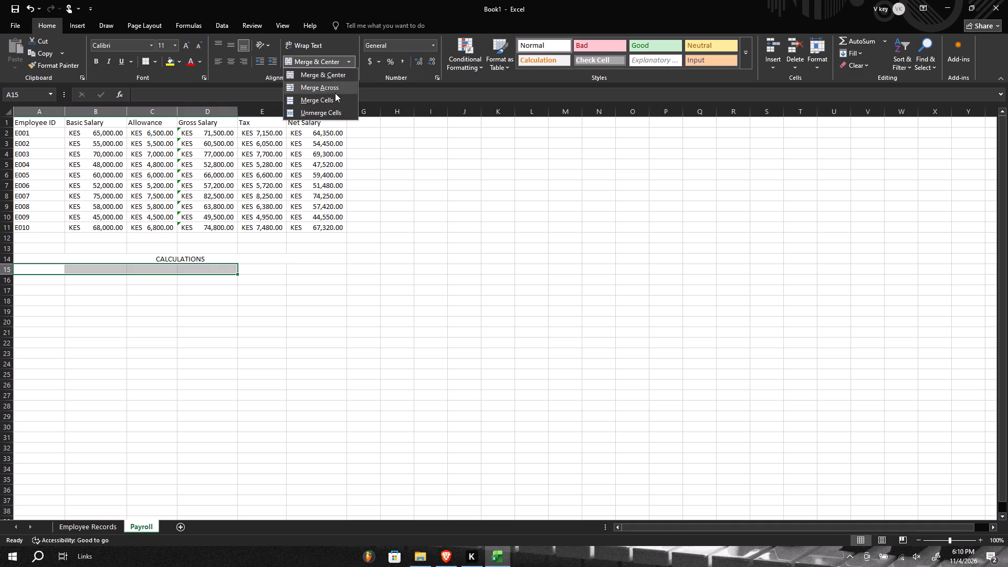
{"action": "left_click", "coordinate": [335, 99]}
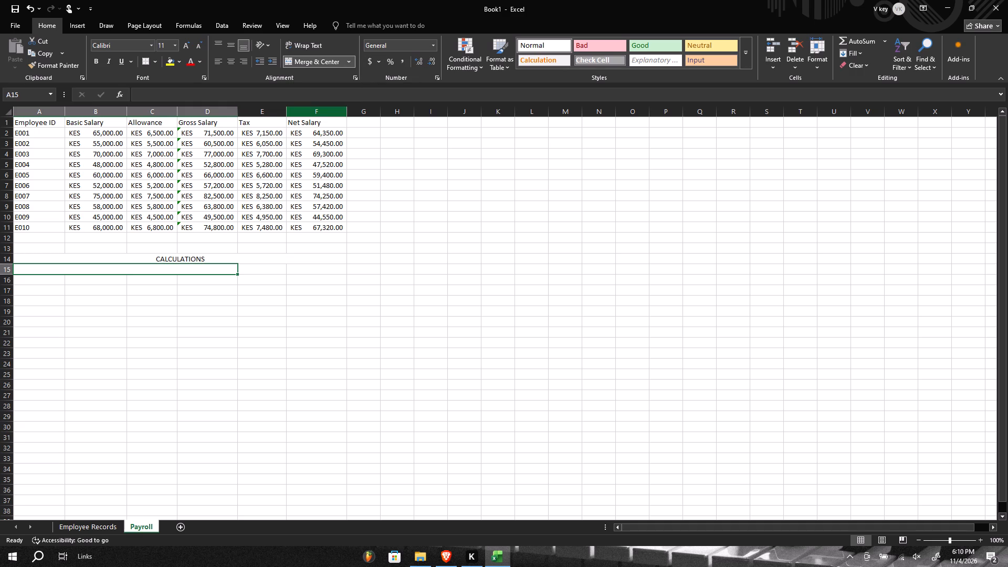
Enter the label Total Basic Salary in the merged cell A15:D15.
{"action": "left_click", "coordinate": [109, 272]}
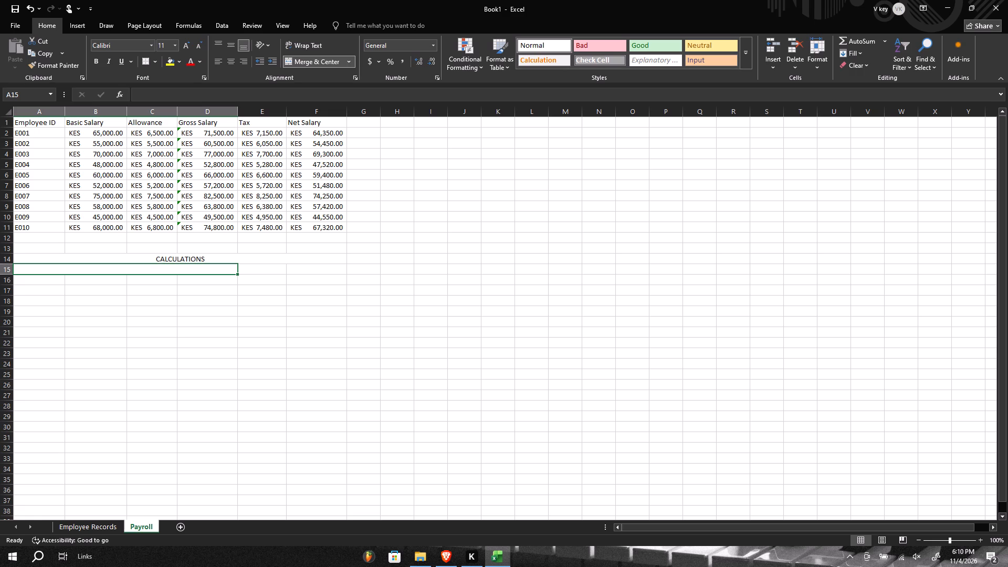
{"action": "key", "text": "shift+t"}
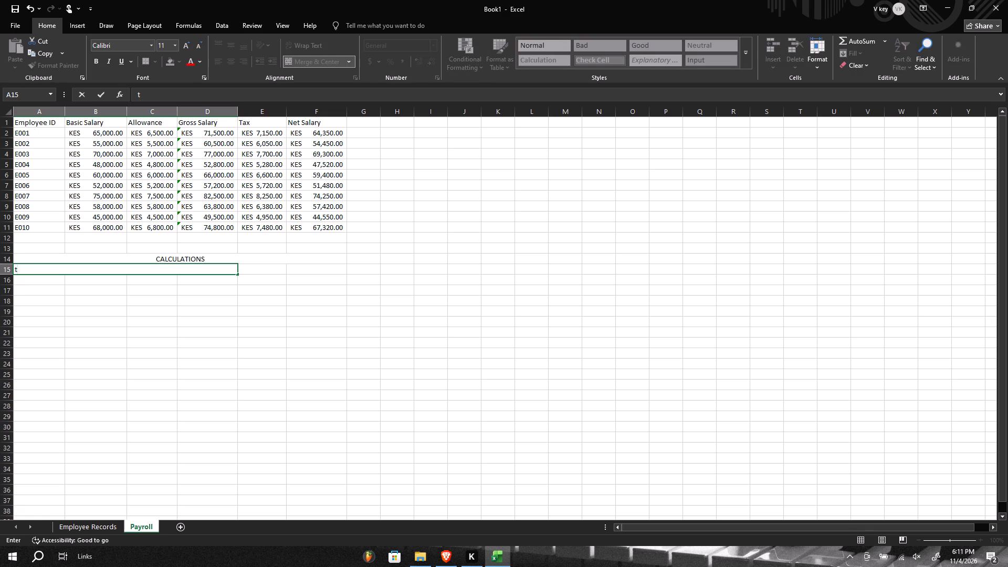
{"action": "key", "text": "BackSpace"}
{"action": "key", "text": "t"}
{"action": "type", "text": "otaln"}
{"action": "key", "text": "BackSpace"}
{"action": "key", "text": "space"}
{"action": "type", "text": "basic"}
{"action": "key", "text": "BackSpace"}
{"action": "key", "text": "BackSpace"}
{"action": "key", "text": "BackSpace"}
{"action": "key", "text": "BackSpace"}
{"action": "key", "text": "BackSpace"}
{"action": "type", "text": "Basic"}
{"action": "key", "text": "space"}
{"action": "type", "text": "Salary"}
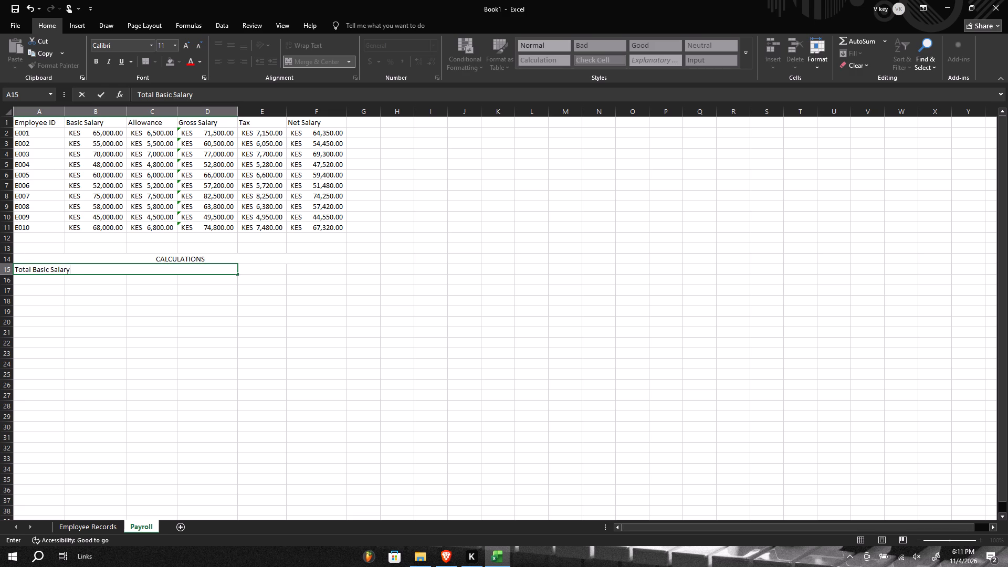
Merge cells E15:F15 beside the Total Basic Salary label without centering.
{"action": "left_click", "coordinate": [268, 270]}
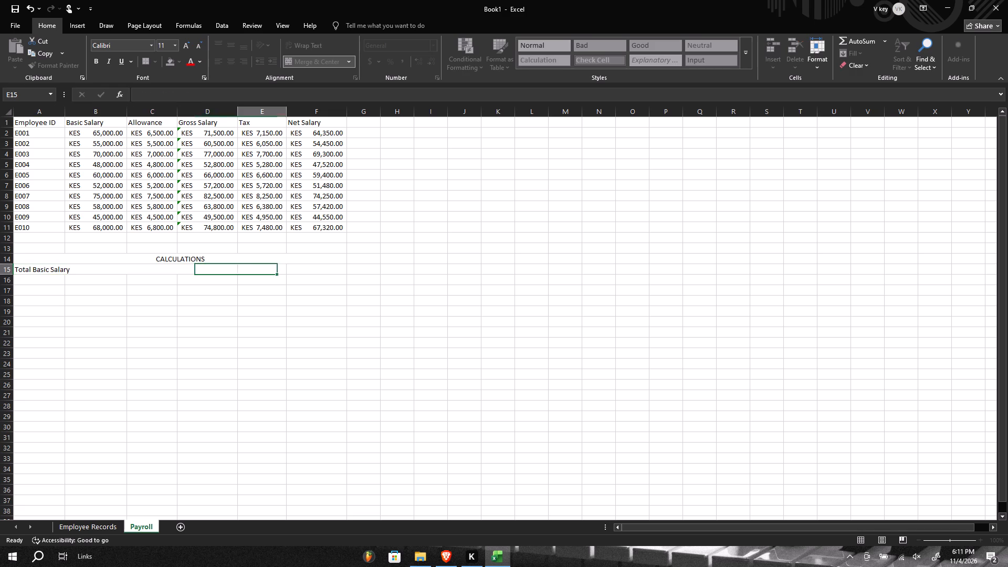
{"action": "left_click_drag", "start_coordinate": [266, 270], "coordinate": [301, 274]}
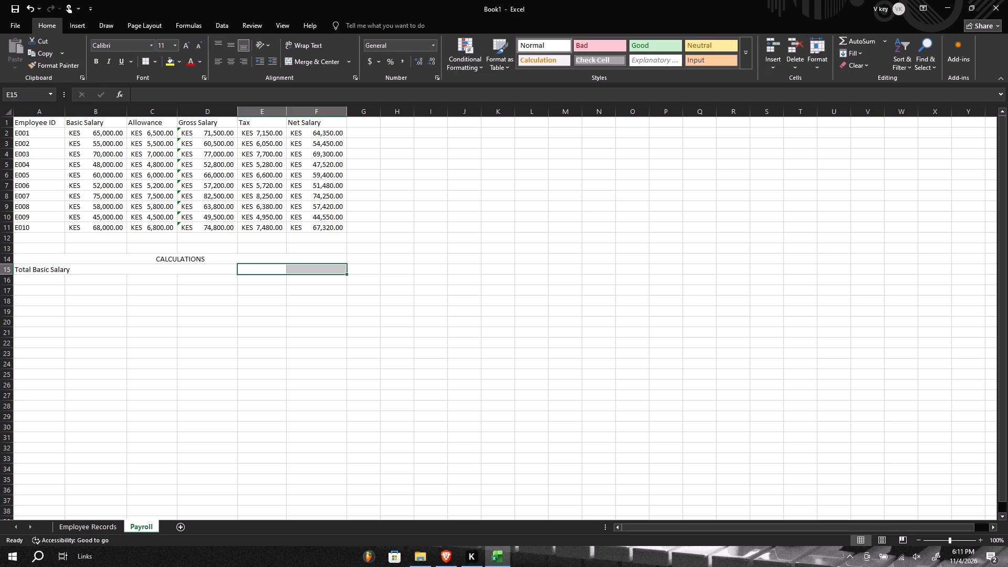
{"action": "left_click", "coordinate": [346, 61]}
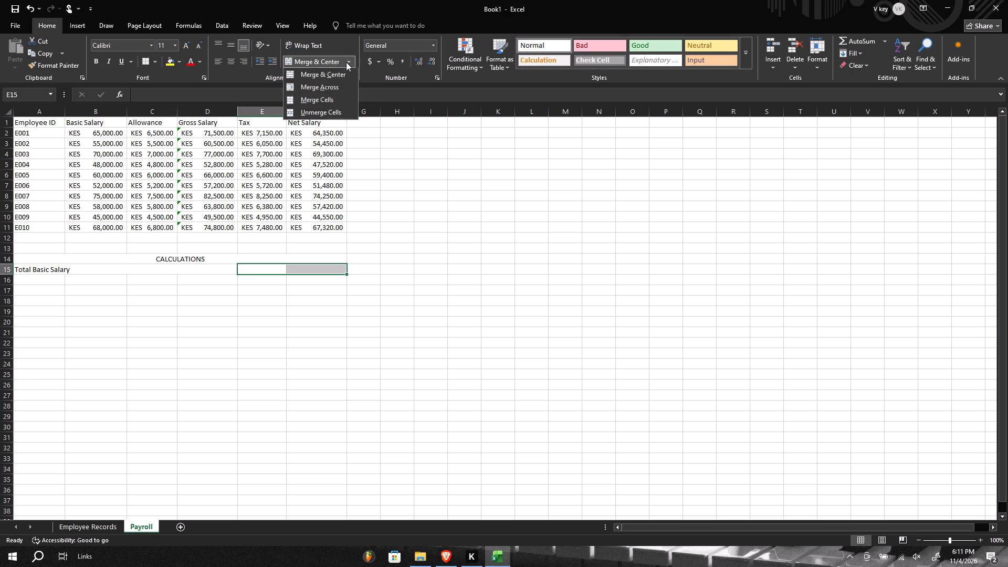
{"action": "left_click", "coordinate": [331, 103]}
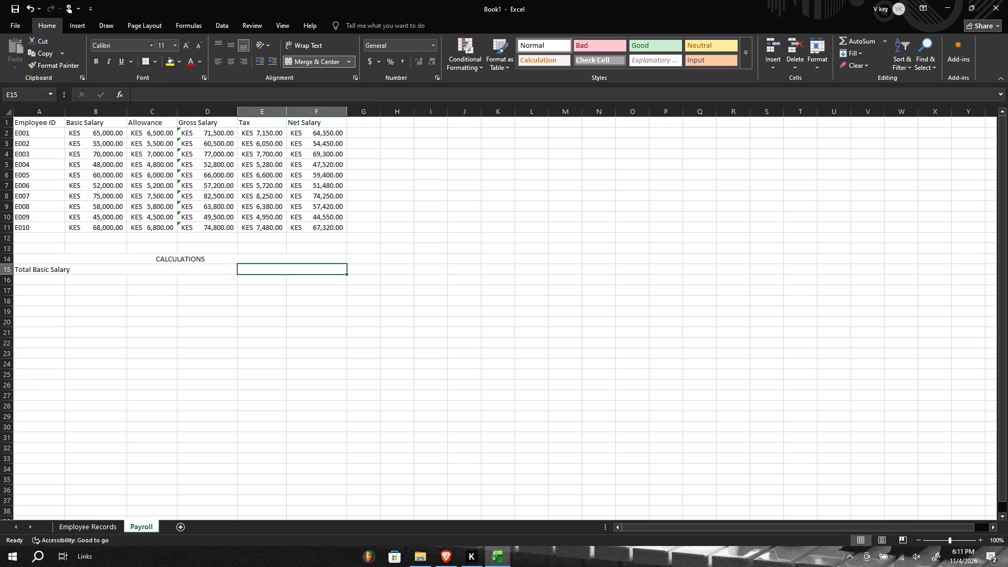
Enter the formula =SUM(B2:B11) in the merged cell E15:F15 to total the basic salaries.
{"action": "key", "text": "equal"}
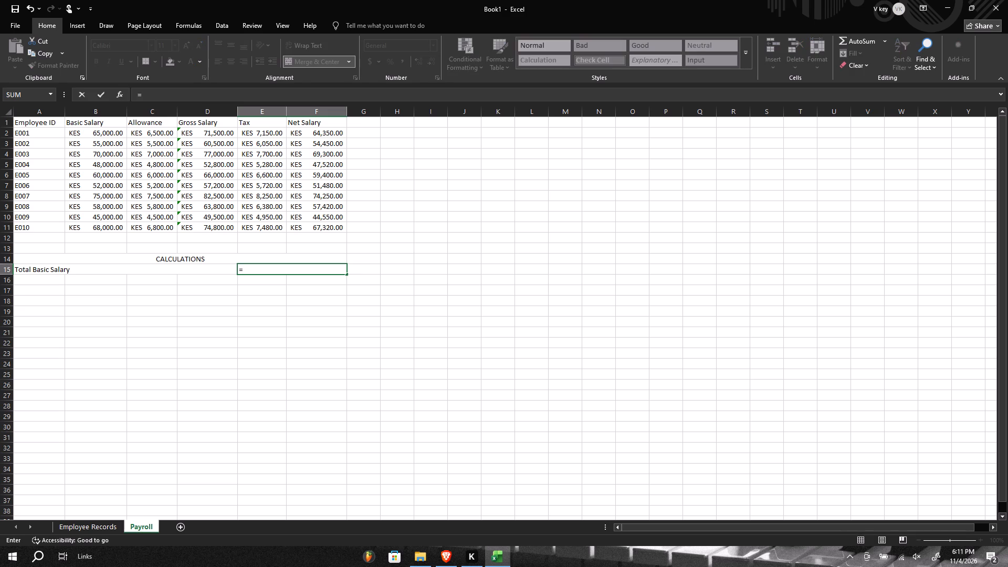
{"action": "type", "text": "SUM"}
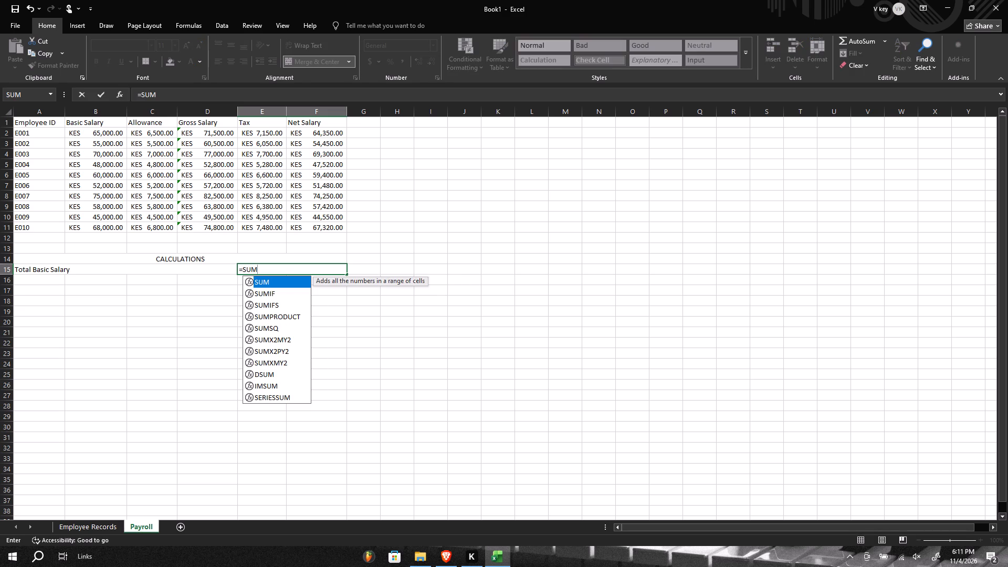
{"action": "key", "text": "Tab"}
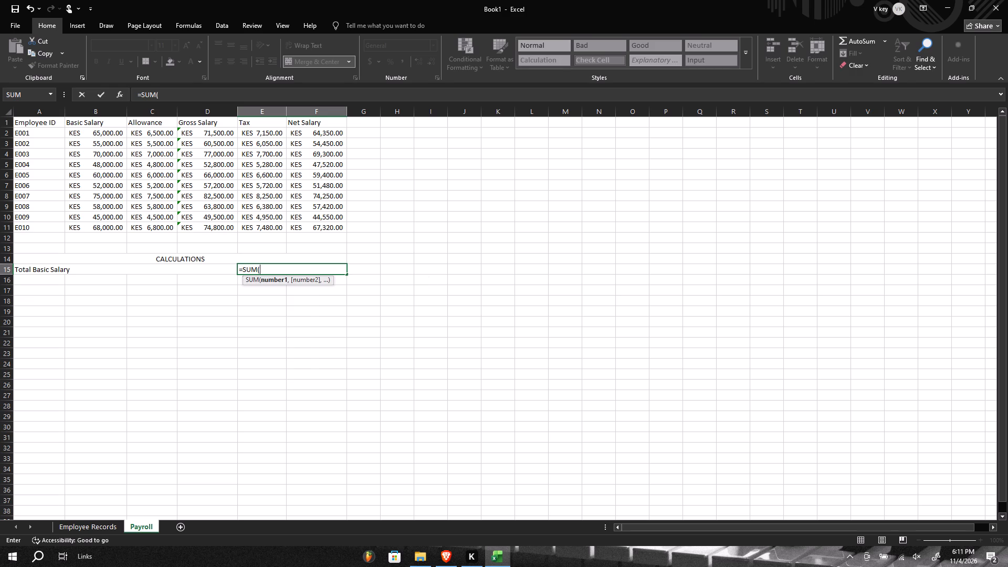
{"action": "type", "text": "B2"}
{"action": "key", "text": "shift+quotedbl"}
{"action": "key", "text": "BackSpace"}
{"action": "key", "text": "shift+colon"}
{"action": "type", "text": "B11"}
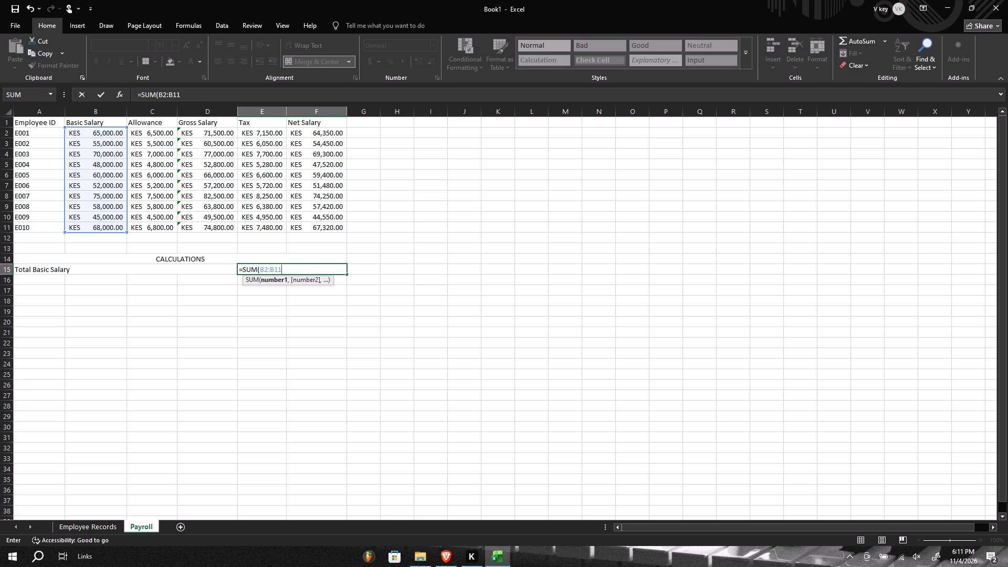
{"action": "key", "text": "shift+parenright"}
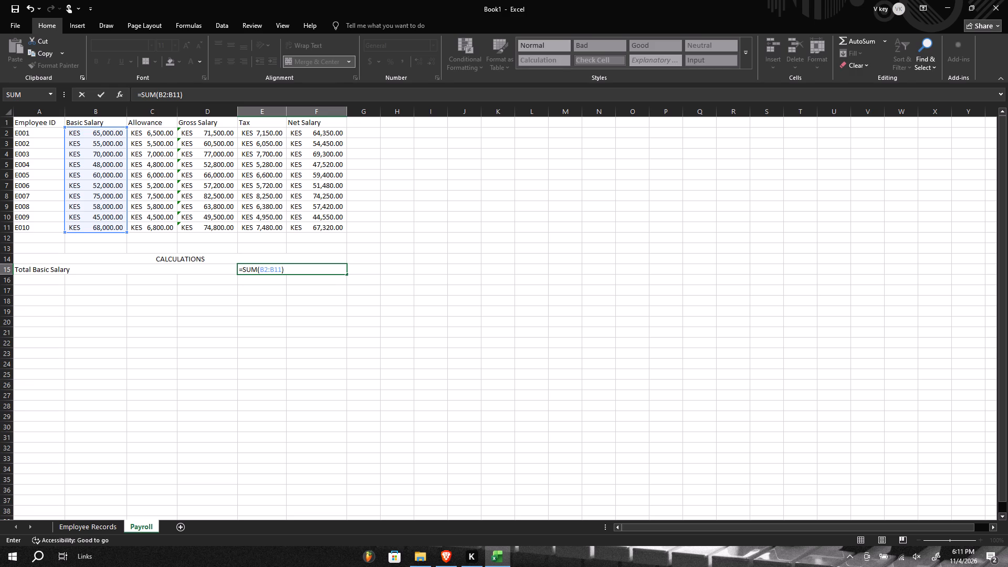
{"action": "key", "text": "Return"}
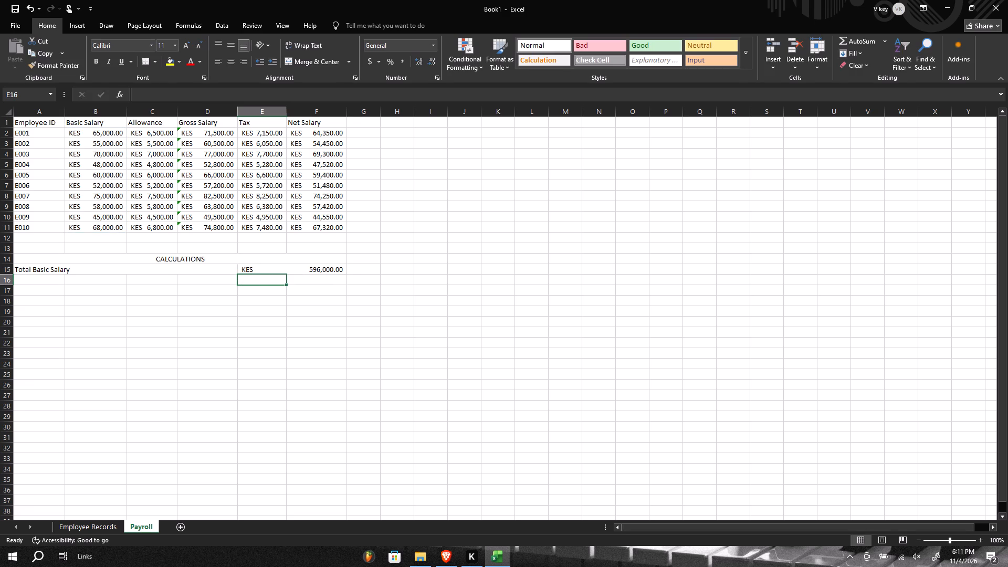
Merge cells A16:D16 and cells E16:F16 as the second calculation row, without centering.
{"action": "left_click_drag", "start_coordinate": [46, 281], "coordinate": [180, 282]}
{"action": "left_click", "coordinate": [349, 60]}
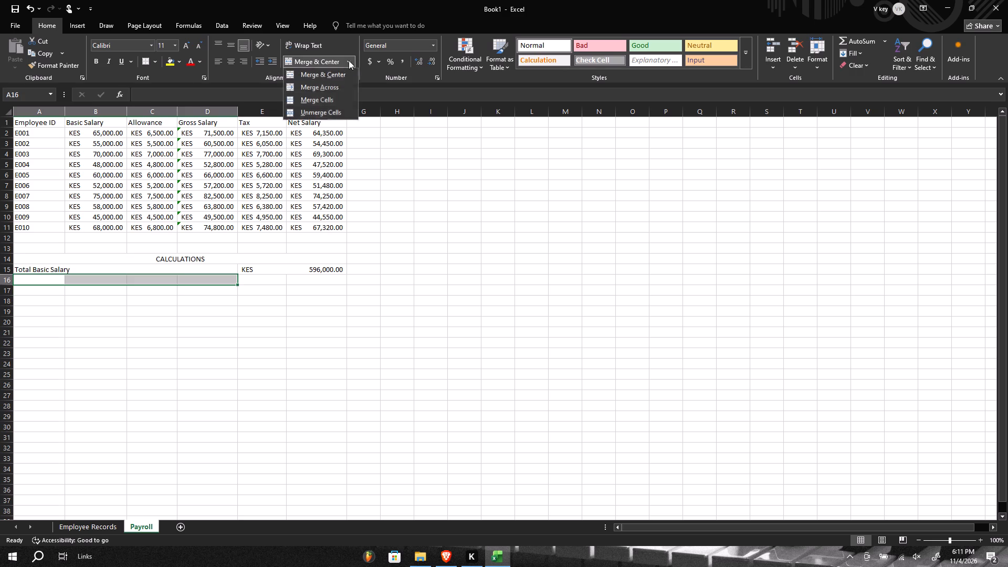
{"action": "left_click", "coordinate": [335, 95]}
{"action": "left_click_drag", "start_coordinate": [255, 282], "coordinate": [293, 283]}
{"action": "left_click", "coordinate": [346, 61]}
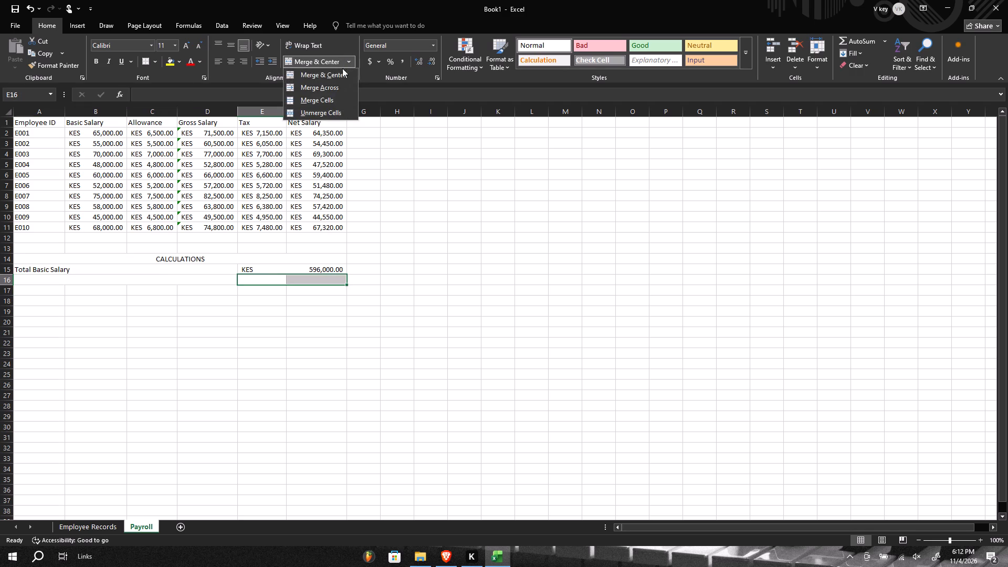
{"action": "left_click", "coordinate": [333, 103]}
Enter the label Total Allowance in the merged cell A16:D16.
{"action": "left_click", "coordinate": [176, 281]}
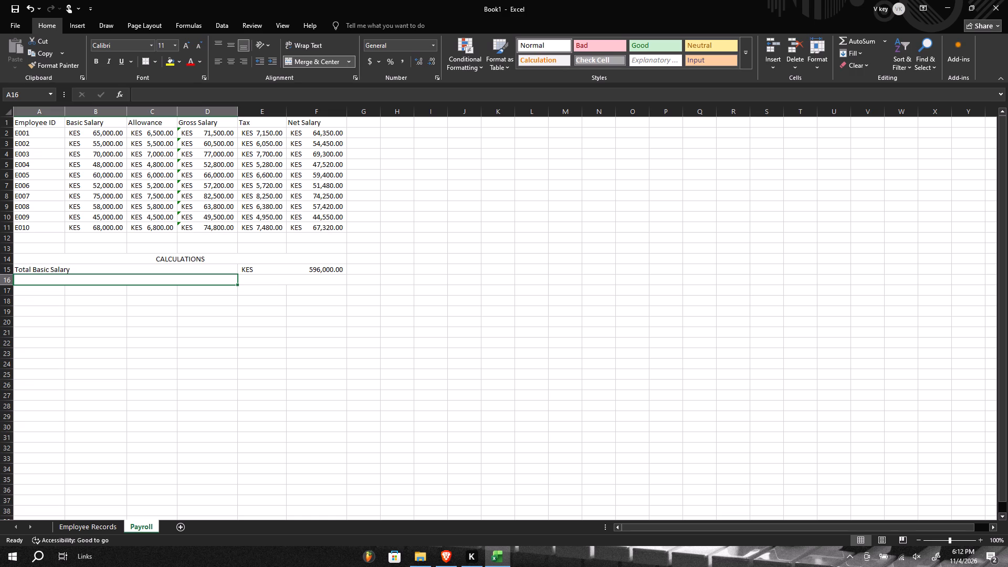
{"action": "key", "text": "shift+t"}
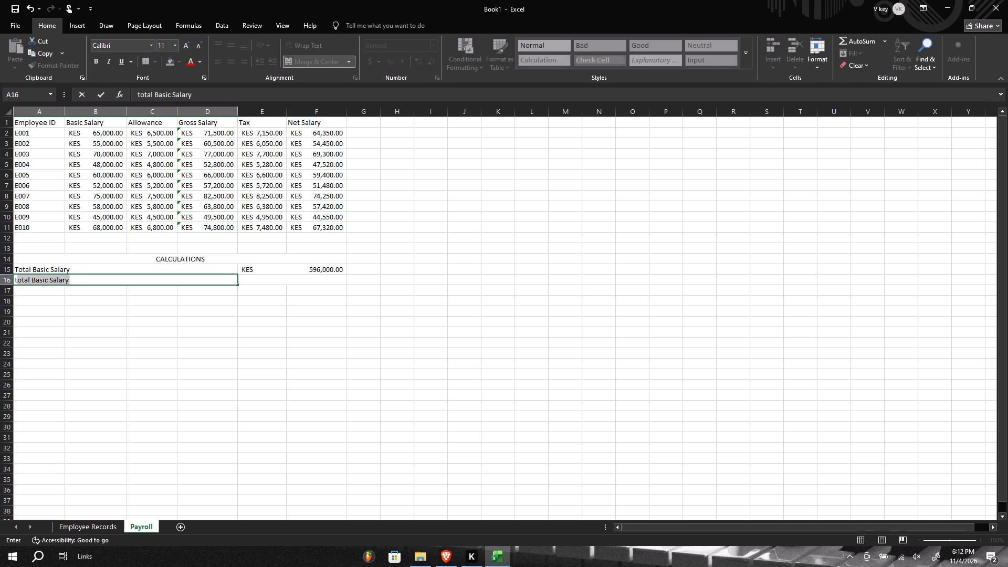
{"action": "key", "text": "Right"}
{"action": "key", "text": "Left"}
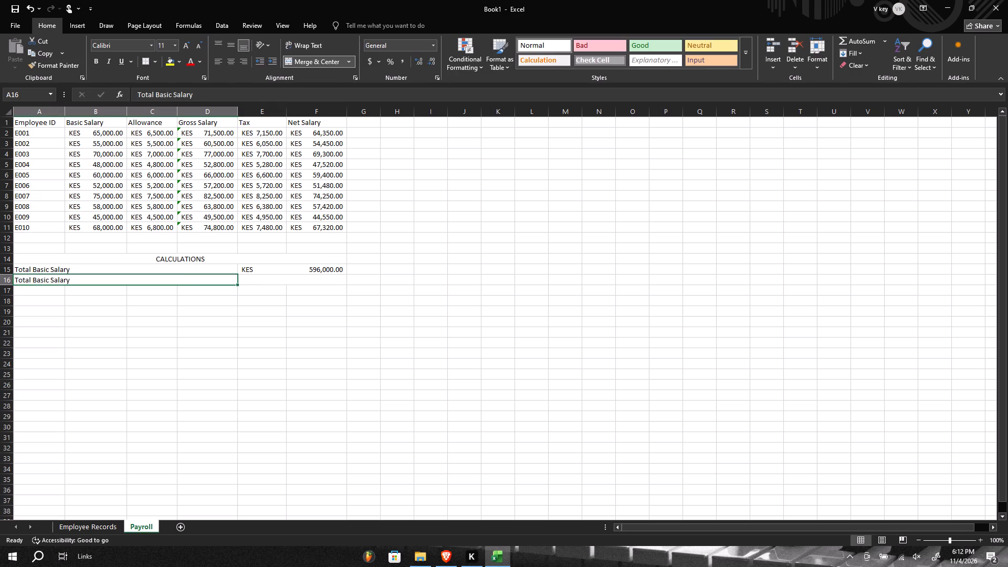
{"action": "double_click", "coordinate": [106, 282]}
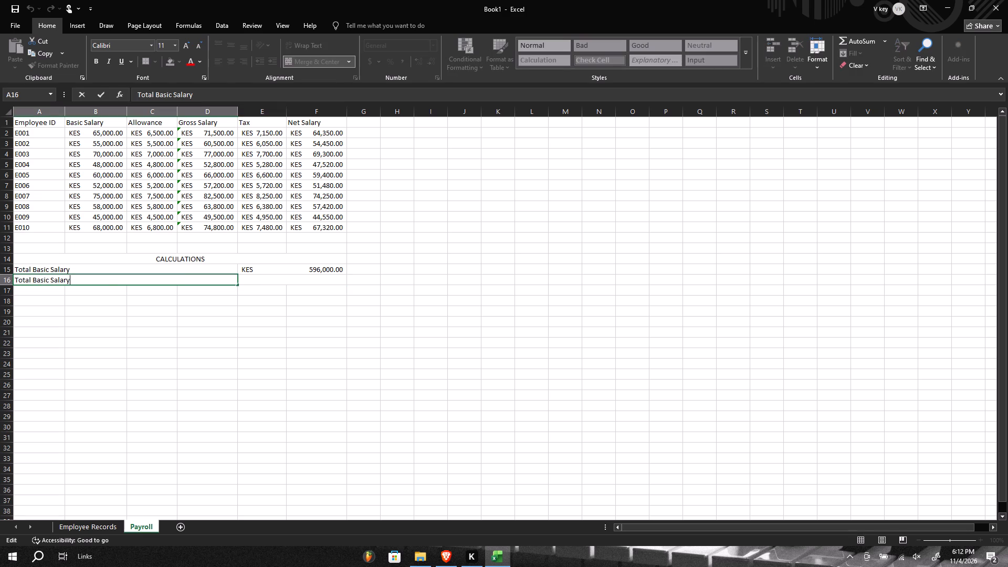
{"action": "key", "text": "BackSpace"}
{"action": "key", "text": "BackSpace"}
{"action": "key", "text": "BackSpace"}
{"action": "key", "text": "BackSpace"}
{"action": "key", "text": "BackSpace"}
{"action": "key", "text": "BackSpace"}
{"action": "key", "text": "BackSpace"}
{"action": "key", "text": "BackSpace"}
{"action": "key", "text": "BackSpace"}
{"action": "key", "text": "BackSpace"}
{"action": "key", "text": "BackSpace"}
{"action": "key", "text": "BackSpace"}
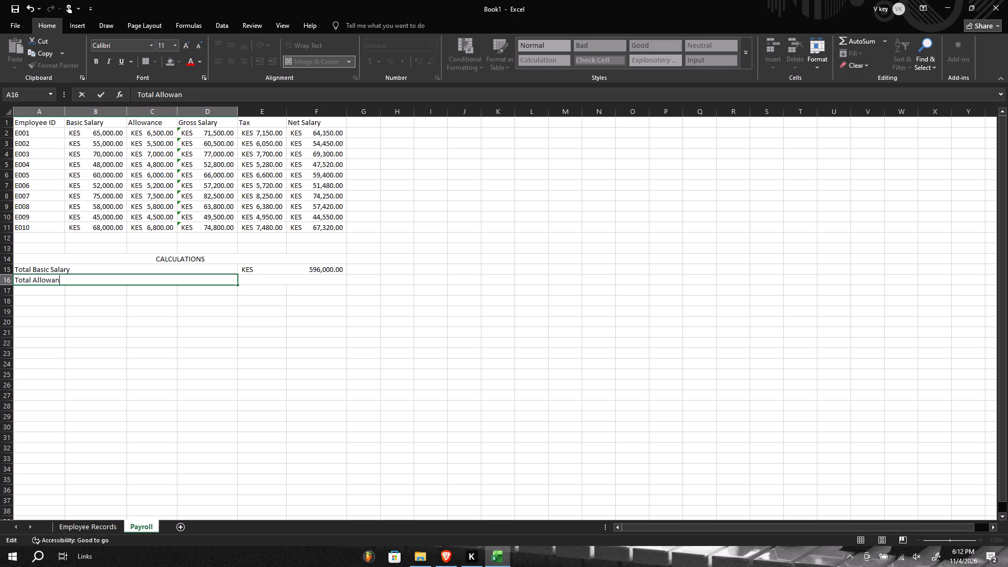
{"action": "key", "text": "Right"}
Enter the formula =SUM(C2:C11) in the merged cell E16:F16 to total the allowances.
{"action": "left_click", "coordinate": [259, 280]}
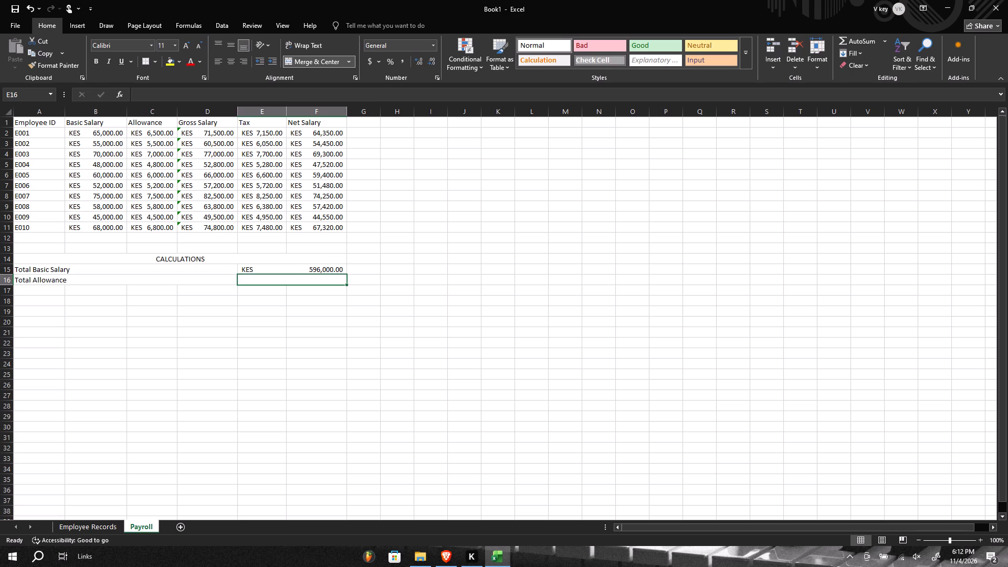
{"action": "key", "text": "equal"}
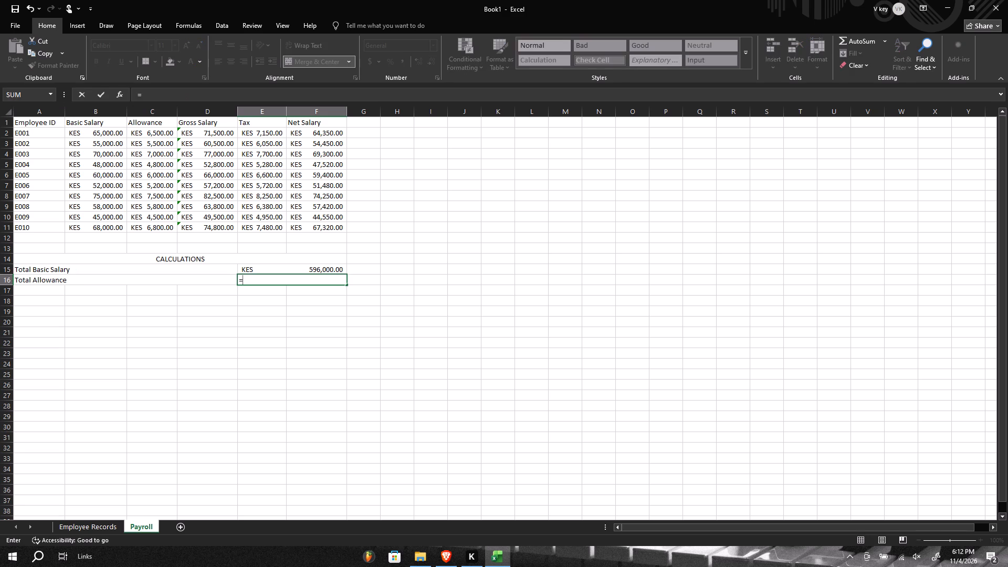
{"action": "type", "text": "SUM"}
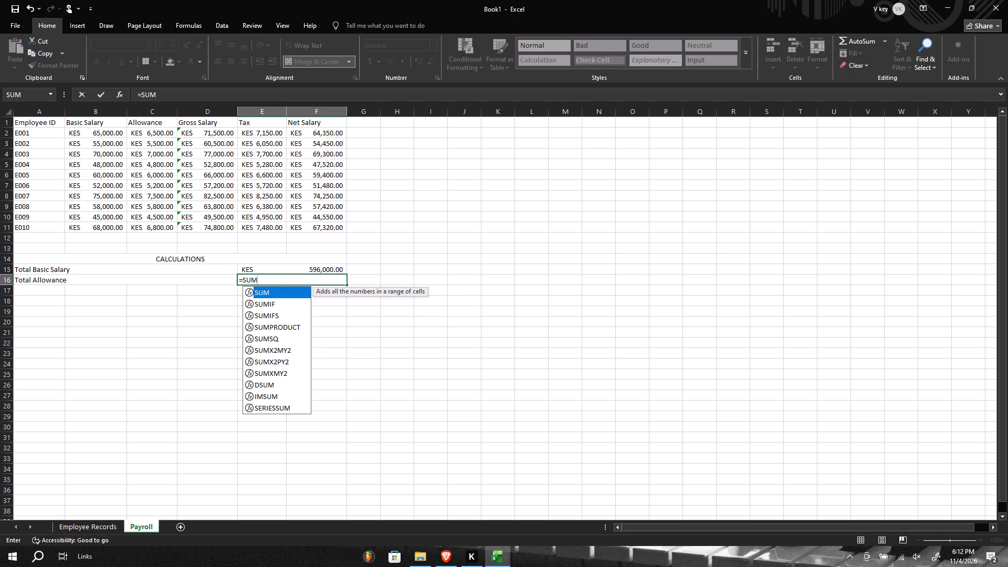
{"action": "key", "text": "shift+parenleft"}
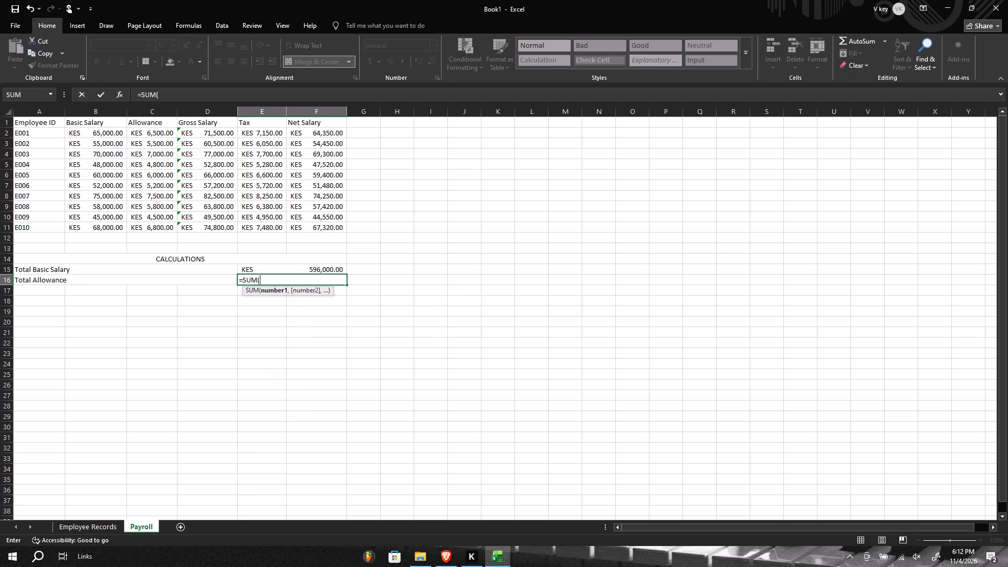
{"action": "type", "text": "C2"}
{"action": "key", "text": "shift+quotedbl"}
{"action": "key", "text": "BackSpace"}
{"action": "key", "text": "shift+colon"}
{"action": "type", "text": "C11"}
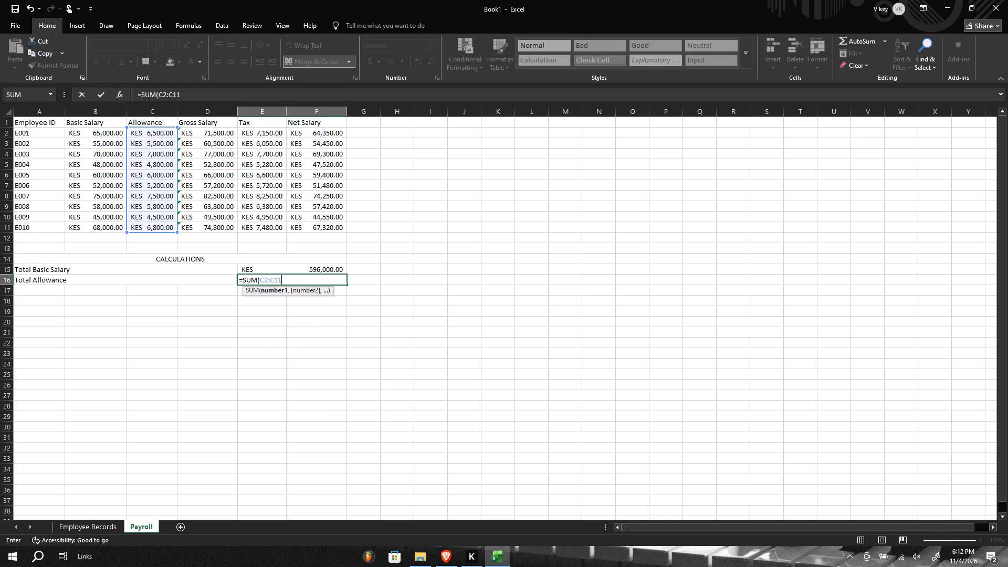
{"action": "key", "text": "shift+parenright"}
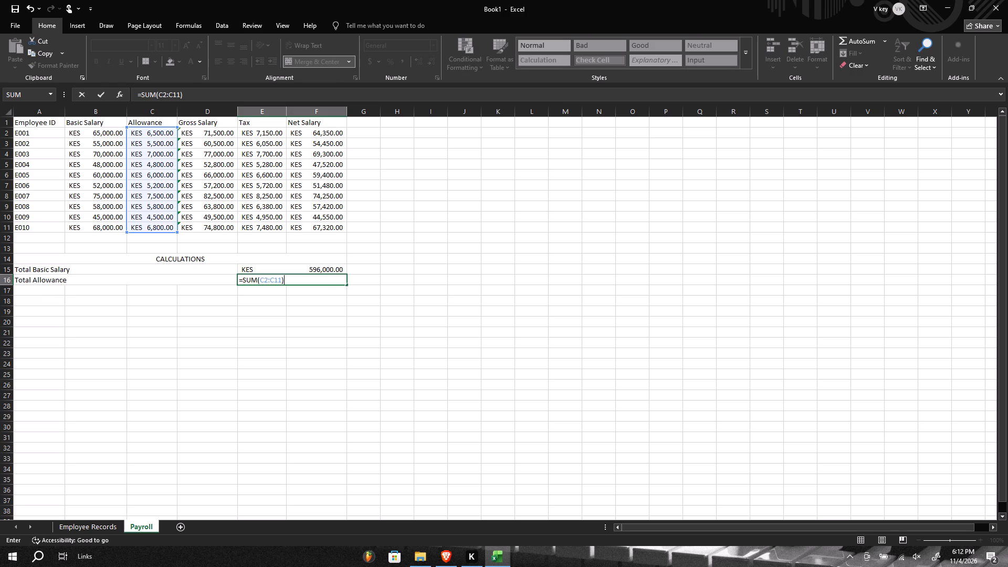
{"action": "key", "text": "Return"}
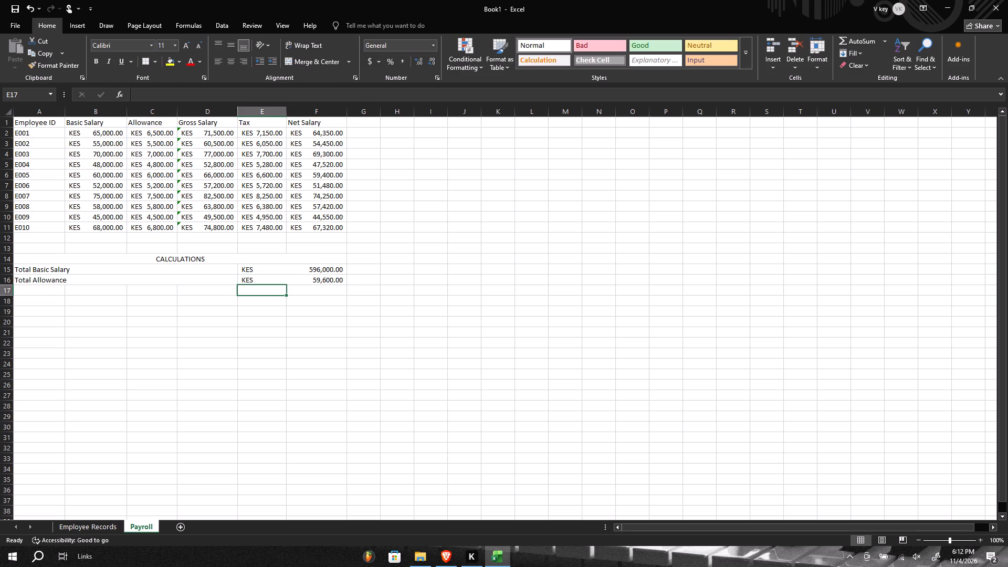
Merge cells A17:D17 and cells E17:F17 as the third calculation row, without centering.
{"action": "left_click_drag", "start_coordinate": [49, 293], "coordinate": [200, 296]}
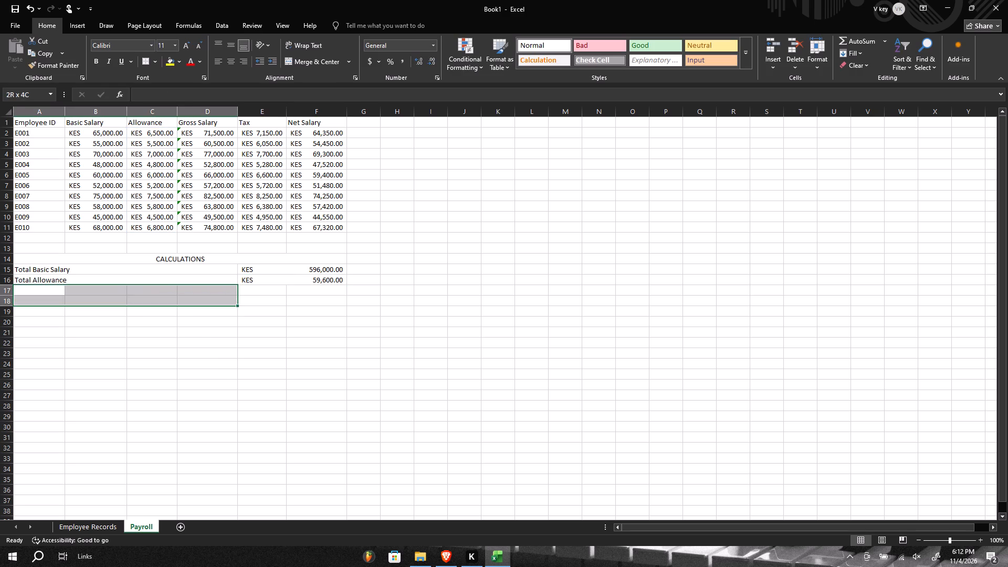
{"action": "left_click_drag", "start_coordinate": [200, 296], "coordinate": [202, 292]}
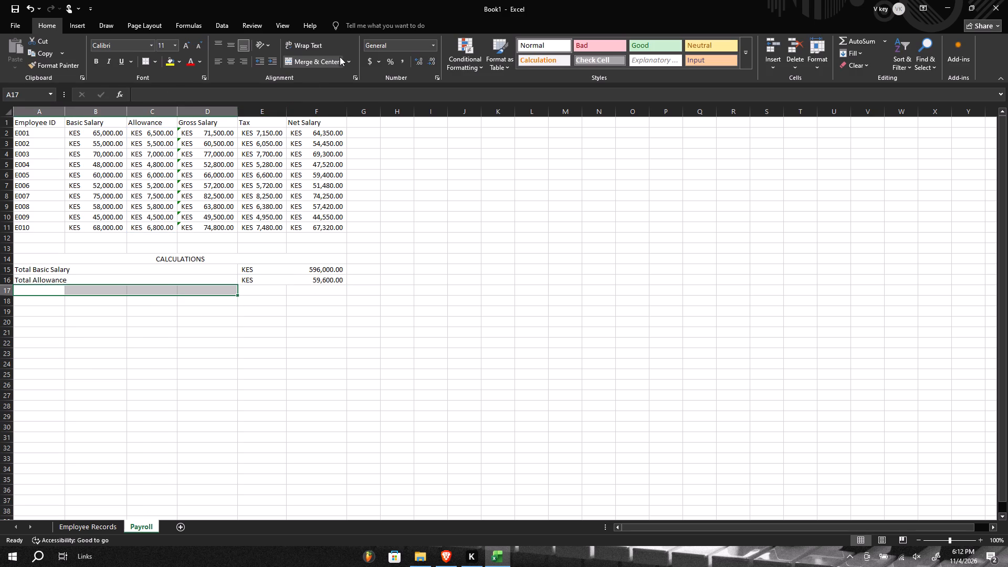
{"action": "left_click", "coordinate": [344, 61]}
{"action": "left_click", "coordinate": [335, 98]}
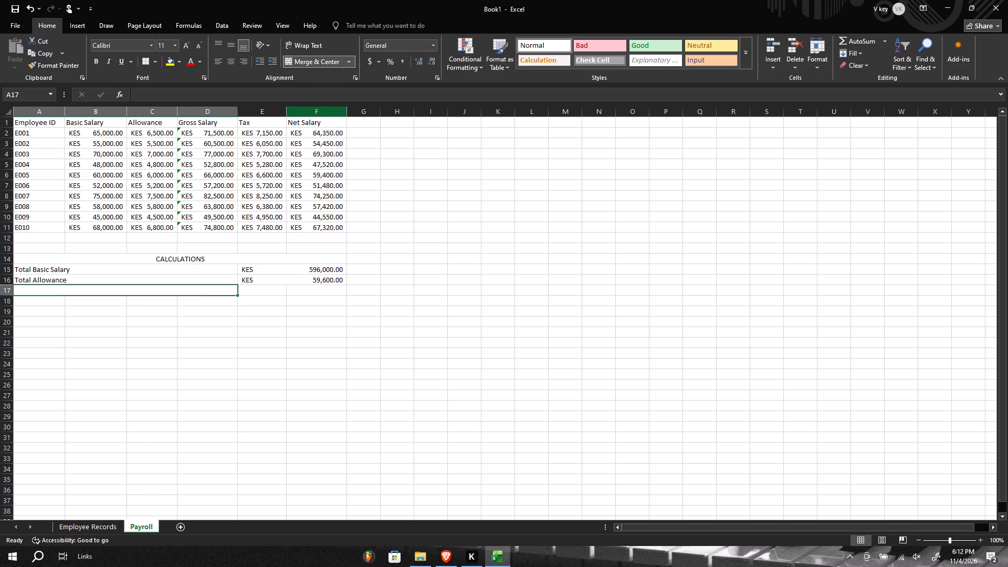
{"action": "left_click_drag", "start_coordinate": [264, 291], "coordinate": [299, 292]}
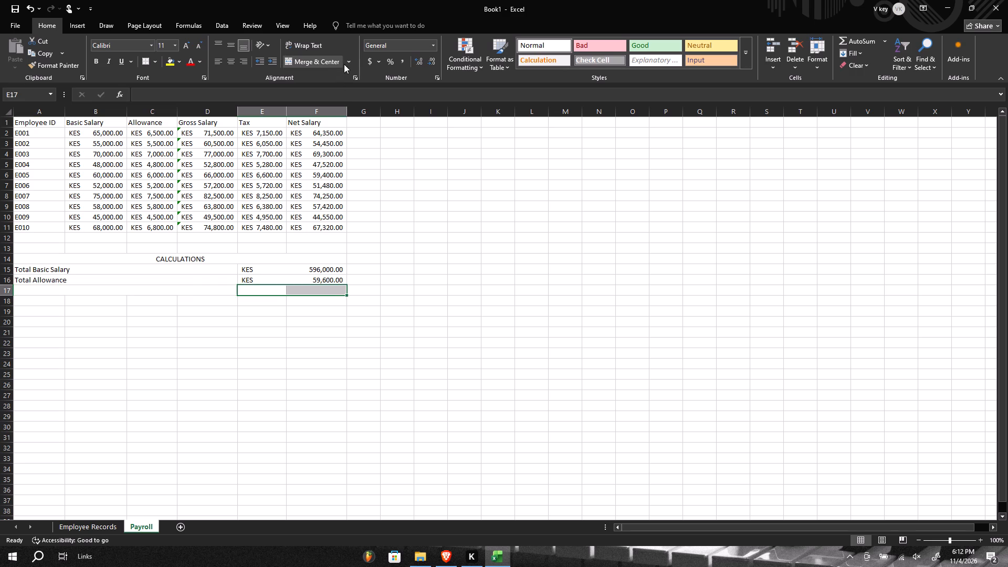
{"action": "left_click", "coordinate": [344, 64]}
{"action": "left_click", "coordinate": [340, 98]}
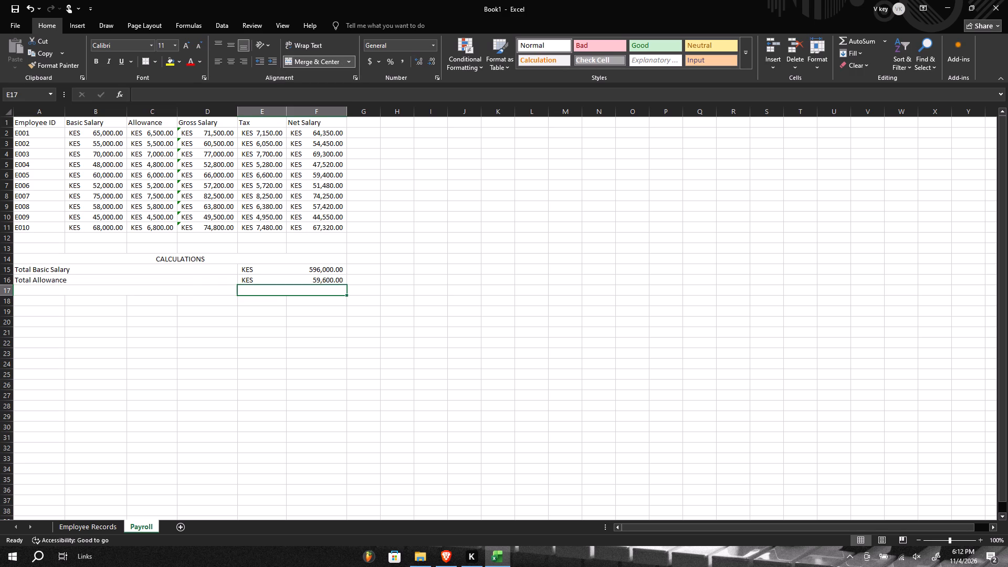
Enter the label Total gross salary in the merged cell A17:D17.
{"action": "left_click", "coordinate": [124, 292]}
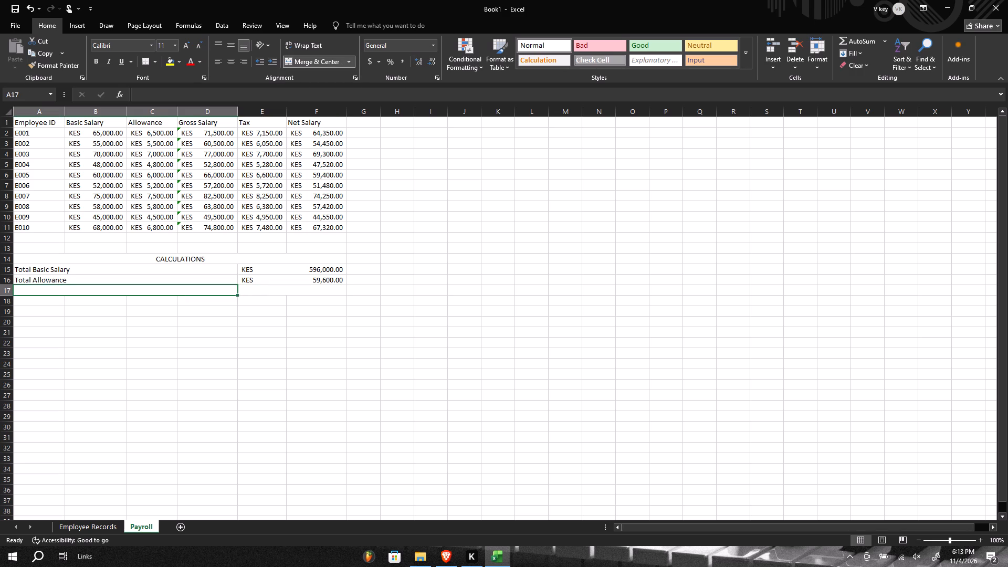
{"action": "key", "text": "shift+t"}
{"action": "key", "text": "BackSpace"}
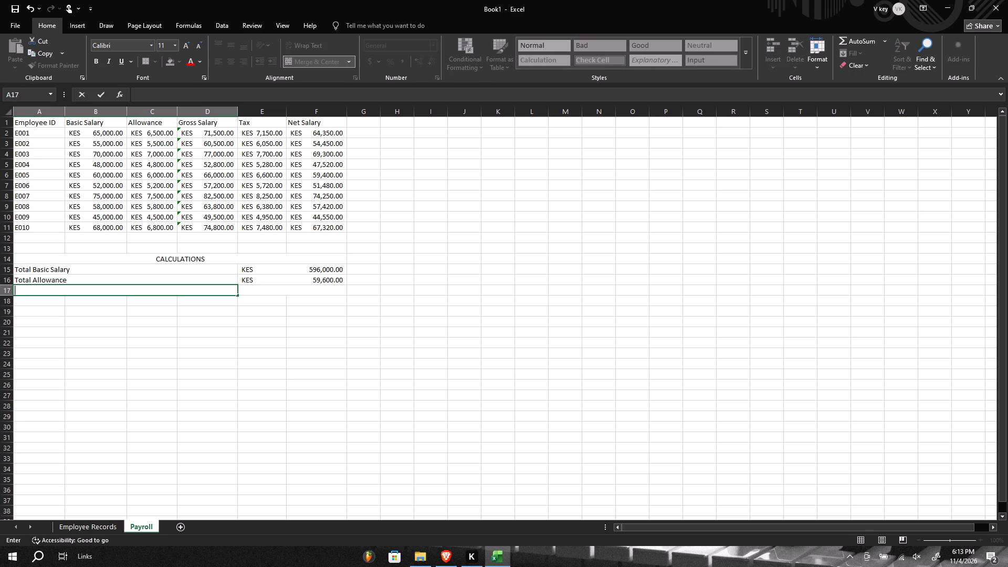
{"action": "key", "text": "t"}
{"action": "type", "text": "otal"}
{"action": "key", "text": "space"}
{"action": "type", "text": "Gross Sa"}
{"action": "key", "text": "BackSpace"}
{"action": "key", "text": "BackSpace"}
{"action": "key", "text": "BackSpace"}
{"action": "key", "text": "BackSpace"}
{"action": "key", "text": "BackSpace"}
{"action": "key", "text": "BackSpace"}
{"action": "key", "text": "BackSpace"}
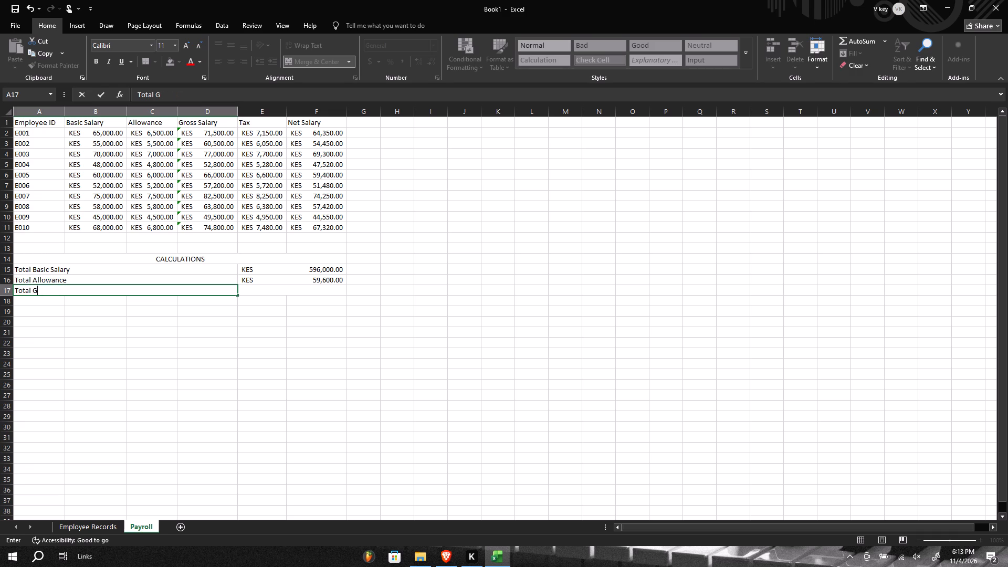
{"action": "key", "text": "BackSpace"}
{"action": "type", "text": "gross salary"}
{"action": "key", "text": "Right"}
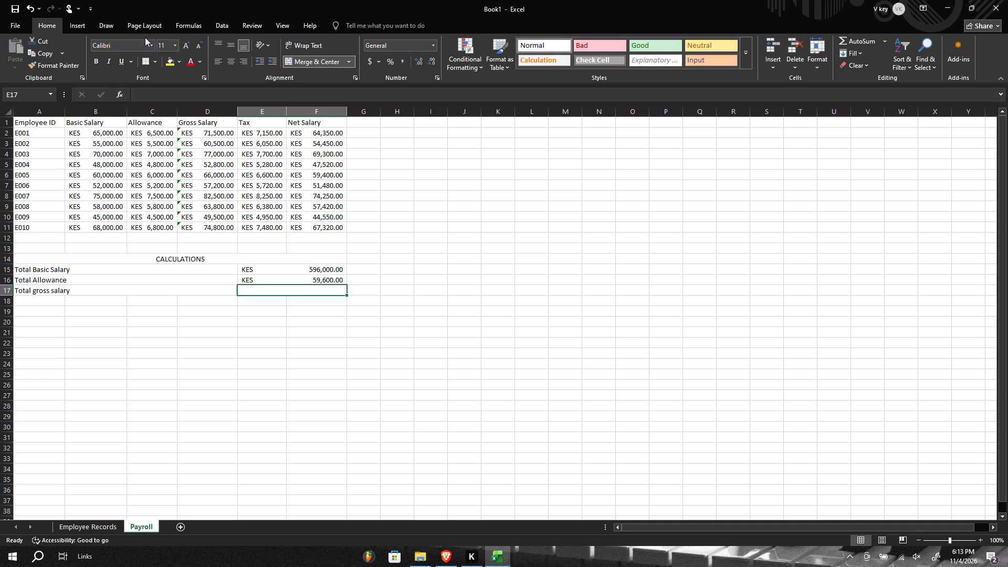
Enter the formula =SUM(D2:D11) in the merged cell E17:F17 to total the gross salaries.
{"action": "key", "text": "equal"}
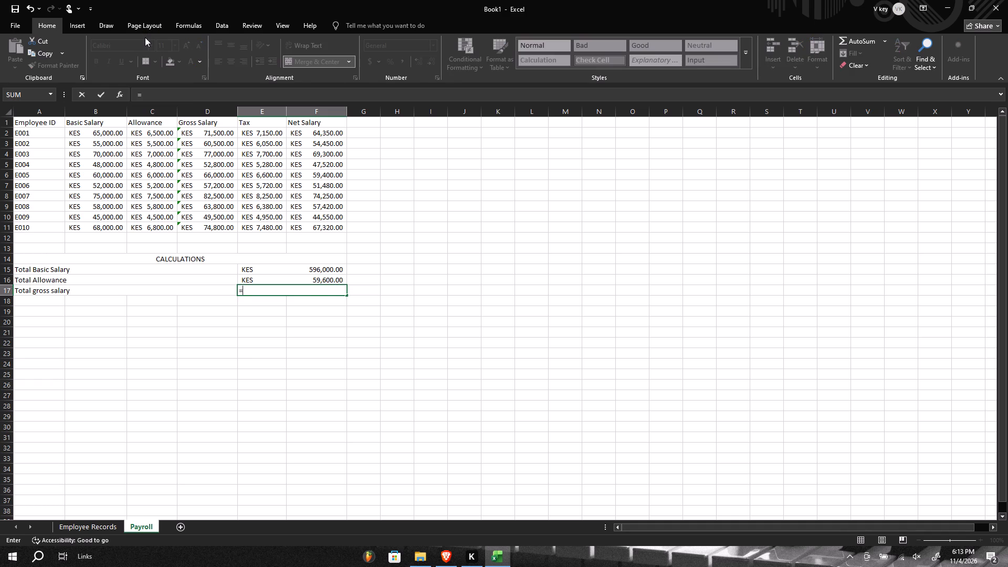
{"action": "type", "text": "SUM"}
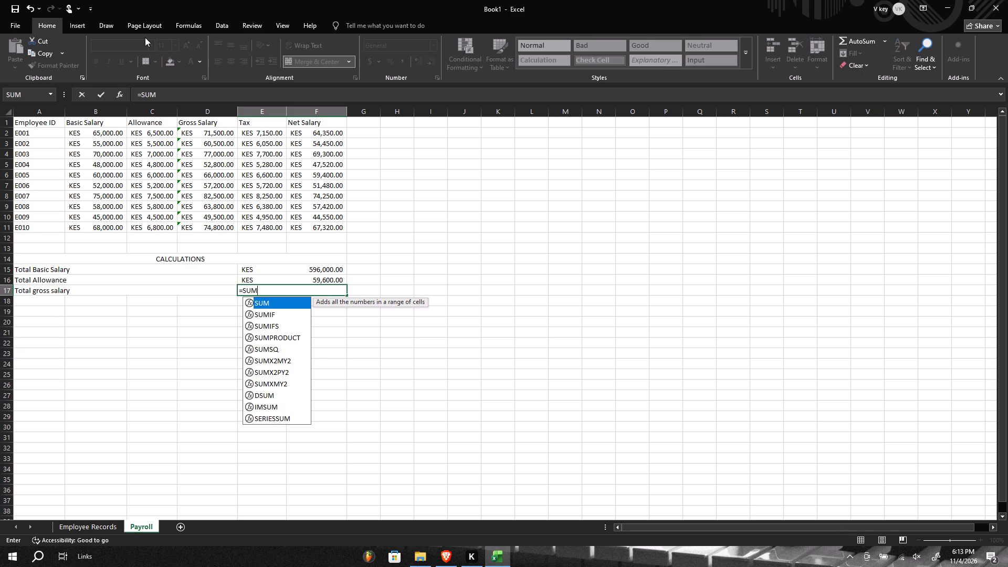
{"action": "key", "text": "Tab"}
{"action": "type", "text": "D2"}
{"action": "key", "text": "shift+colon"}
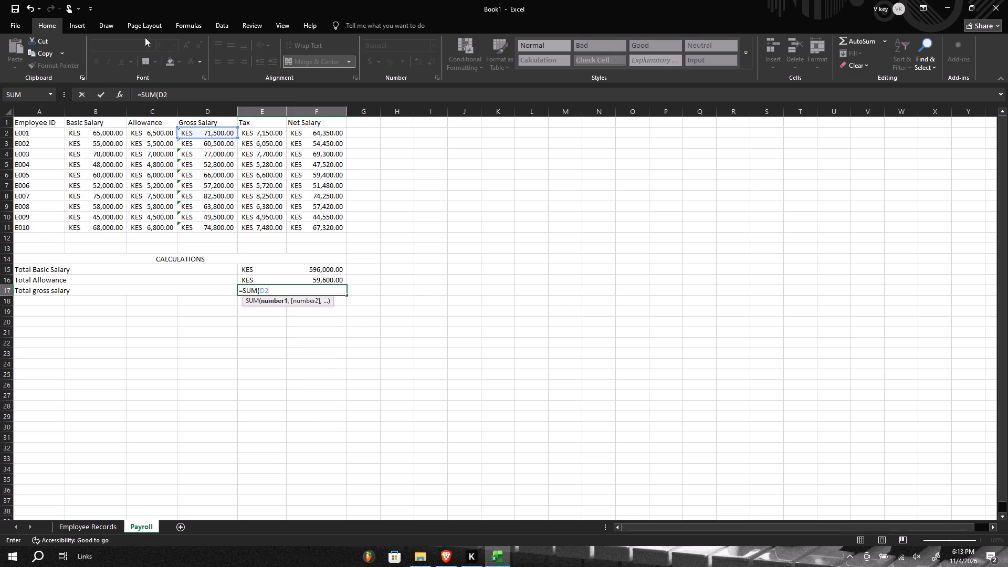
{"action": "type", "text": "D11"}
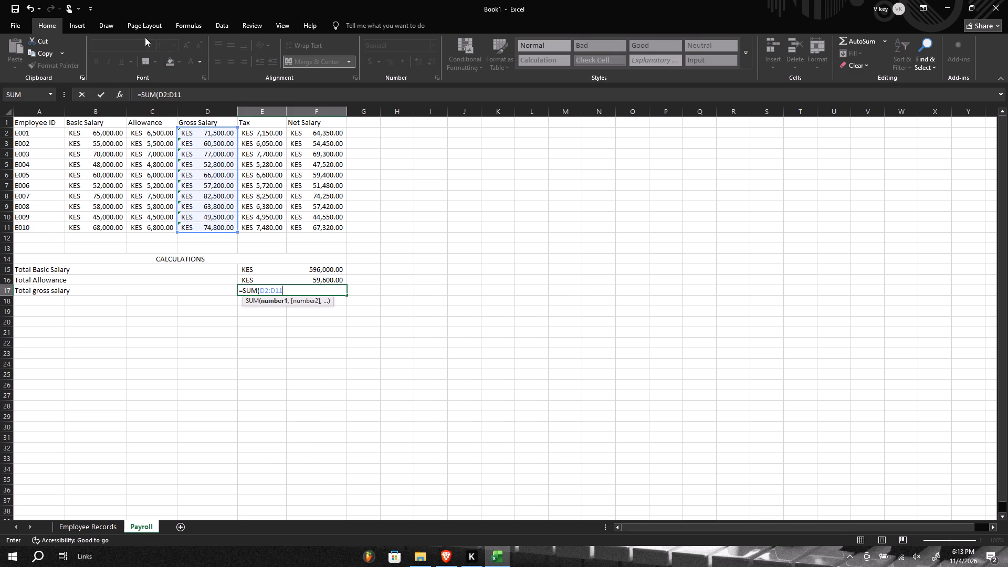
{"action": "key", "text": "shift+parenright"}
{"action": "key", "text": "Return"}
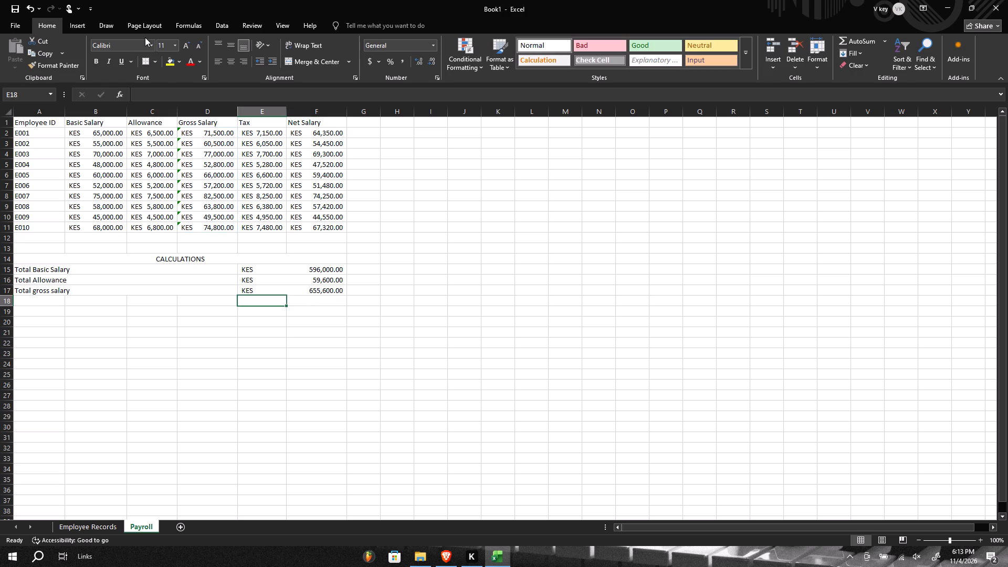
Merge cells A18:D18 without centering and enter the label Total tax in the merged cell.
{"action": "left_click", "coordinate": [43, 301]}
{"action": "left_click_drag", "start_coordinate": [38, 300], "coordinate": [172, 311]}
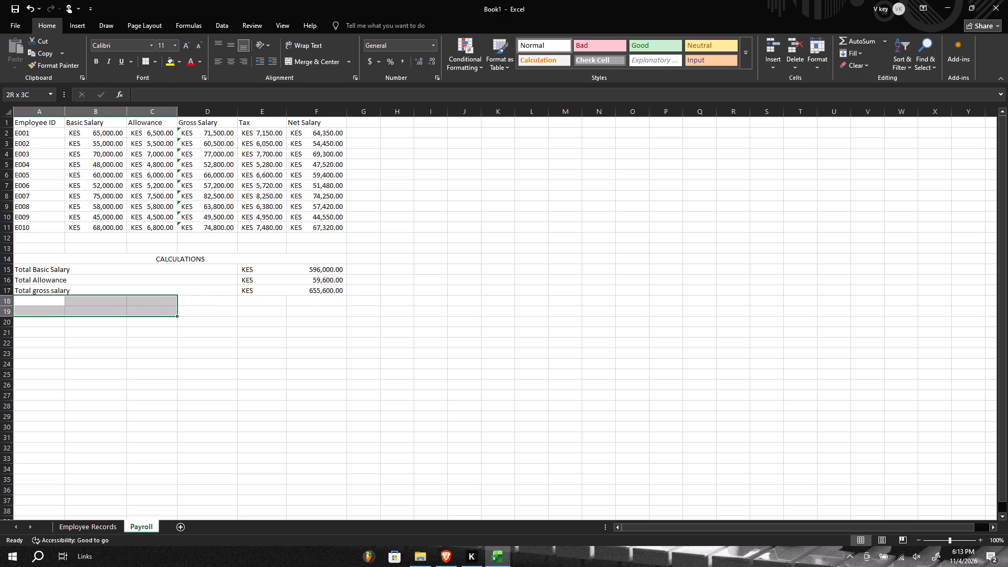
{"action": "left_click_drag", "start_coordinate": [172, 311], "coordinate": [220, 302]}
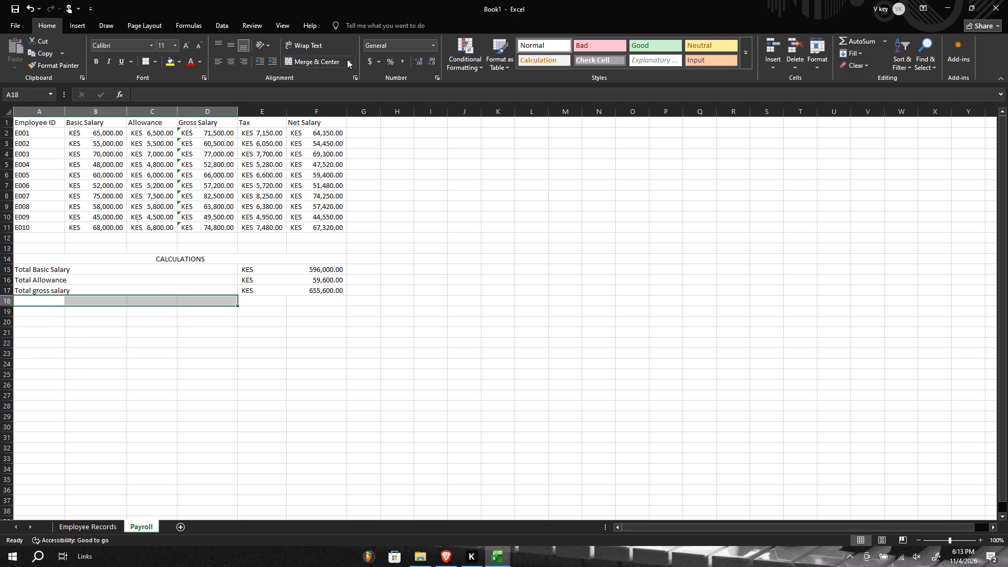
{"action": "left_click", "coordinate": [348, 60]}
{"action": "left_click", "coordinate": [340, 87]}
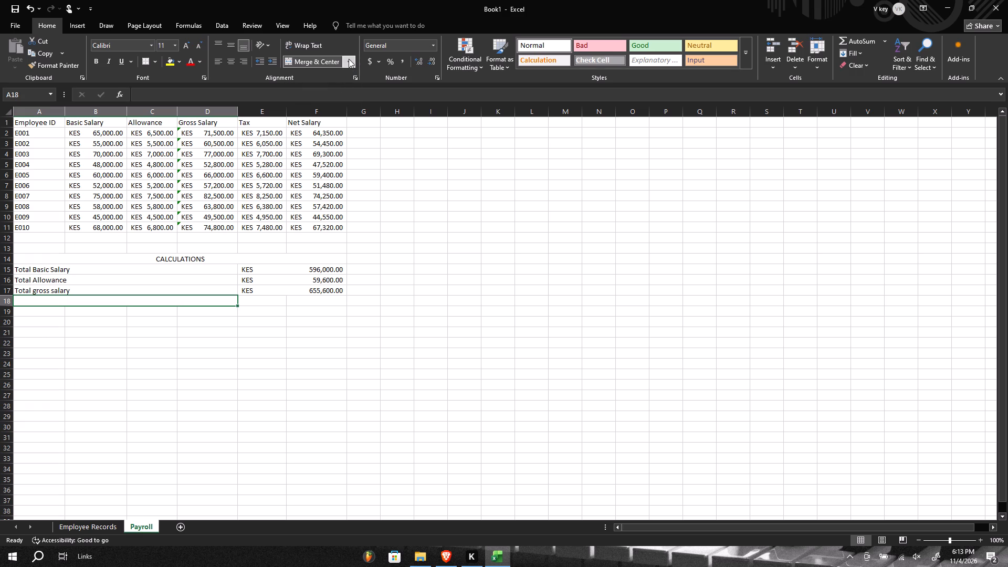
{"action": "left_click", "coordinate": [349, 59]}
{"action": "left_click", "coordinate": [340, 98]}
{"action": "left_click", "coordinate": [218, 302]}
{"action": "left_click", "coordinate": [348, 60]}
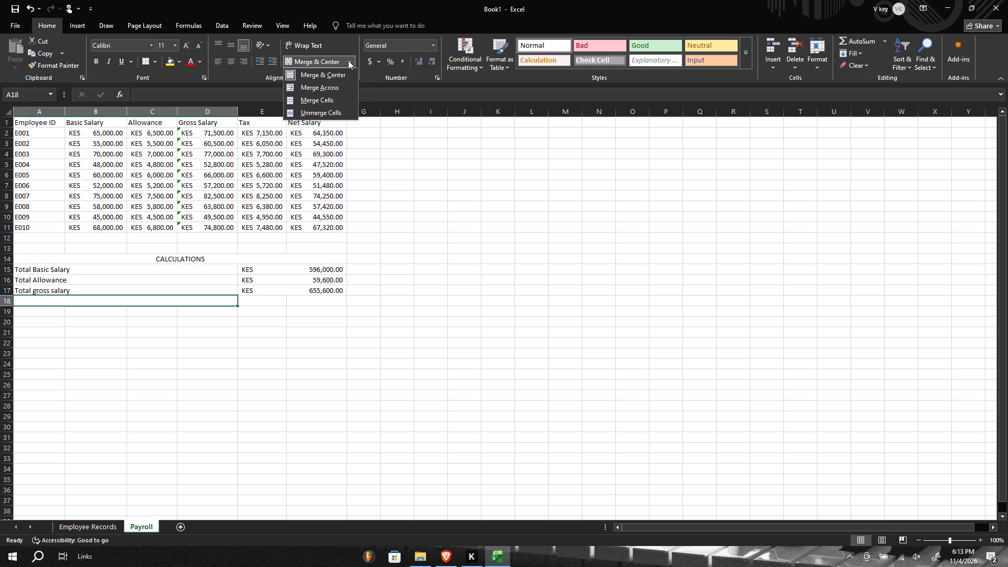
{"action": "left_click", "coordinate": [342, 102]}
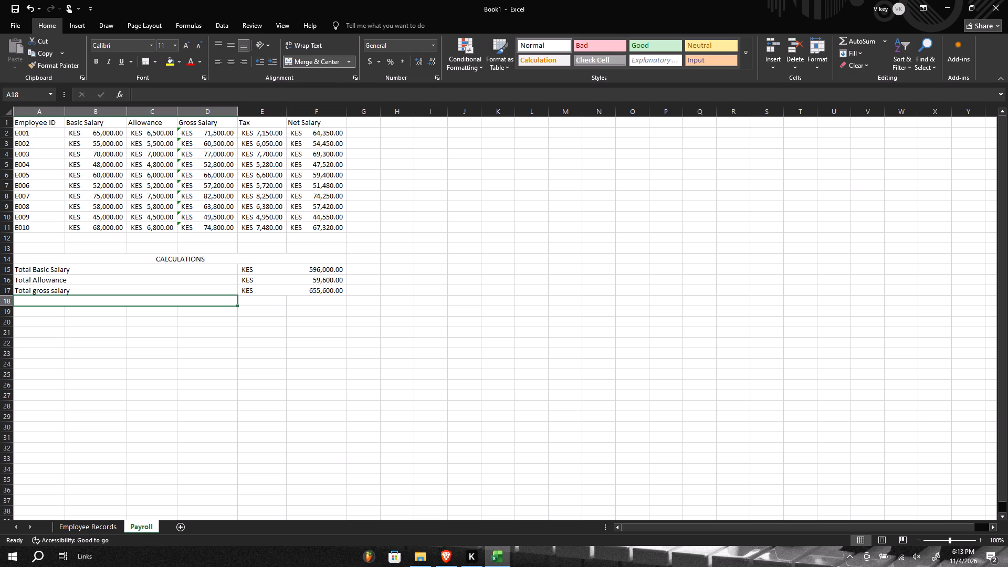
{"action": "left_click", "coordinate": [147, 302]}
{"action": "key", "text": "t"}
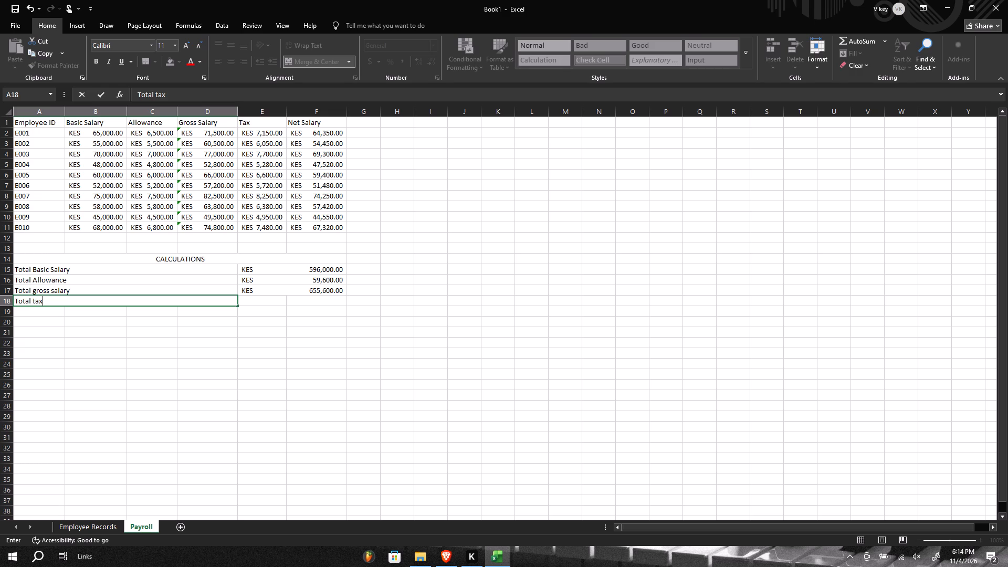
{"action": "key", "text": "Right"}
Merge cells E18:F18 without centering and enter the formula =SUM(E2:E11) there to total the tax.
{"action": "left_click_drag", "start_coordinate": [251, 301], "coordinate": [296, 301]}
{"action": "left_click", "coordinate": [346, 61]}
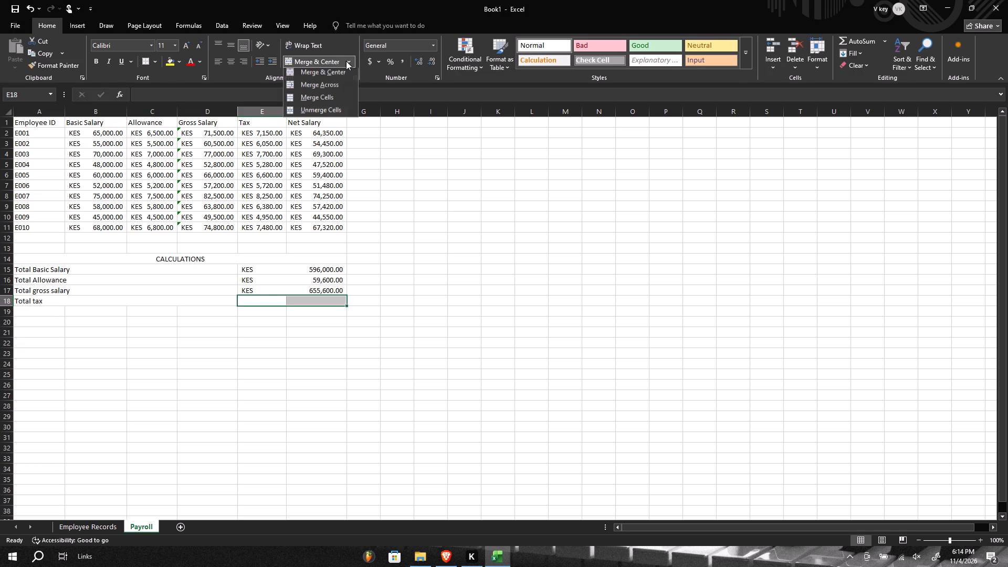
{"action": "left_click", "coordinate": [335, 100]}
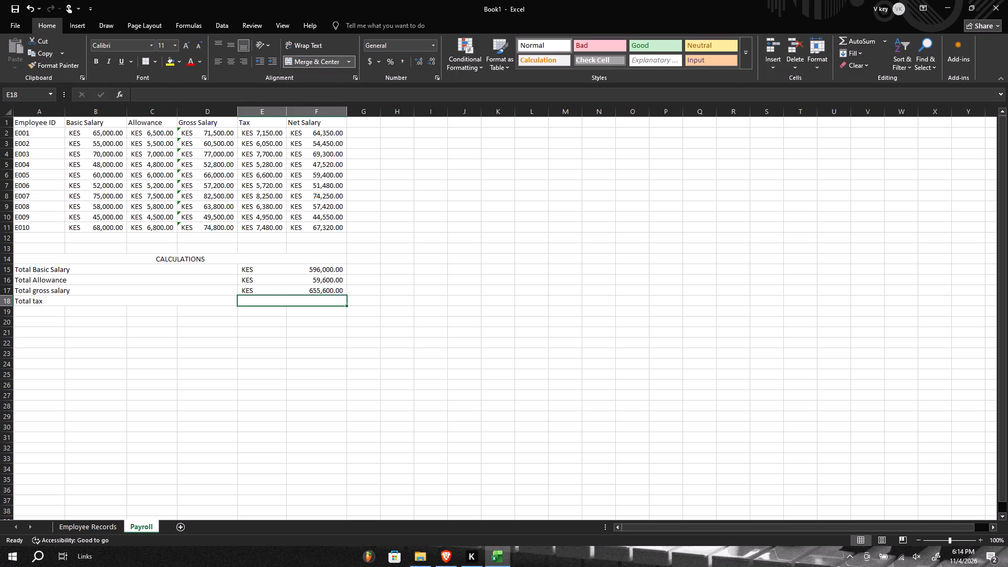
{"action": "key", "text": "equal"}
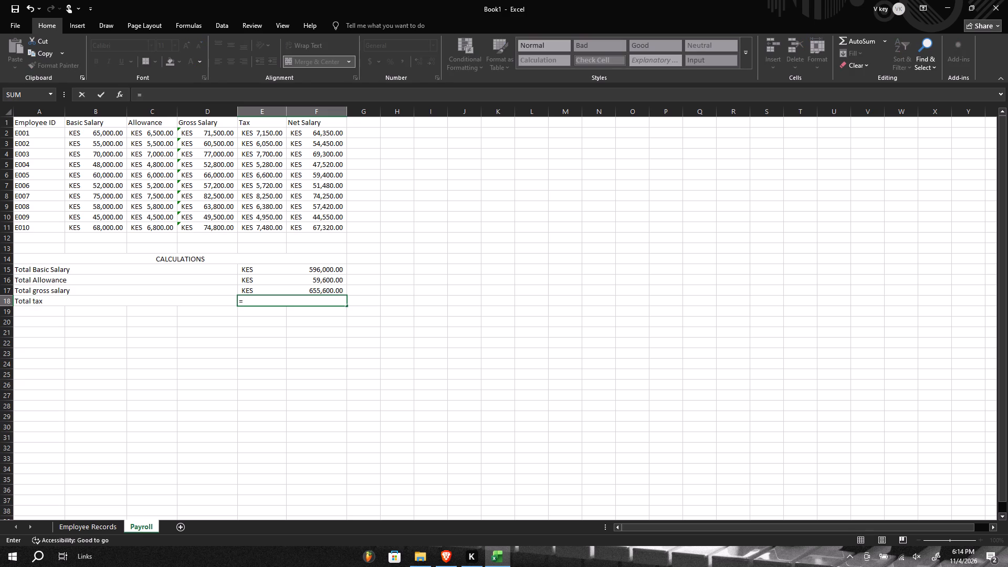
{"action": "type", "text": "SUM"}
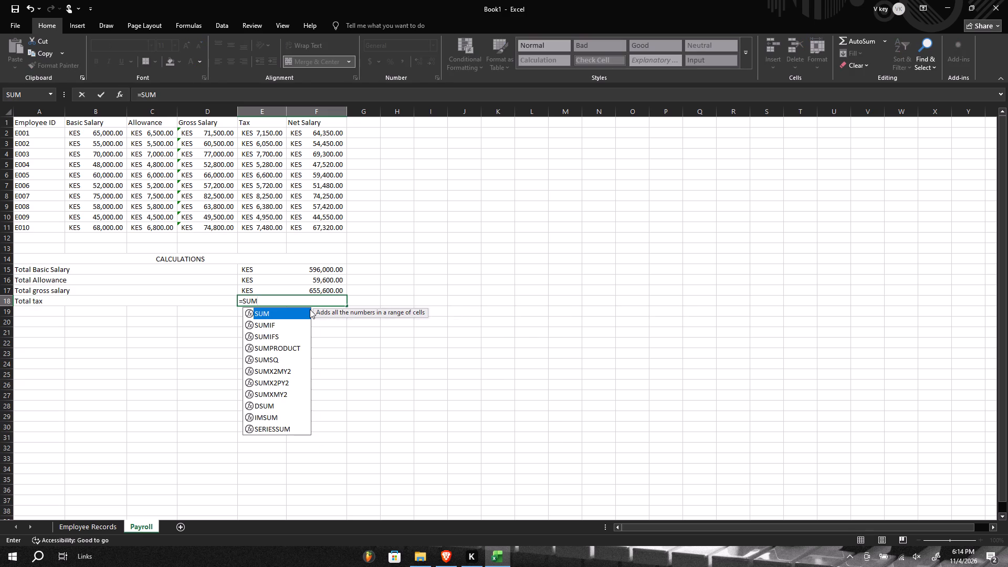
{"action": "key", "text": "Tab"}
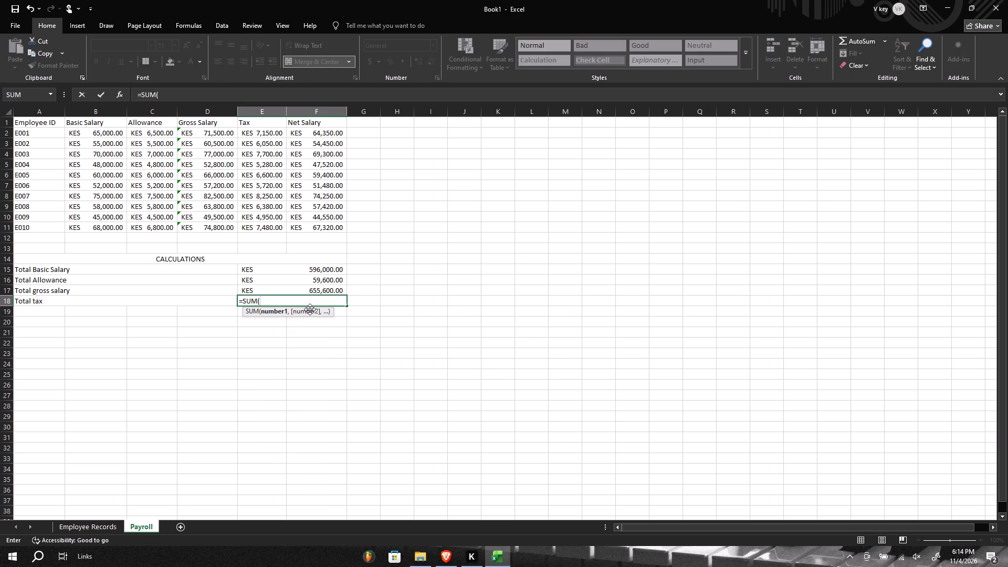
{"action": "key", "text": "e"}
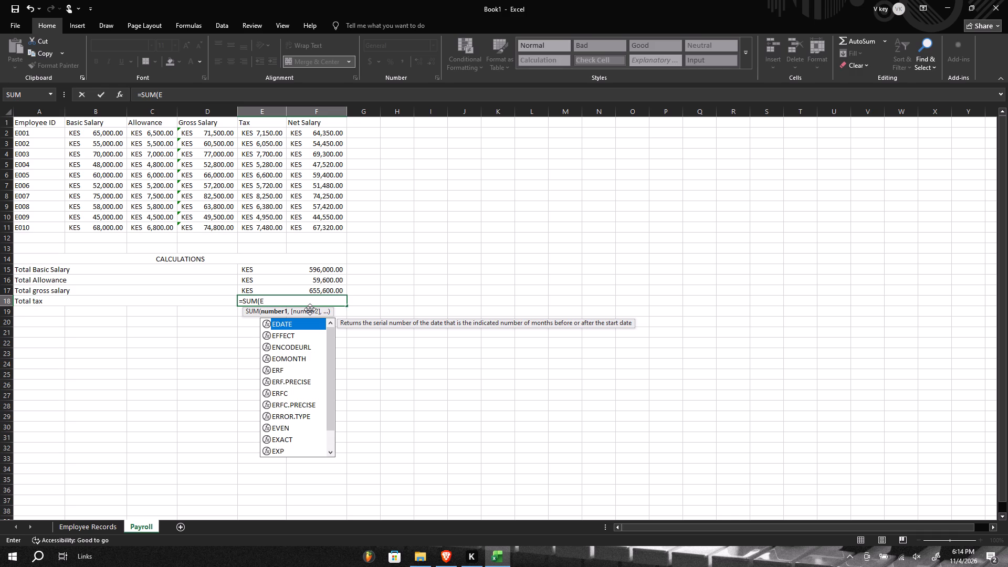
{"action": "key", "text": "2"}
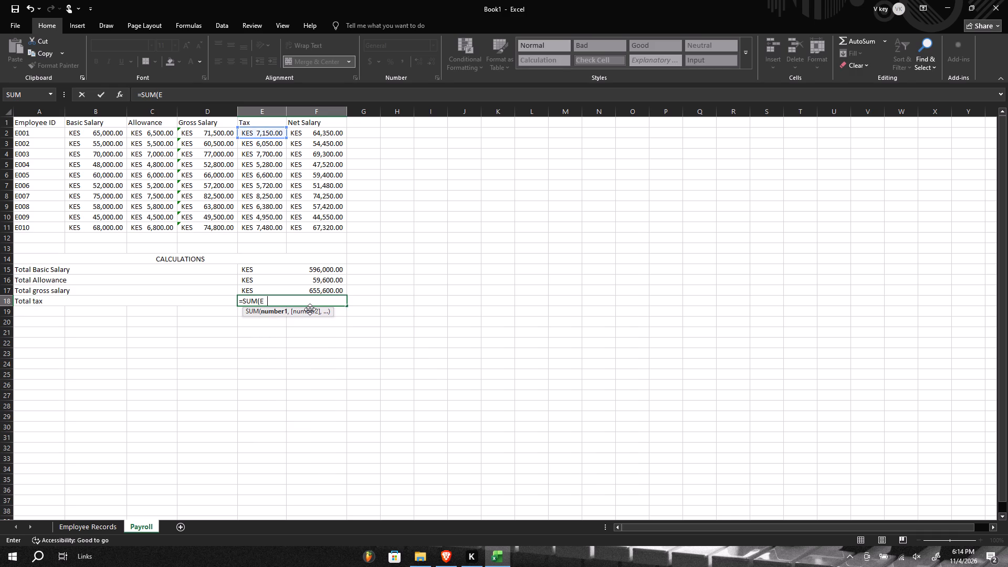
{"action": "key", "text": "shift+colon"}
{"action": "type", "text": "E11"}
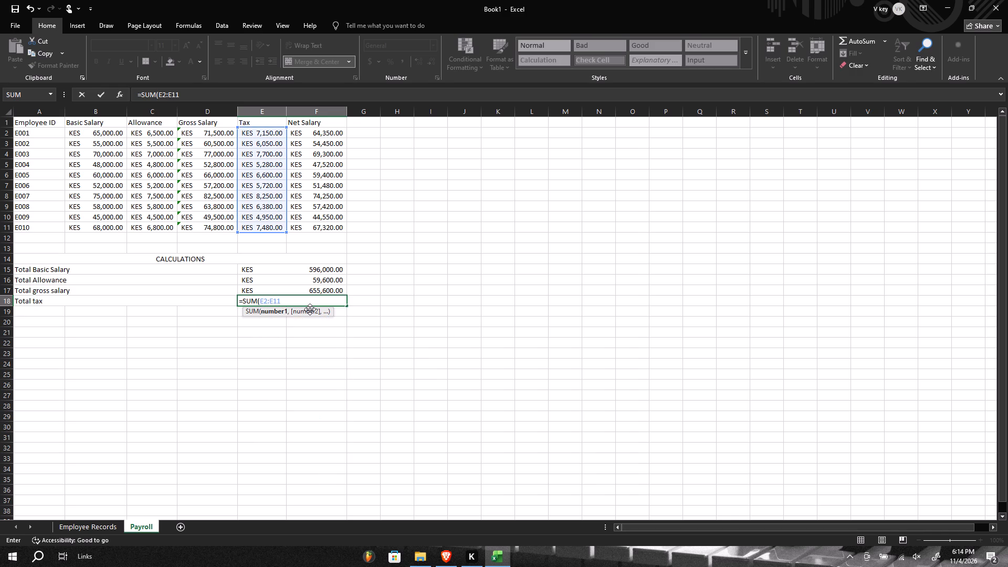
{"action": "key", "text": "shift+parenright"}
{"action": "key", "text": "Return"}
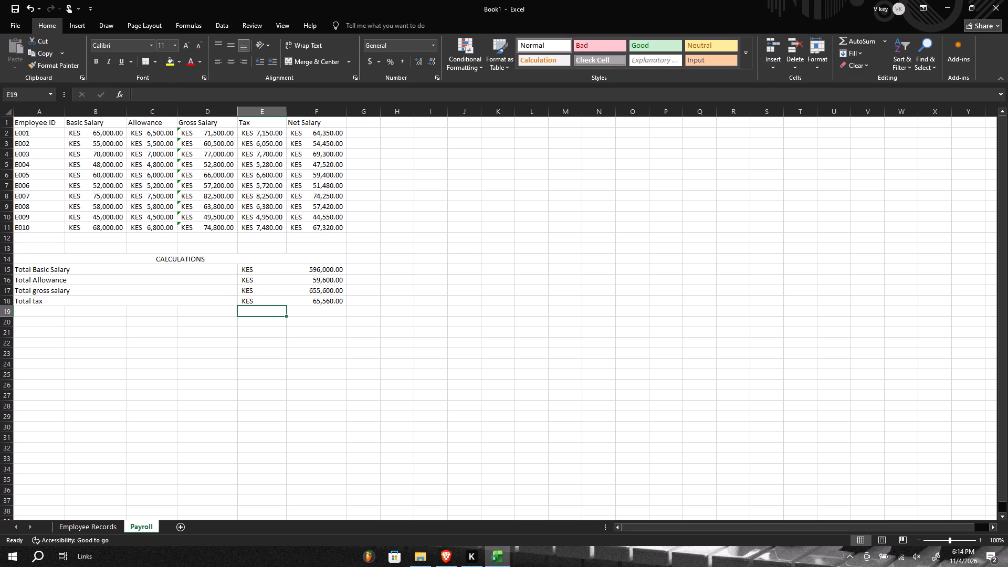
Merge cells A19:D19 without centering and enter the label Total net salary in the merged cell.
{"action": "left_click_drag", "start_coordinate": [25, 310], "coordinate": [134, 312]}
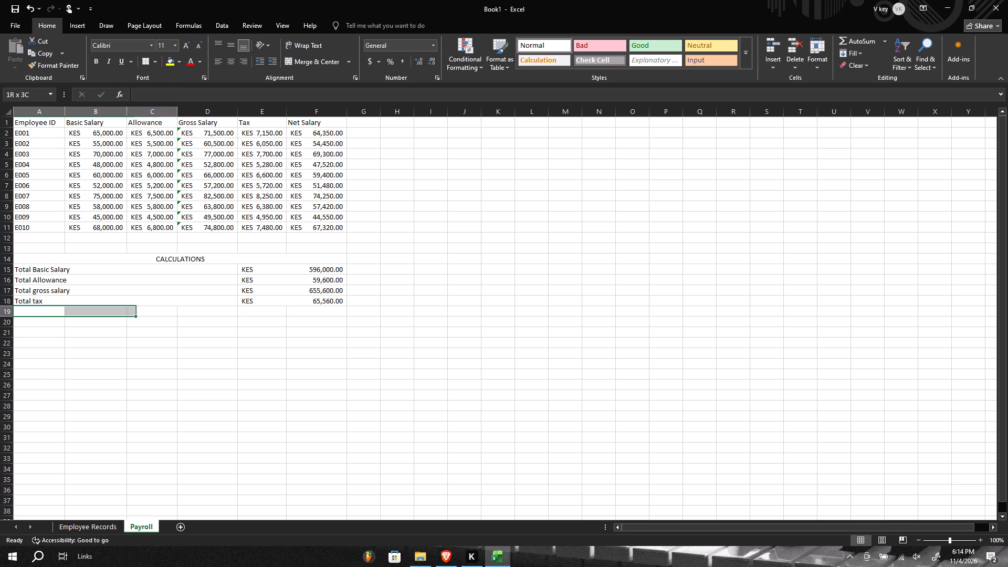
{"action": "left_click_drag", "start_coordinate": [134, 312], "coordinate": [200, 311]}
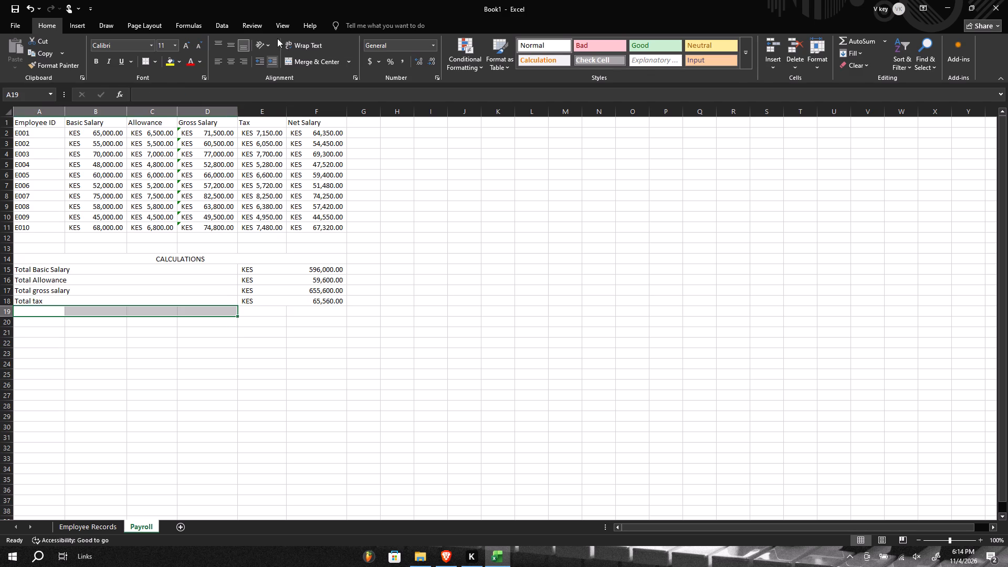
{"action": "left_click", "coordinate": [346, 63]}
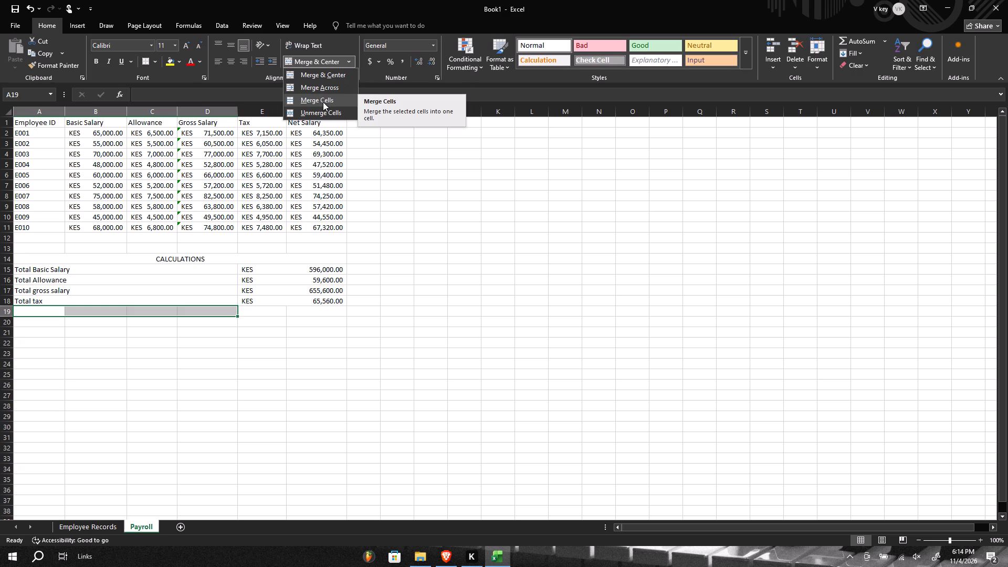
{"action": "left_click", "coordinate": [324, 101]}
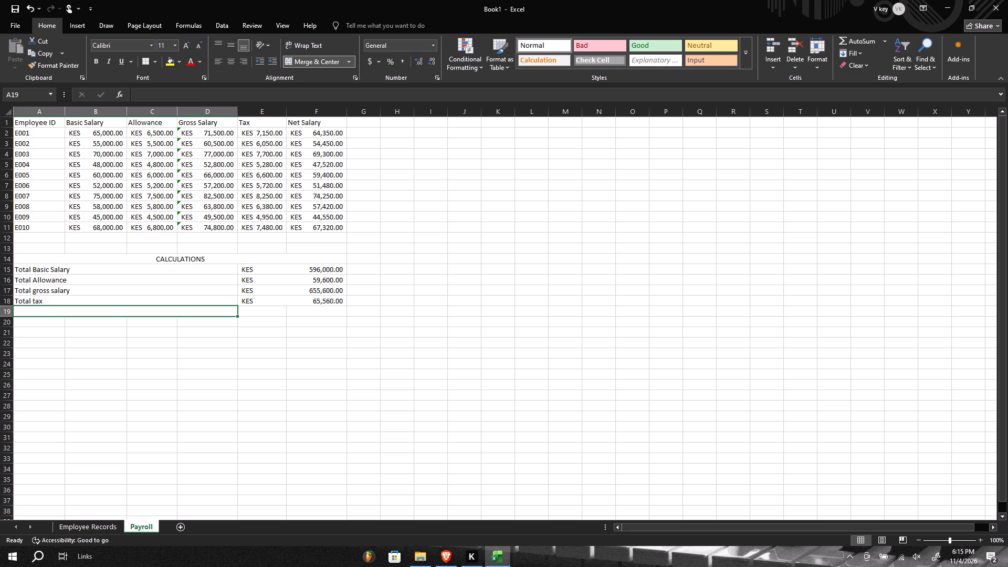
{"action": "key", "text": "shift+t"}
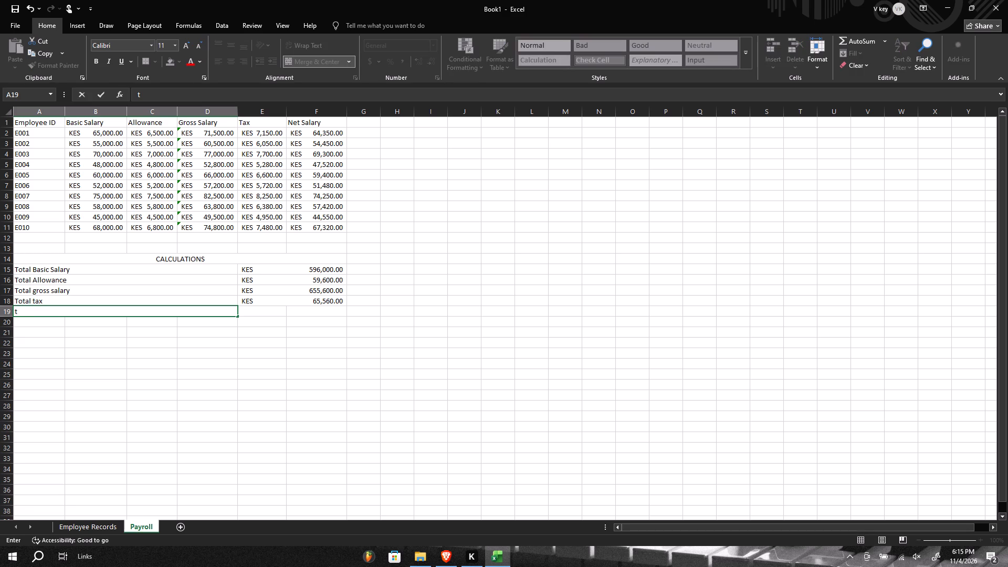
{"action": "key", "text": "BackSpace"}
{"action": "key", "text": "t"}
{"action": "type", "text": "otal net"}
{"action": "key", "text": "space"}
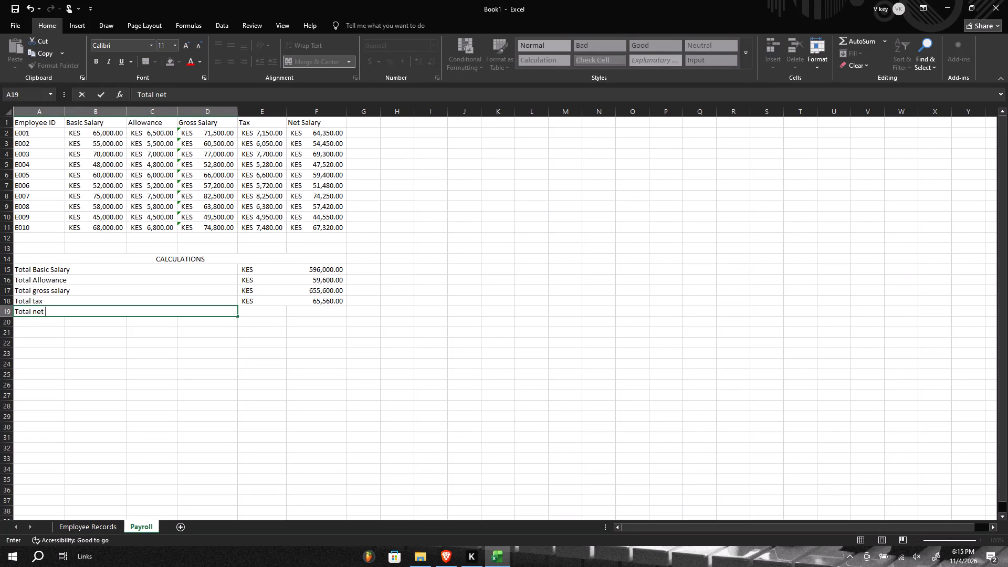
{"action": "type", "text": "salaru"}
{"action": "key", "text": "BackSpace"}
{"action": "key", "text": "y"}
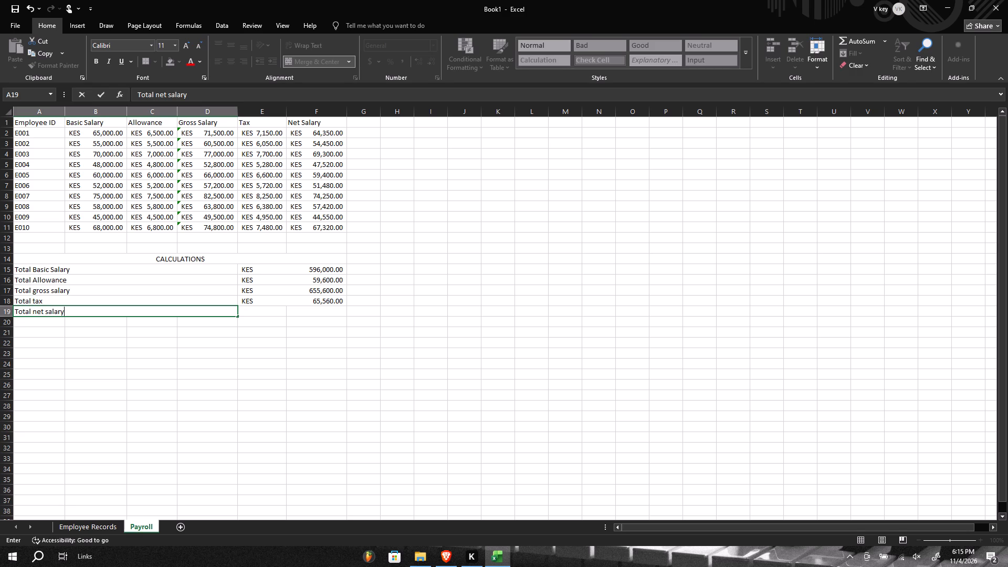
{"action": "key", "text": "Right"}
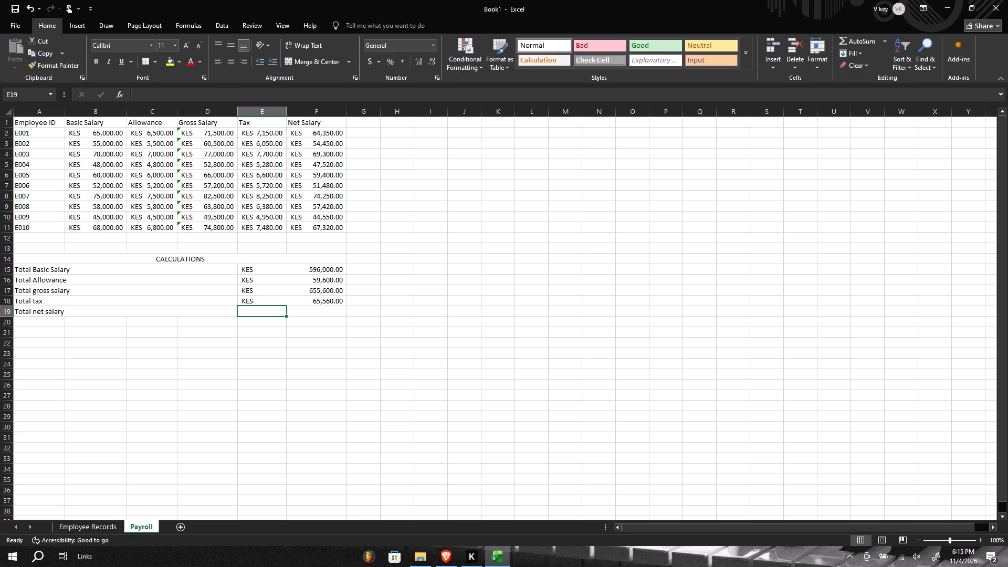
Merge cells E19:F19 without centering and enter the formula =SUM(E2:E11) in the Total net salary row.
{"action": "left_click_drag", "start_coordinate": [254, 310], "coordinate": [300, 311]}
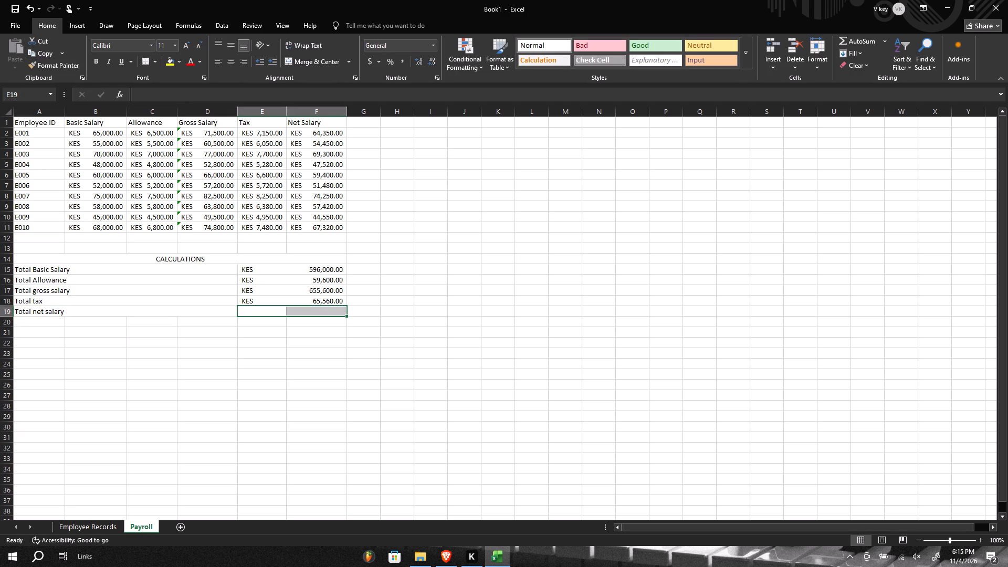
{"action": "left_click", "coordinate": [349, 64]}
{"action": "left_click", "coordinate": [337, 98]}
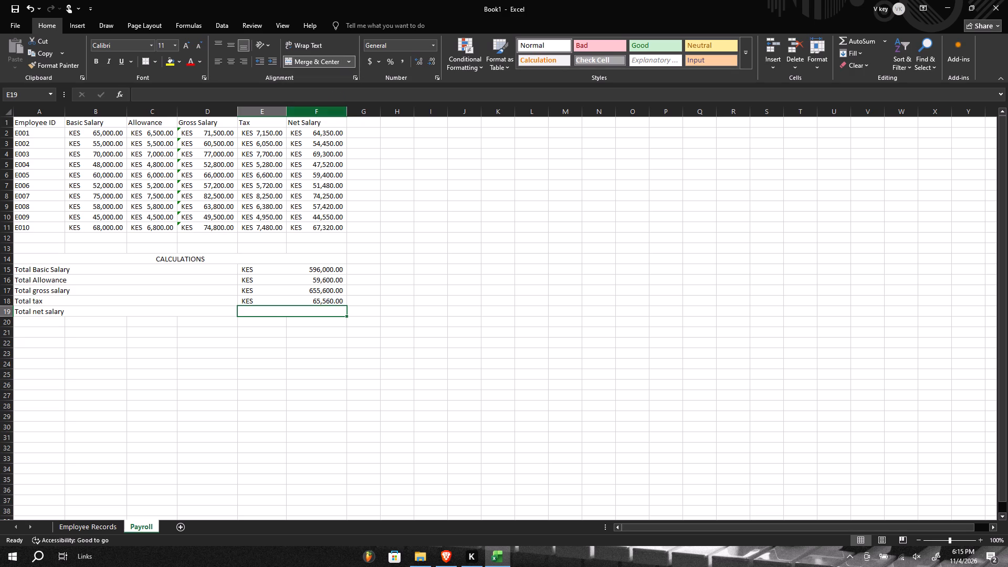
{"action": "key", "text": "equal"}
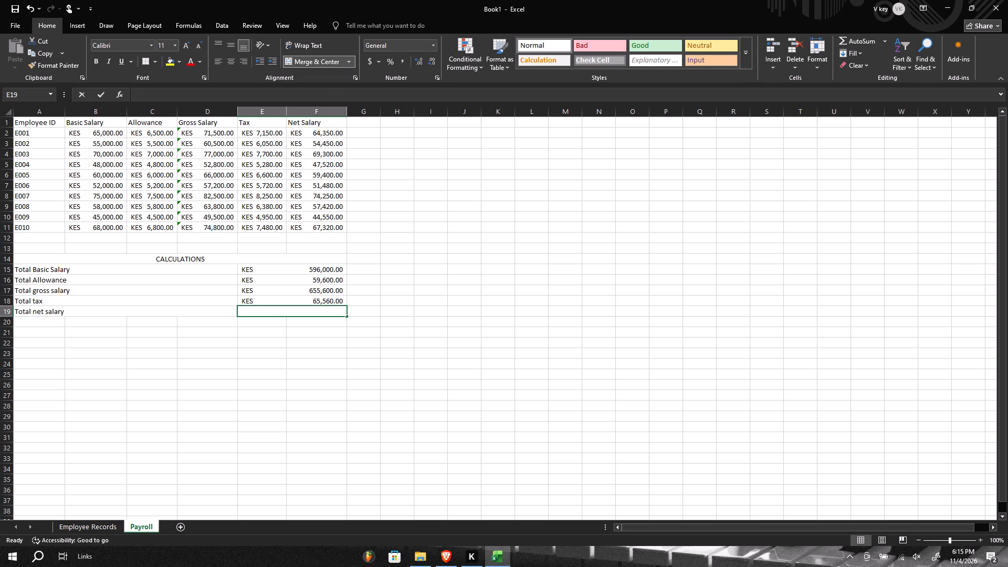
{"action": "type", "text": "SUM"}
{"action": "key", "text": "Tab"}
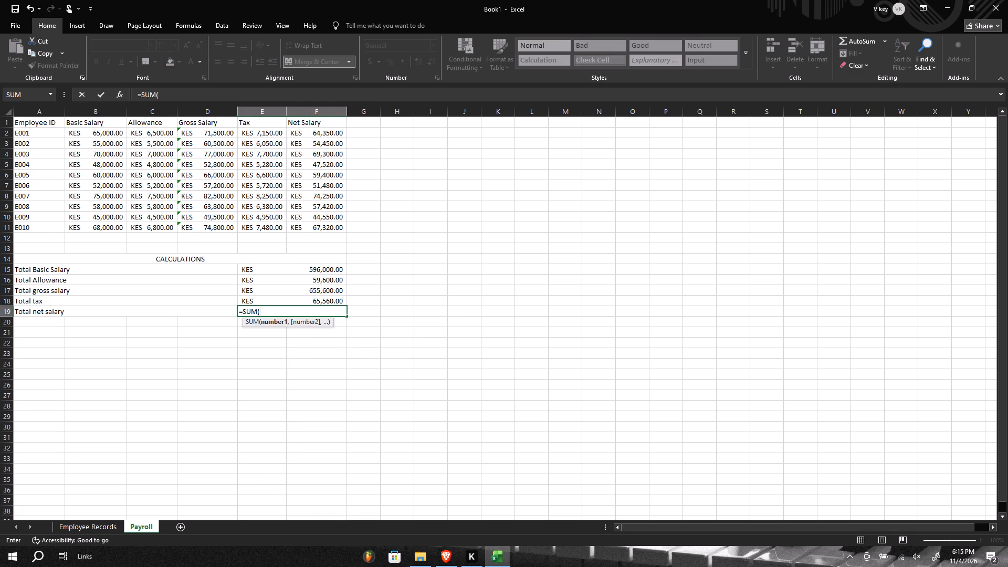
{"action": "type", "text": "E2"}
{"action": "key", "text": "shift+colon"}
{"action": "type", "text": "E1"}
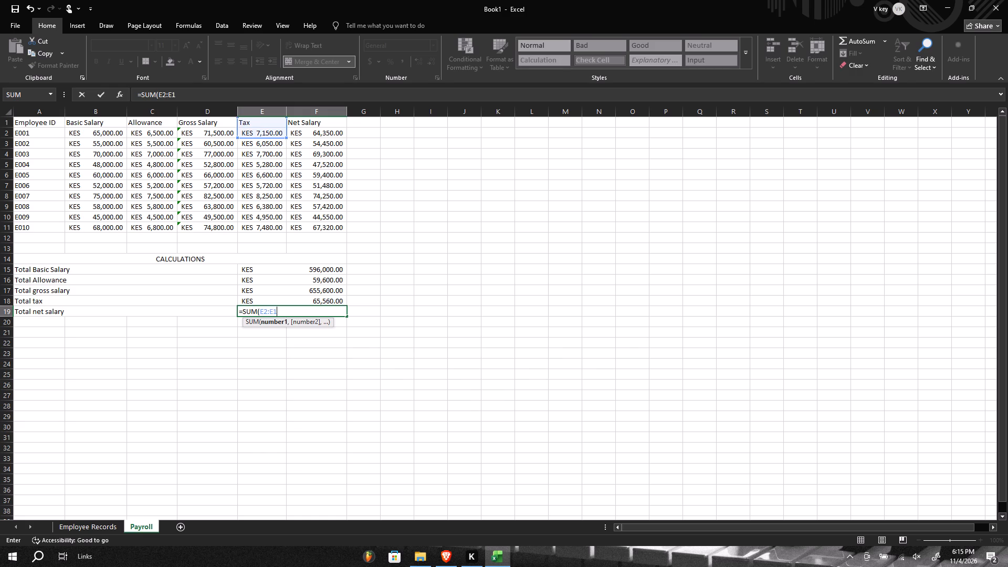
{"action": "key", "text": "1"}
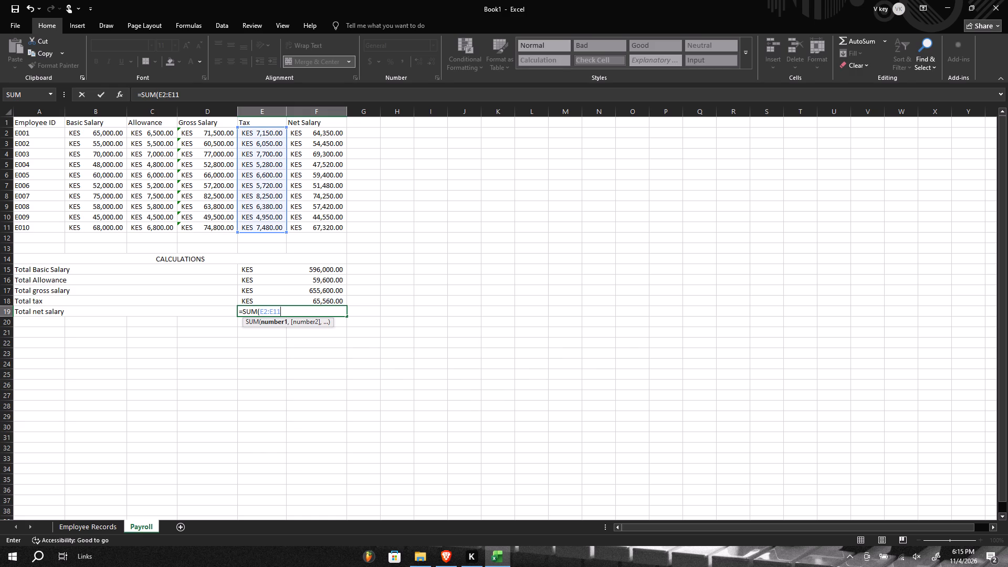
{"action": "key", "text": "shift+parenright"}
{"action": "key", "text": "Return"}
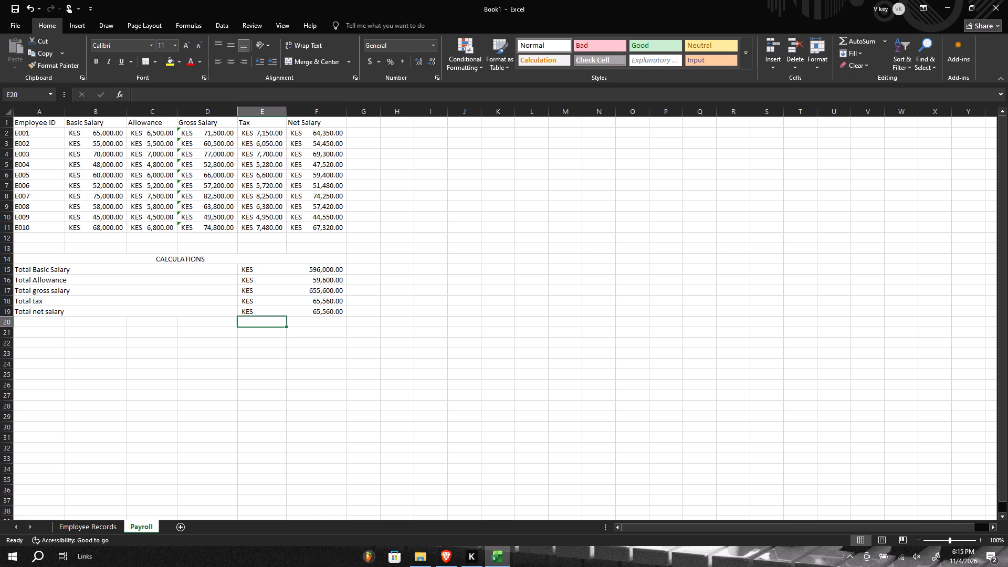
Merge cells A20:D20 and E20:F20 separately without centering, and enter the label Average net salary in A20:D20.
{"action": "left_click", "coordinate": [31, 323]}
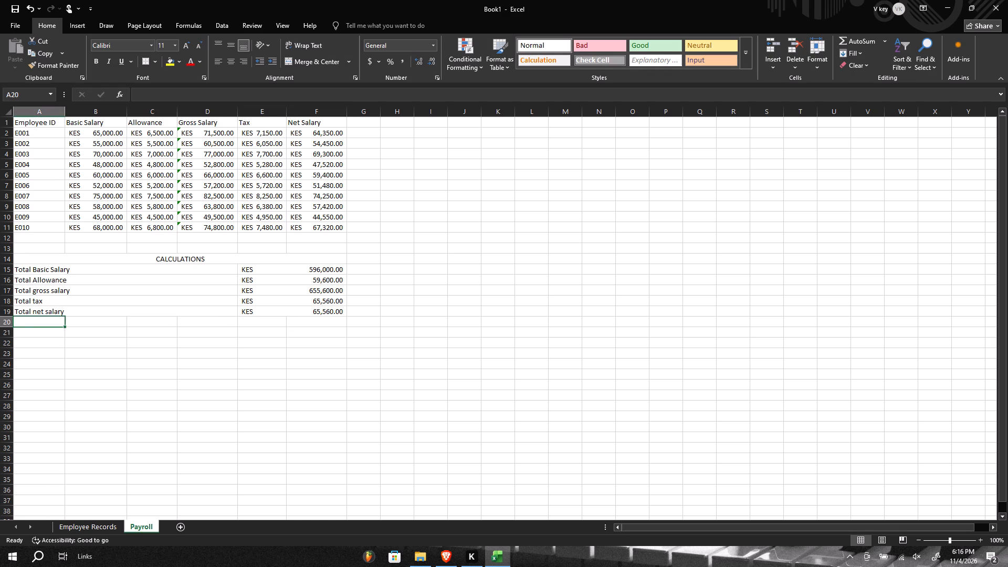
{"action": "left_click", "coordinate": [45, 325]}
{"action": "left_click_drag", "start_coordinate": [39, 321], "coordinate": [197, 327]}
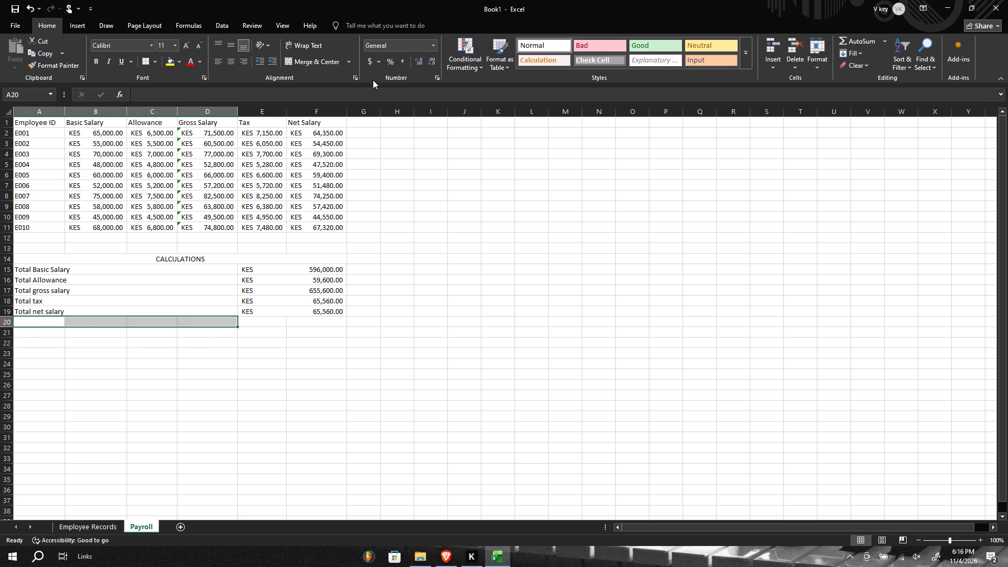
{"action": "left_click", "coordinate": [353, 60]}
{"action": "left_click", "coordinate": [341, 98]}
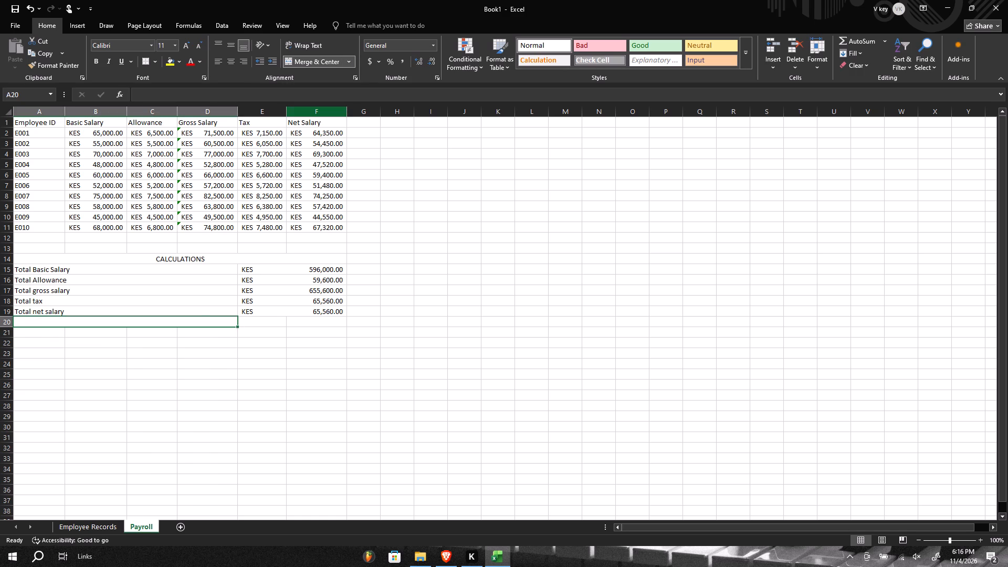
{"action": "left_click_drag", "start_coordinate": [264, 321], "coordinate": [310, 323]}
{"action": "left_click", "coordinate": [347, 59]}
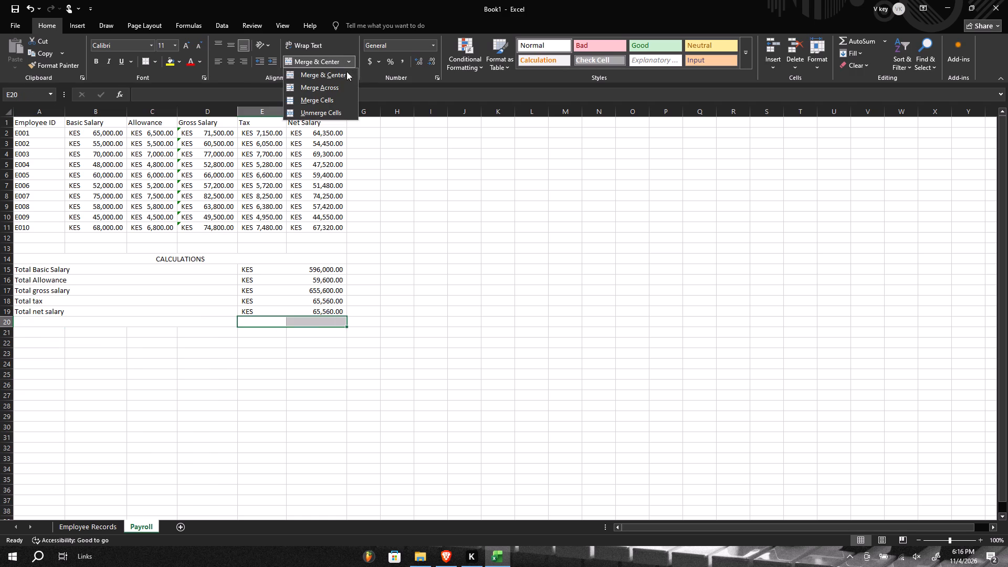
{"action": "left_click", "coordinate": [341, 94]}
{"action": "left_click", "coordinate": [188, 323]}
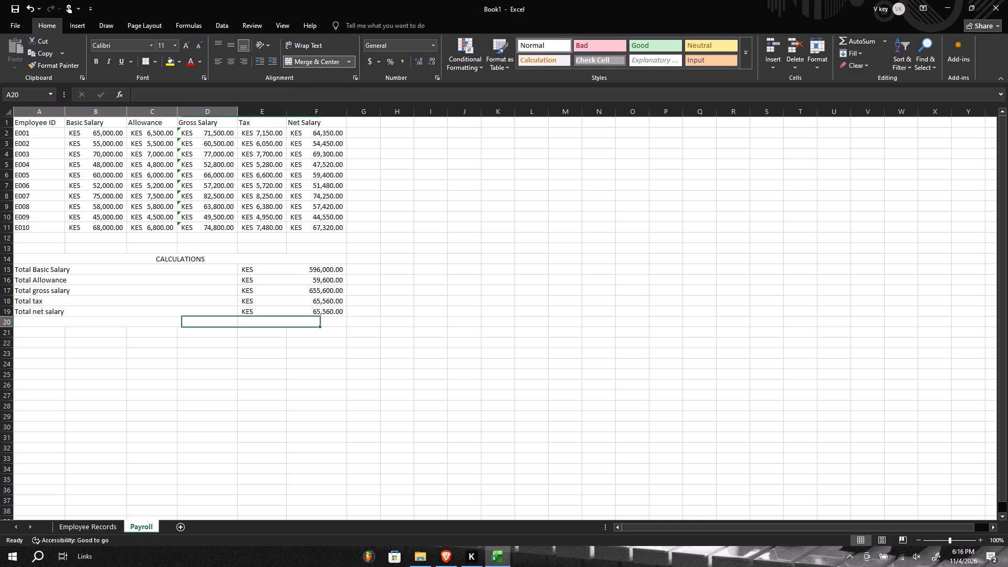
{"action": "key", "text": "shift+a"}
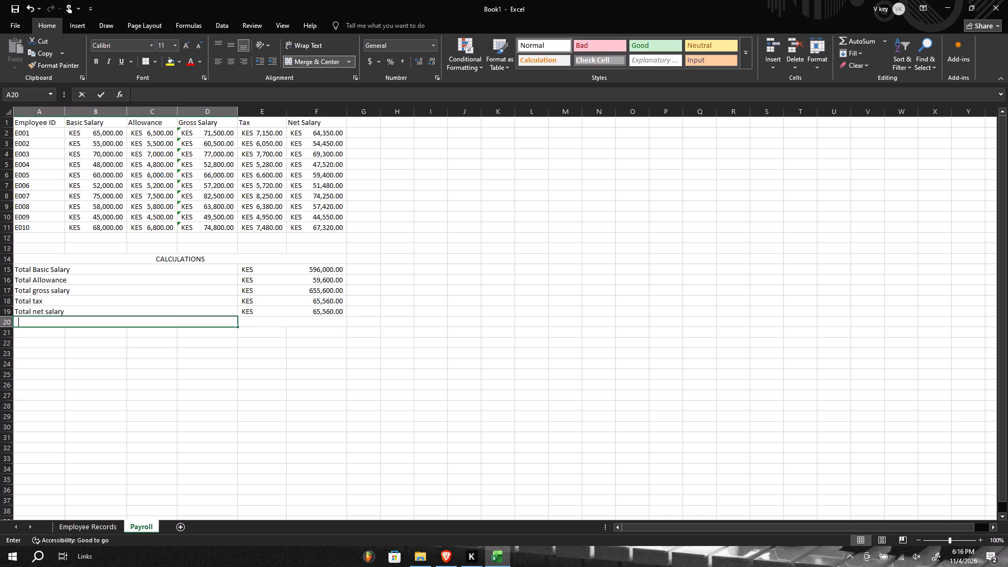
{"action": "key", "text": "BackSpace"}
{"action": "key", "text": "BackSpace"}
{"action": "type", "text": "verage net salary"}
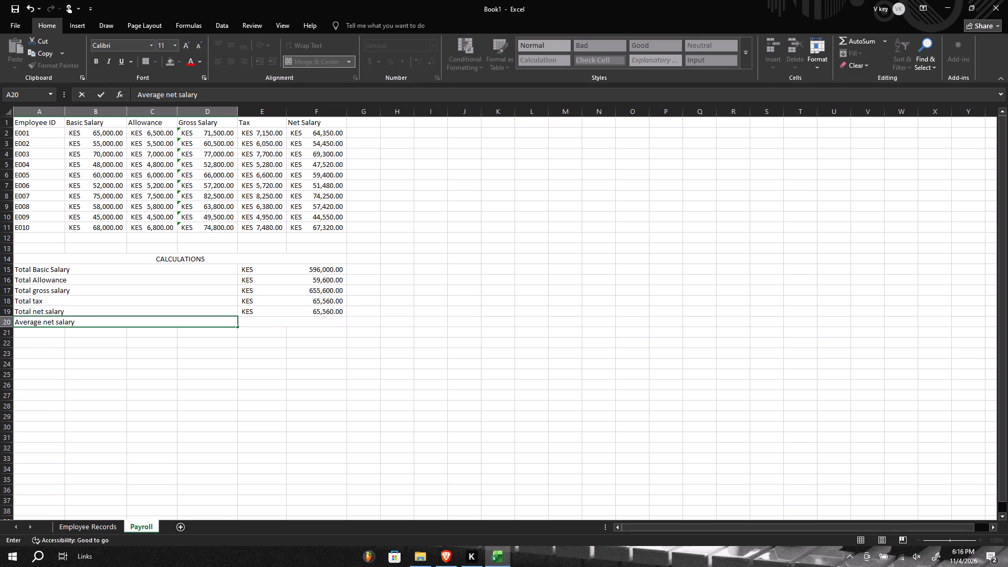
Enter the formula =AVERAGE(F2:F11) in the merged cell E20:F20 to average the net salaries.
{"action": "left_click", "coordinate": [279, 325]}
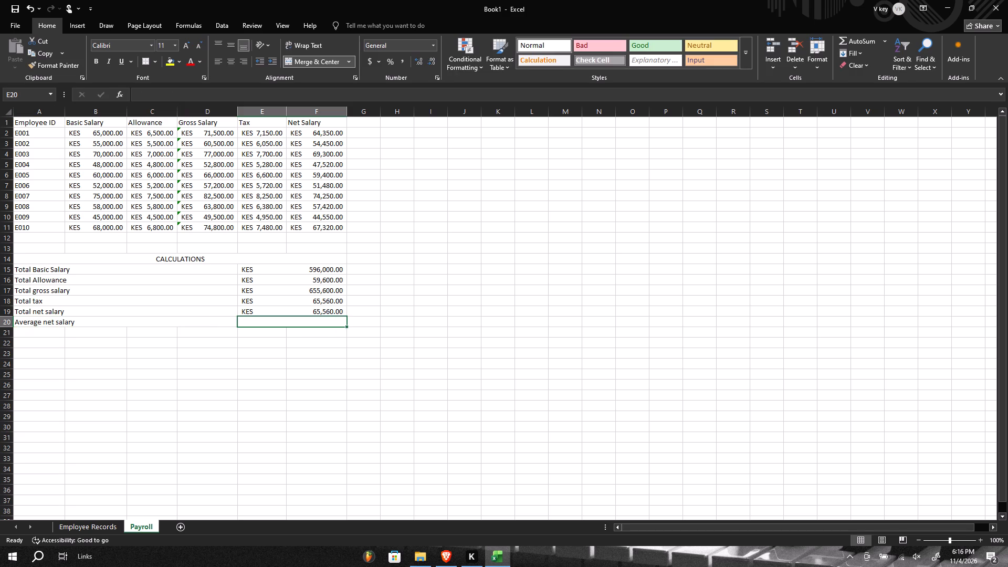
{"action": "key", "text": "equal"}
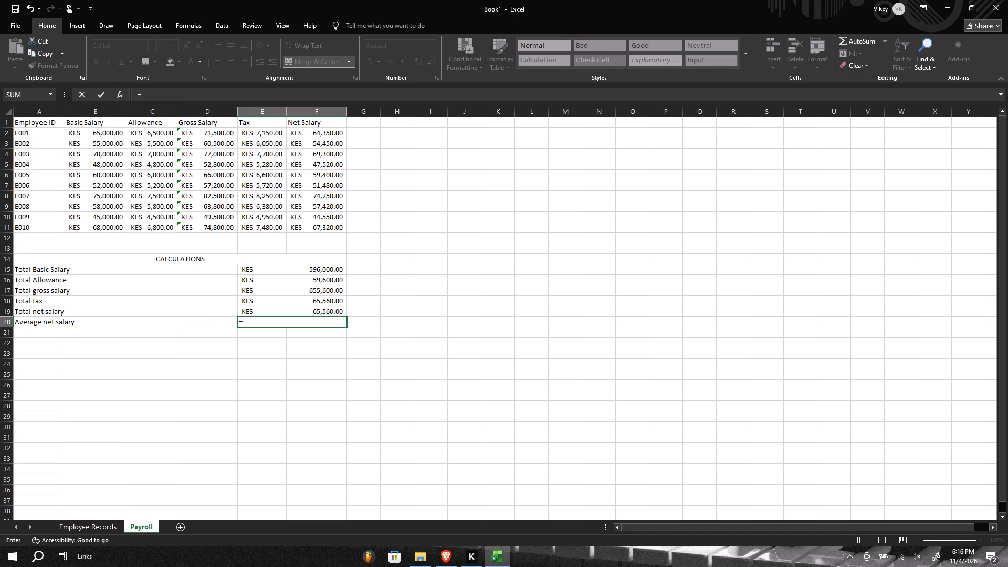
{"action": "key", "text": "Tab"}
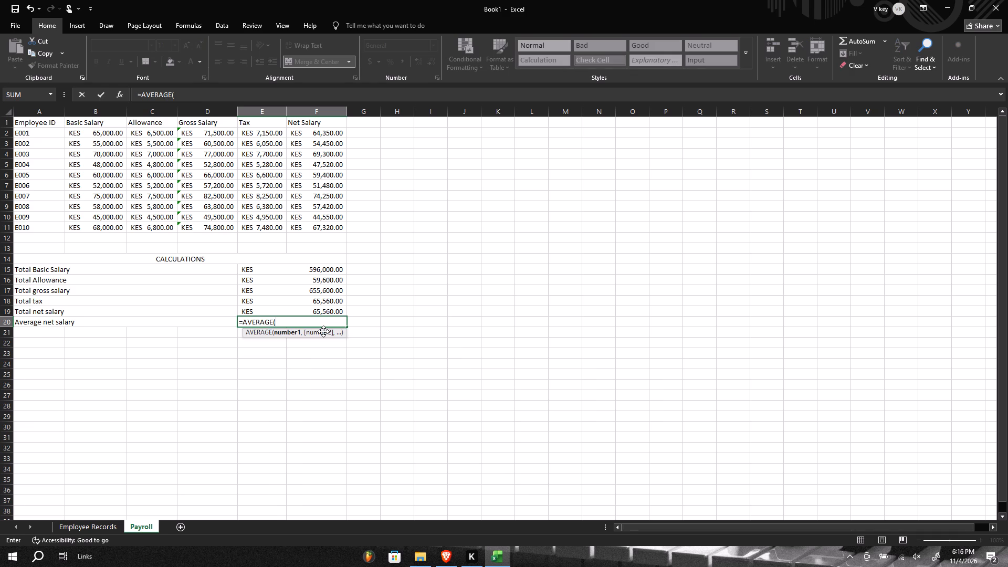
{"action": "type", "text": "F2"}
{"action": "key", "text": "shift+colon"}
{"action": "key", "text": "f"}
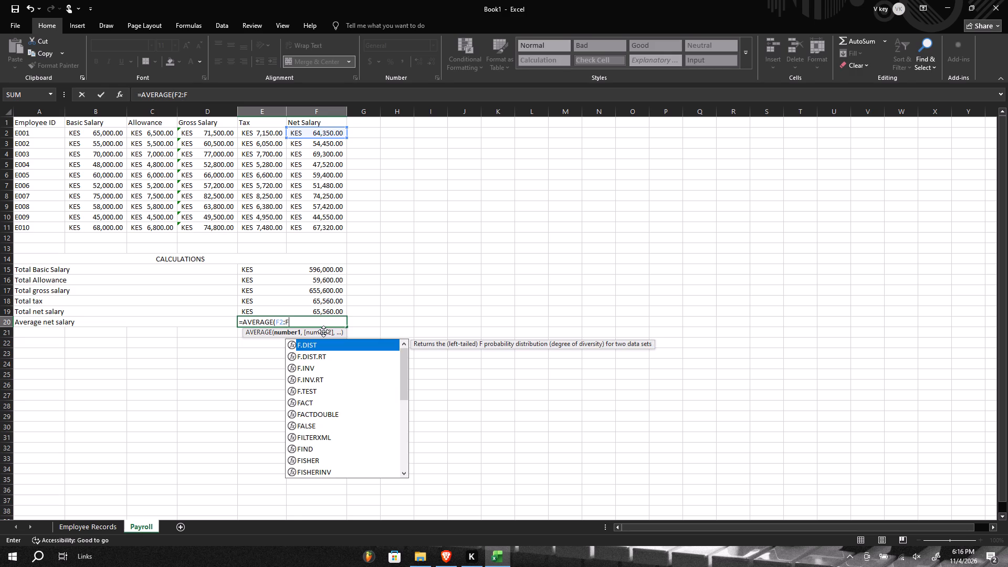
{"action": "type", "text": "11"}
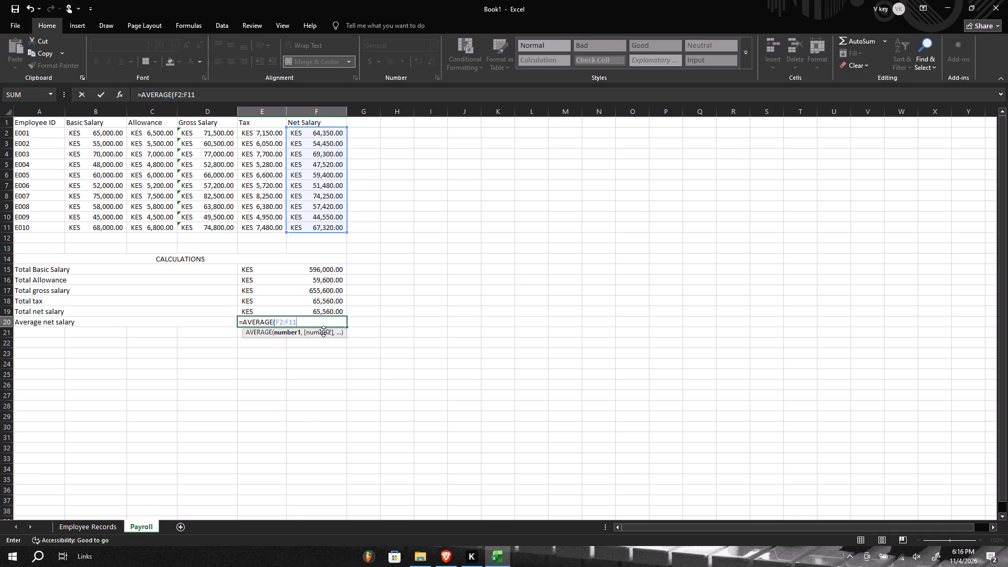
{"action": "key", "text": "shift+parenright"}
{"action": "key", "text": "Return"}
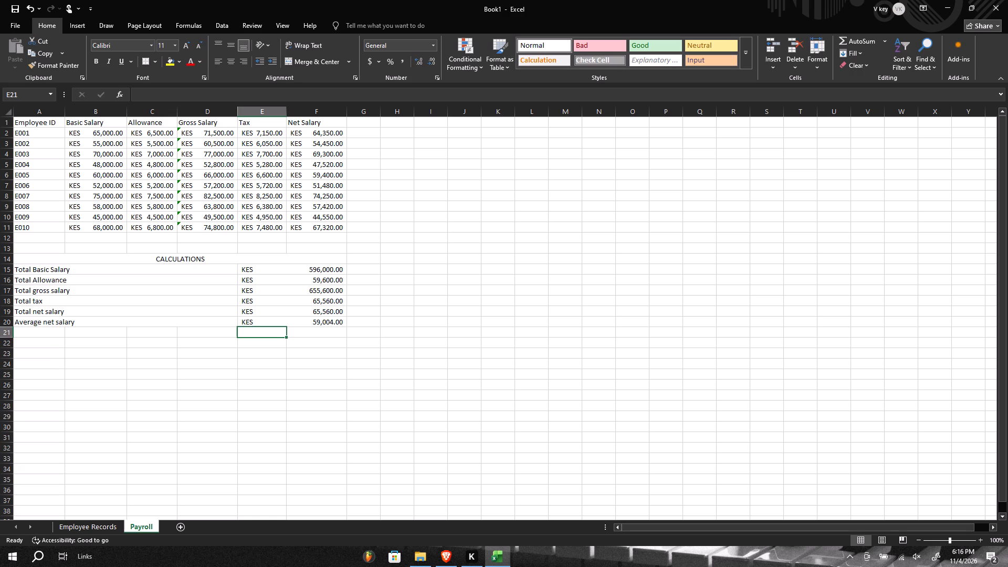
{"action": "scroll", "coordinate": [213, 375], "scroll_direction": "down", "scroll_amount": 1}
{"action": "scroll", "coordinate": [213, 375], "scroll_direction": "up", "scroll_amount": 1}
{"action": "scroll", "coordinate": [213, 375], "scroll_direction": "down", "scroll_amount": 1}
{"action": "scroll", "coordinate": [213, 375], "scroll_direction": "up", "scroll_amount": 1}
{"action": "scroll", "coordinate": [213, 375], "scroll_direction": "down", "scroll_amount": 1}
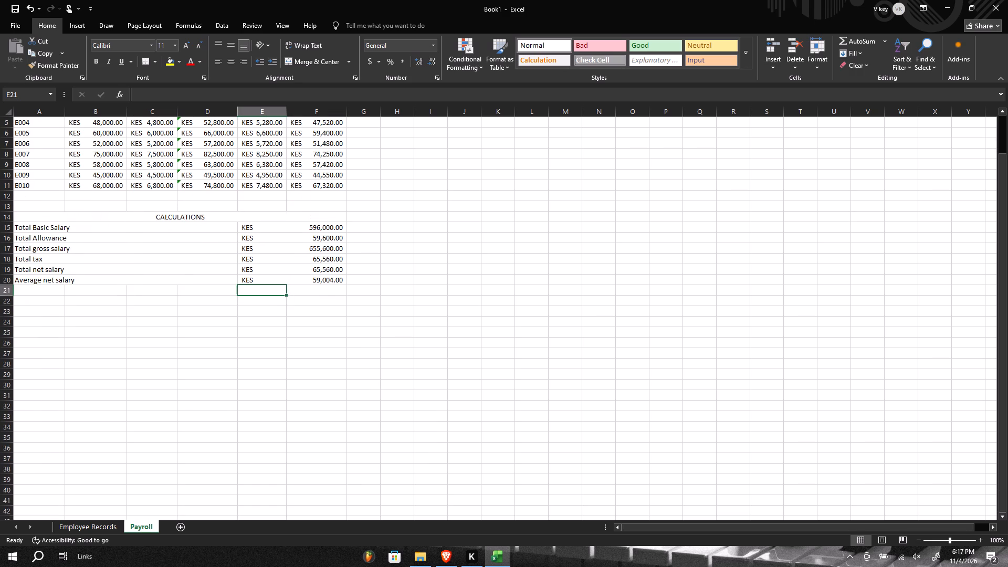
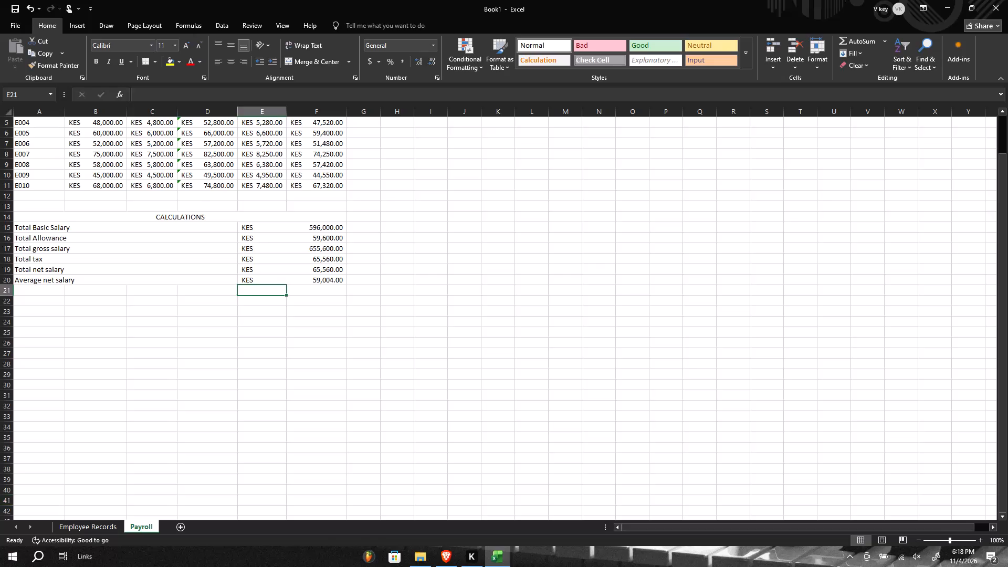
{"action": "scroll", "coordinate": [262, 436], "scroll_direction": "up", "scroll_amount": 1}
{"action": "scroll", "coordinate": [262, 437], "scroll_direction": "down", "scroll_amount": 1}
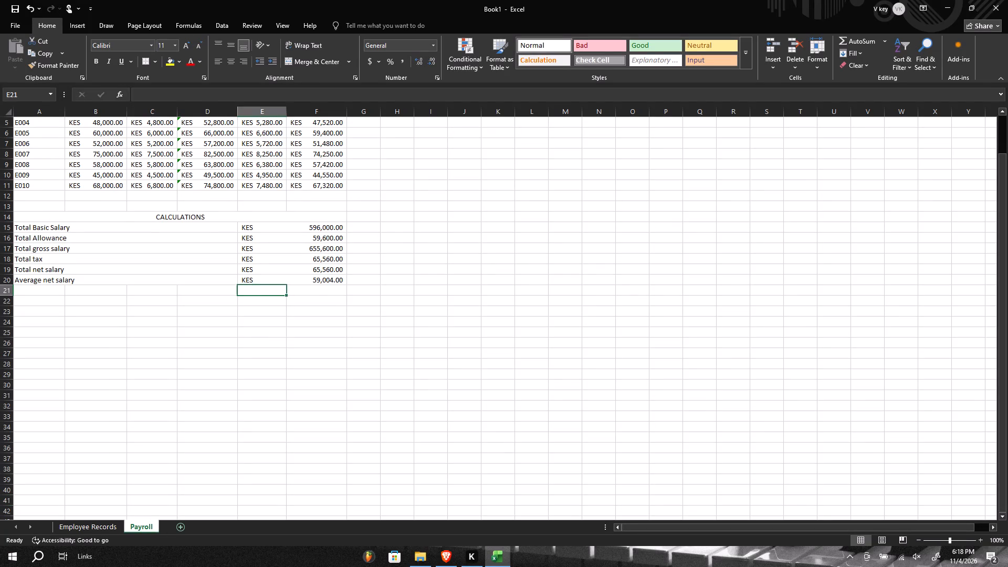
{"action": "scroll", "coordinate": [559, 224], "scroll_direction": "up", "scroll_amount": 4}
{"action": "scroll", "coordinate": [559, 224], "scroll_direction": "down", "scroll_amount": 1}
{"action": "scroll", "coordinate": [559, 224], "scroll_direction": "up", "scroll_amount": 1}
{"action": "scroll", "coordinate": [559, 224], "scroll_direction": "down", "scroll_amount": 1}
Make the Payroll header row, cells A1:F1 from Employee ID to Net Salary, bold.
{"action": "scroll", "coordinate": [559, 224], "scroll_direction": "up", "scroll_amount": 2}
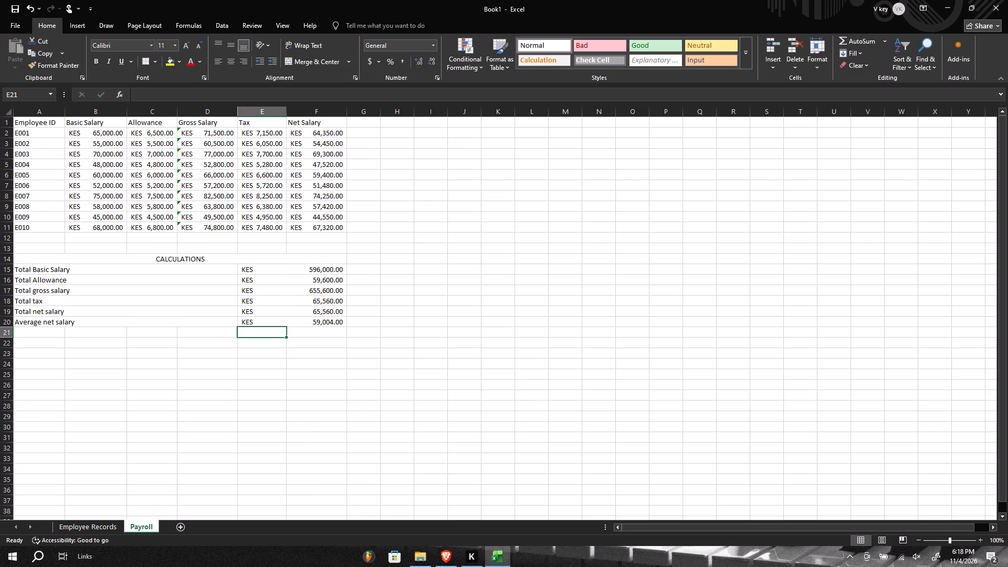
{"action": "left_click_drag", "start_coordinate": [341, 124], "coordinate": [50, 122]}
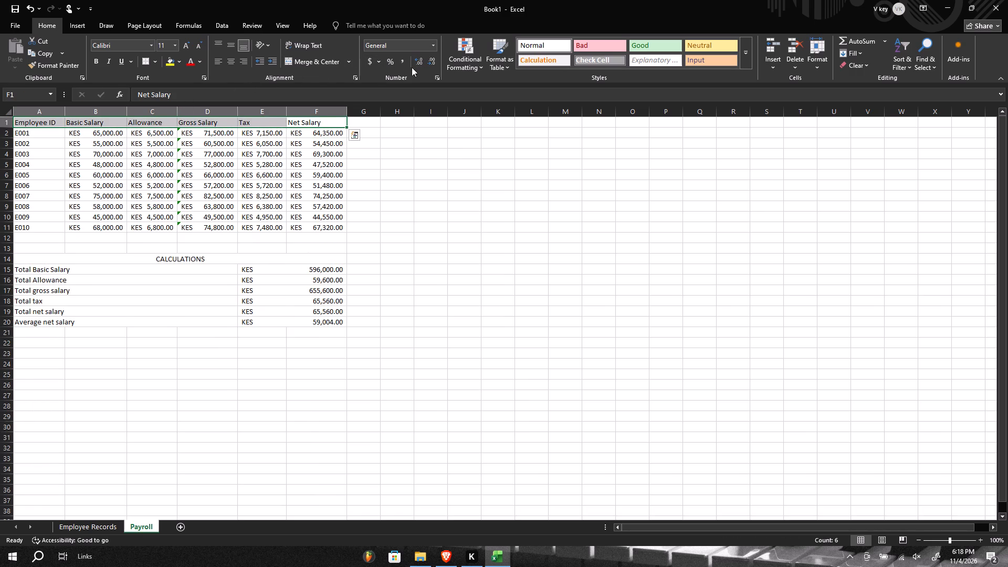
{"action": "left_click", "coordinate": [98, 65]}
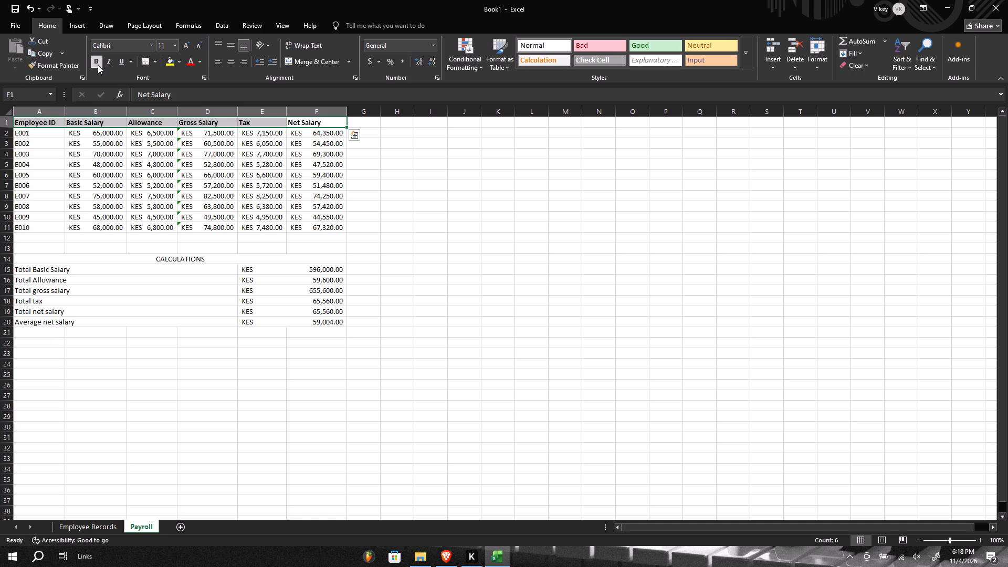
{"action": "left_click", "coordinate": [407, 400]}
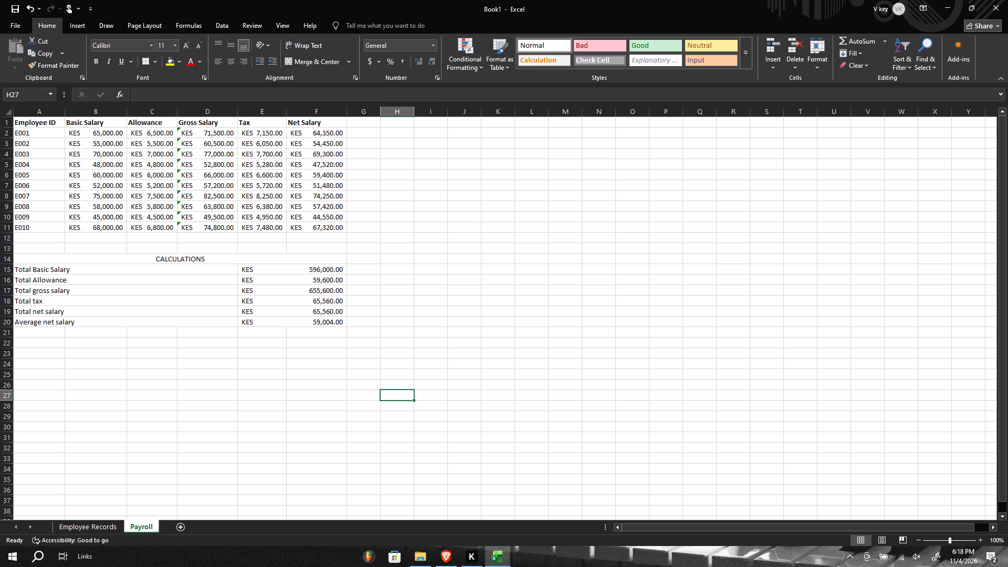
Add a new worksheet after Payroll and rename it Dashboard.
{"action": "left_click", "coordinate": [184, 529]}
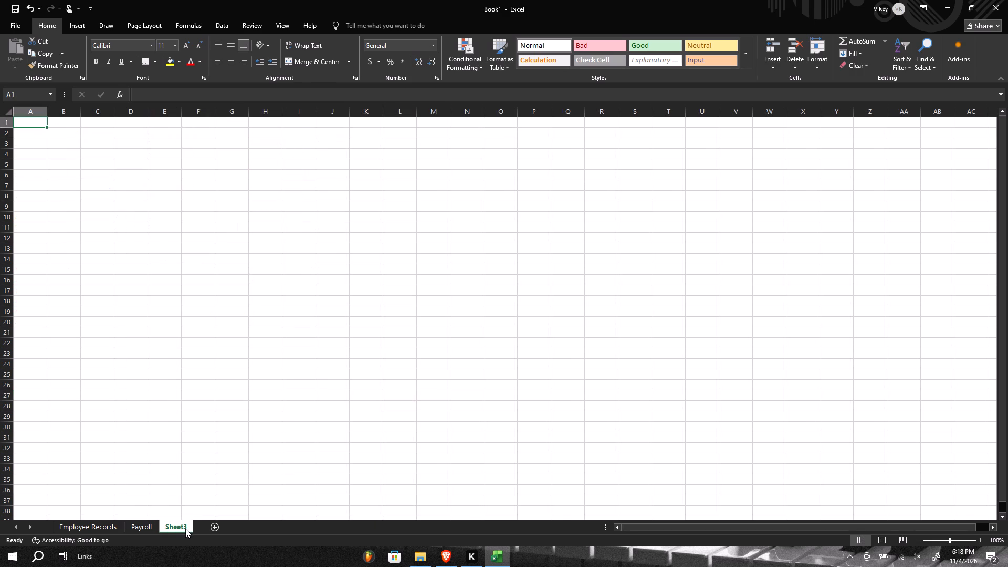
{"action": "right_click", "coordinate": [178, 528]}
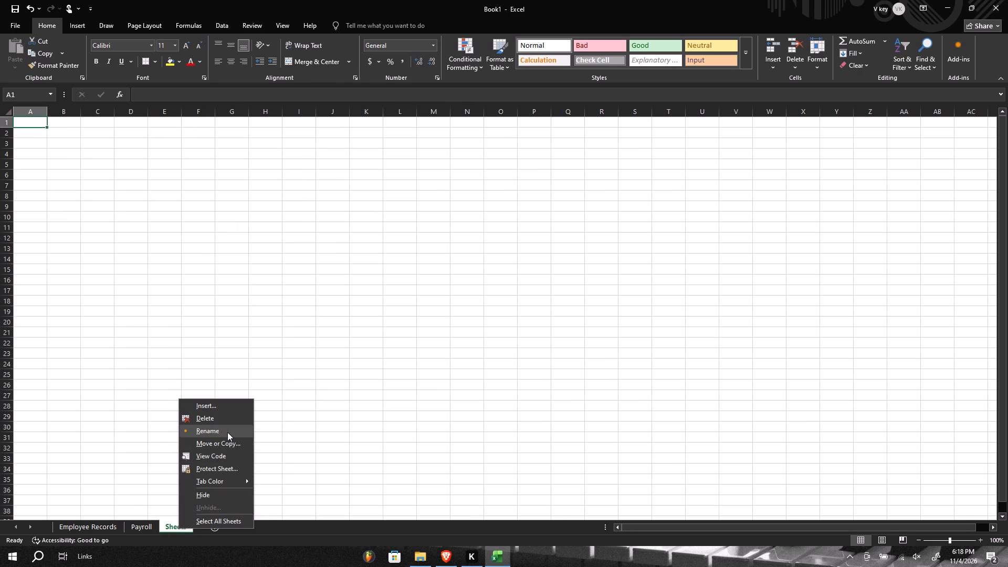
{"action": "left_click", "coordinate": [227, 432]}
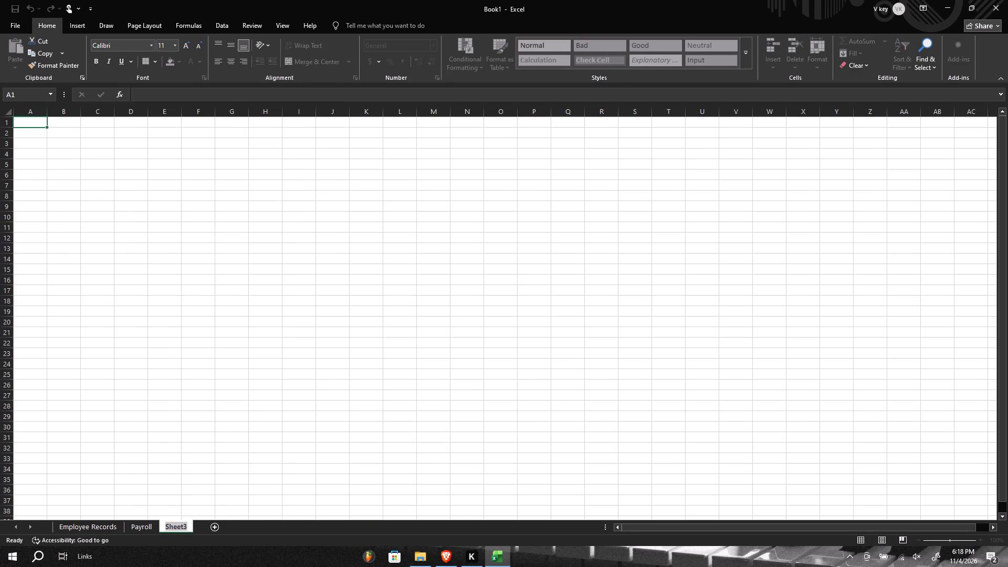
{"action": "key", "text": "d"}
{"action": "type", "text": "ashbord"}
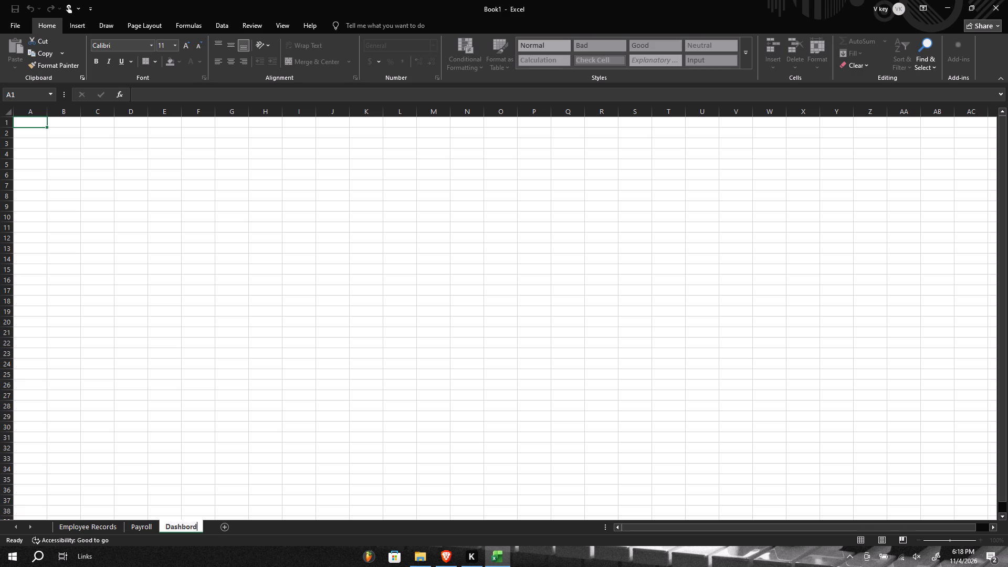
{"action": "key", "text": "BackSpace"}
{"action": "key", "text": "BackSpace"}
{"action": "type", "text": "ard"}
{"action": "key", "text": "Return"}
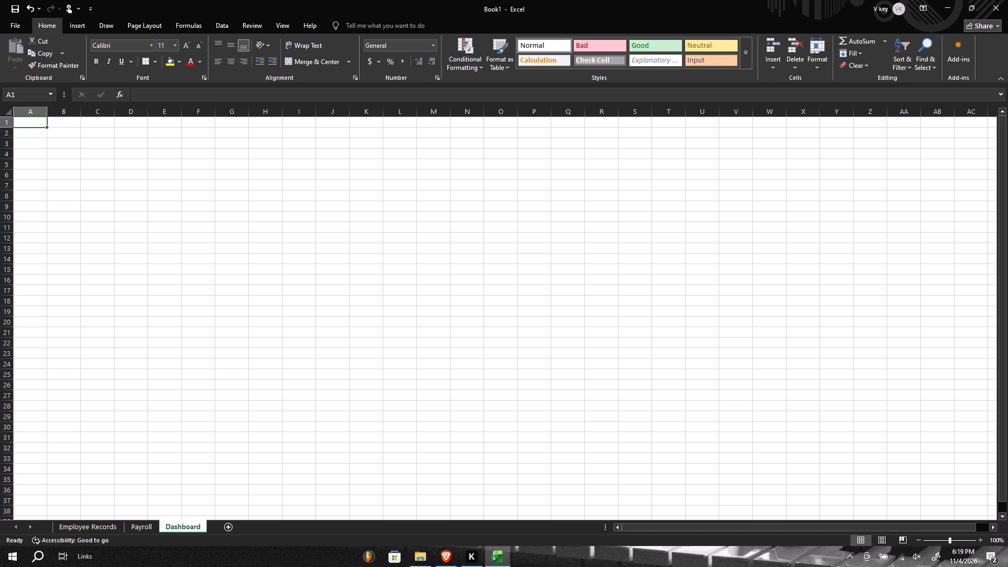
Enter the title NAIROBI TECH SOLUTIONS in A1 of the Dashboard sheet and merge and center it across A1:F1.
{"action": "type", "text": "NAIROBI TECH SOLUTIONS"}
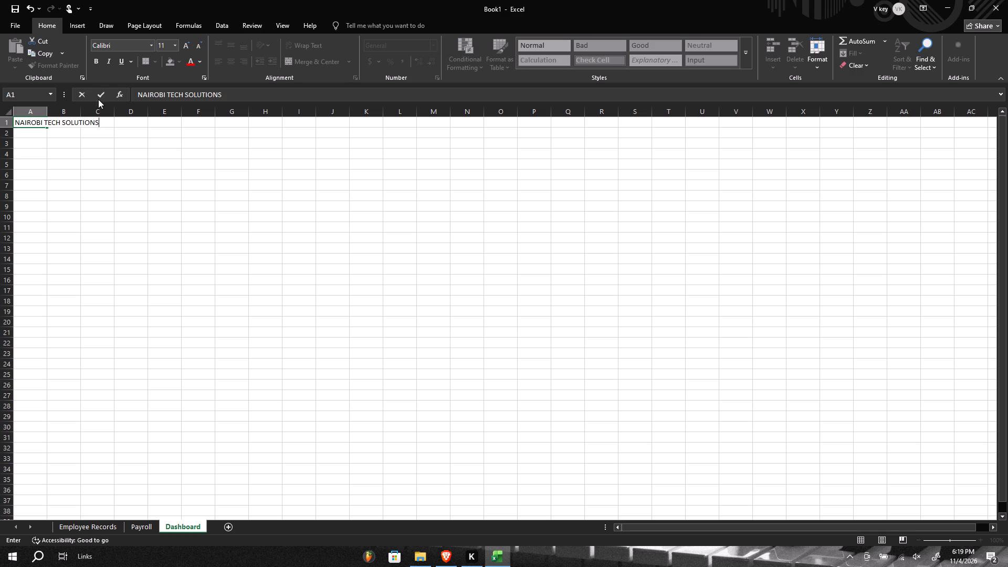
{"action": "left_click", "coordinate": [31, 140]}
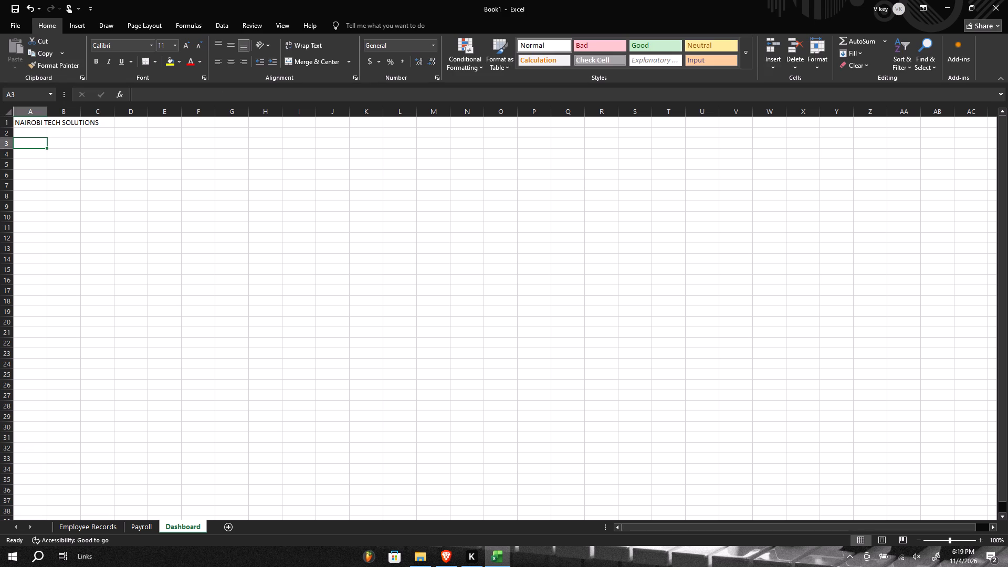
{"action": "left_click_drag", "start_coordinate": [32, 123], "coordinate": [203, 123]}
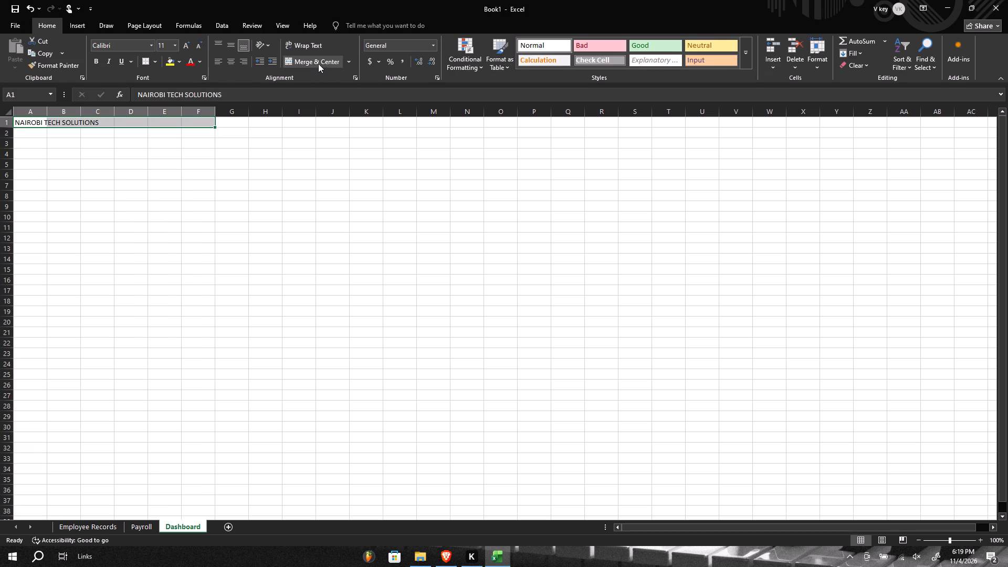
{"action": "left_click", "coordinate": [318, 64]}
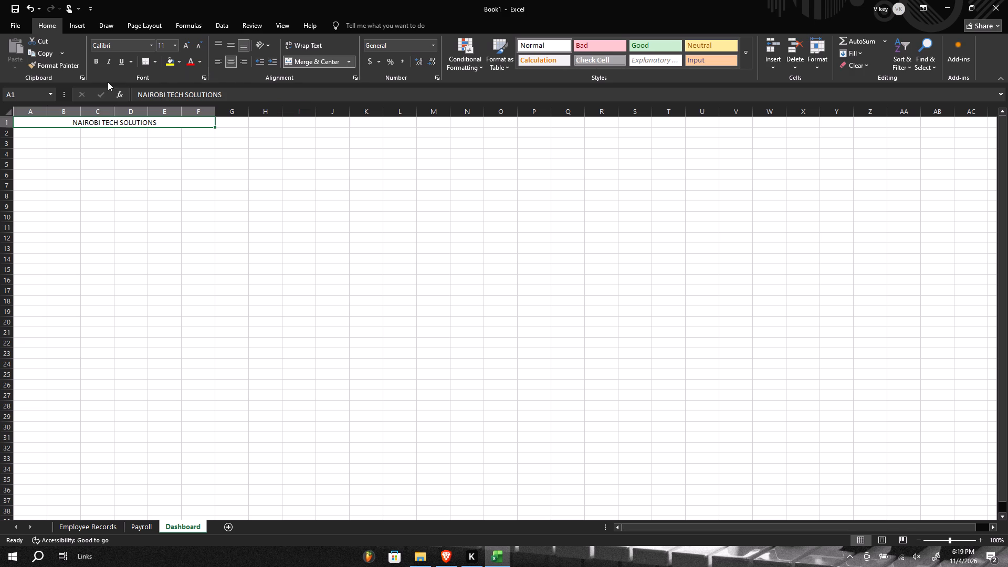
Enter a second heading line starting with MONTHLY in cell A2, below the company title.
{"action": "left_click", "coordinate": [34, 132]}
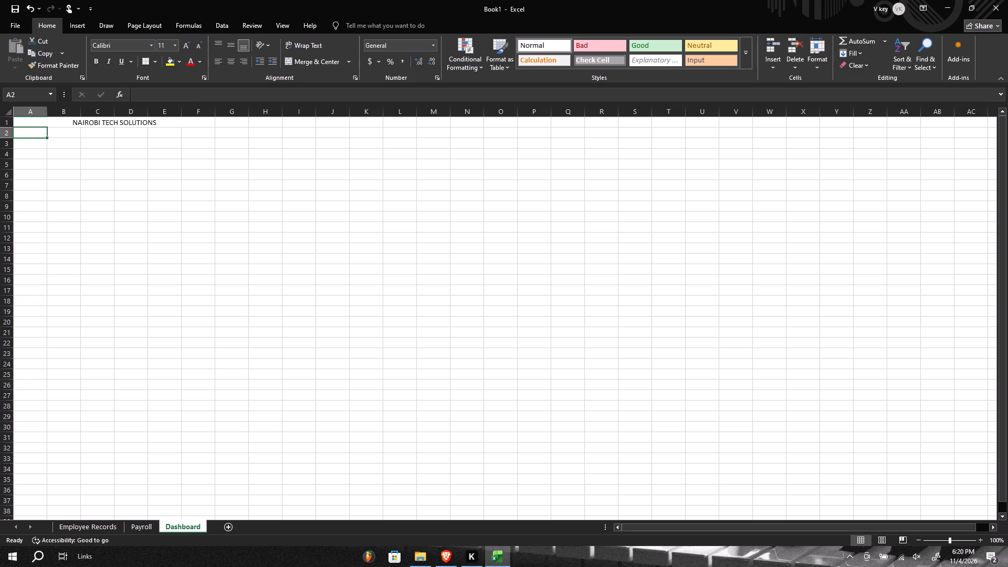
{"action": "key", "text": "n"}
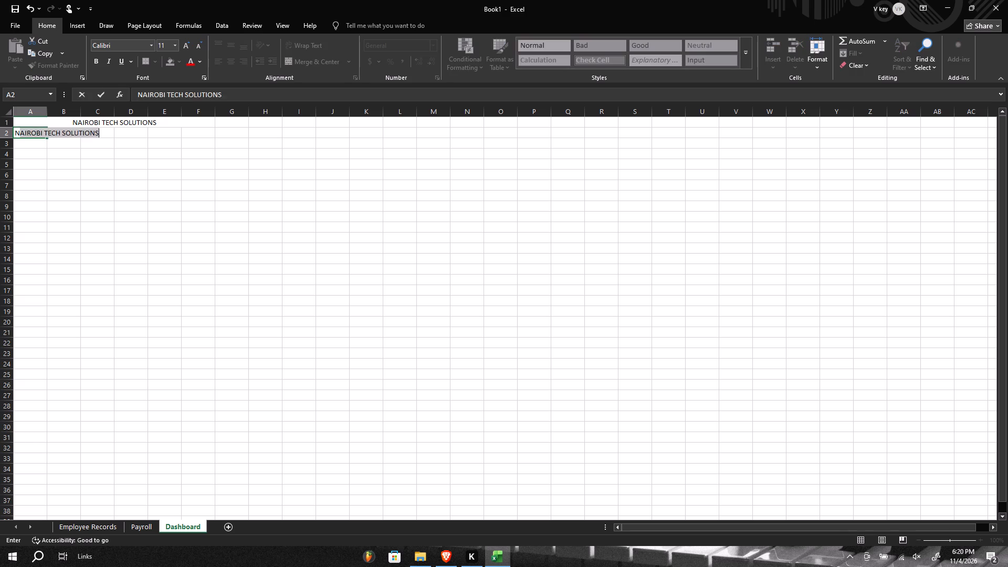
{"action": "key", "text": "BackSpace"}
{"action": "type", "text": "MO"}
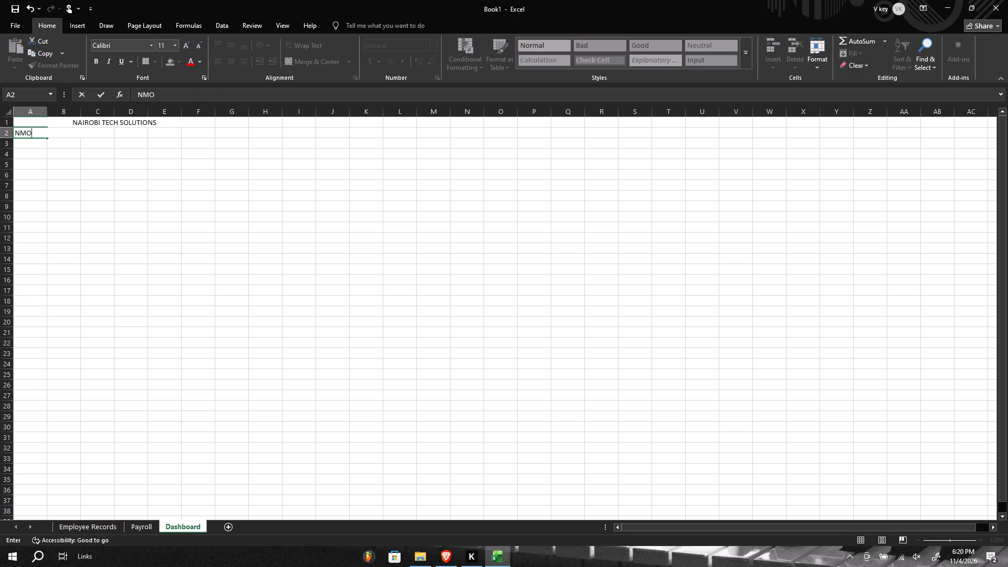
{"action": "key", "text": "BackSpace"}
{"action": "key", "text": "BackSpace"}
{"action": "key", "text": "BackSpace"}
{"action": "type", "text": "MONTHLY"}
{"action": "key", "text": "space"}
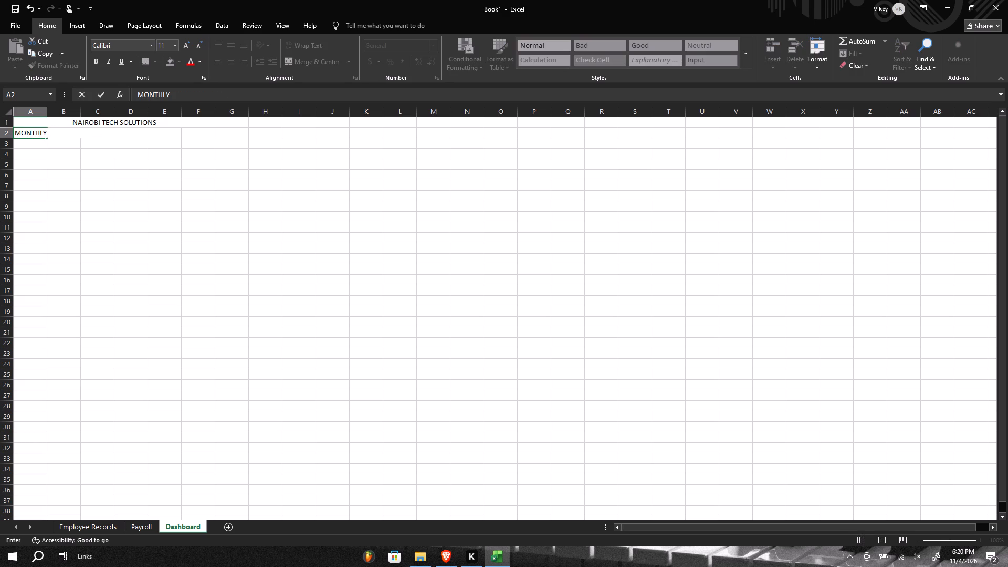
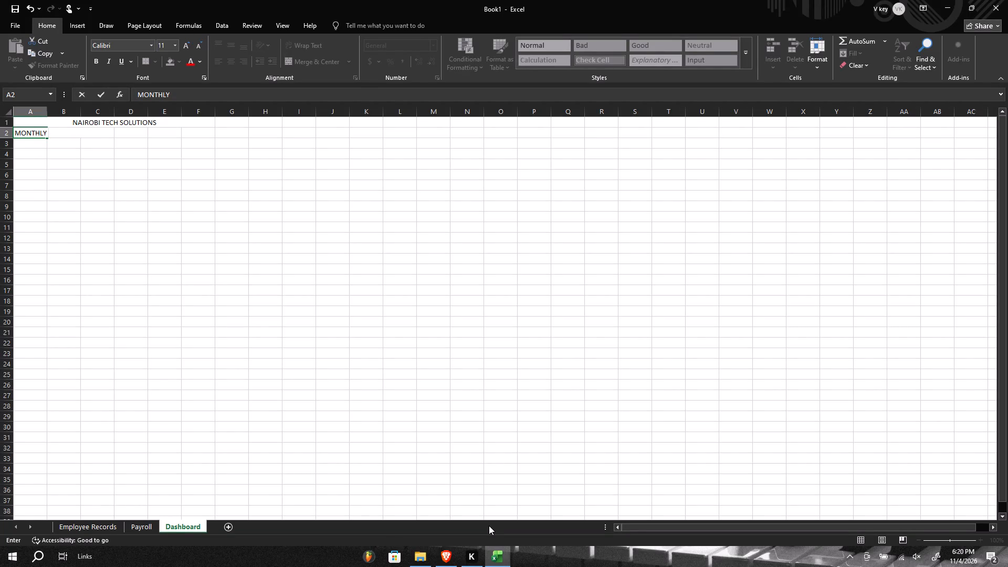
Complete the A2 heading as MONTHLY EMPLOYEE PAYROLL DASHBOARD and merge and center it across A2:F2.
{"action": "key", "text": "space"}
{"action": "type", "text": "EMPLOYEE"}
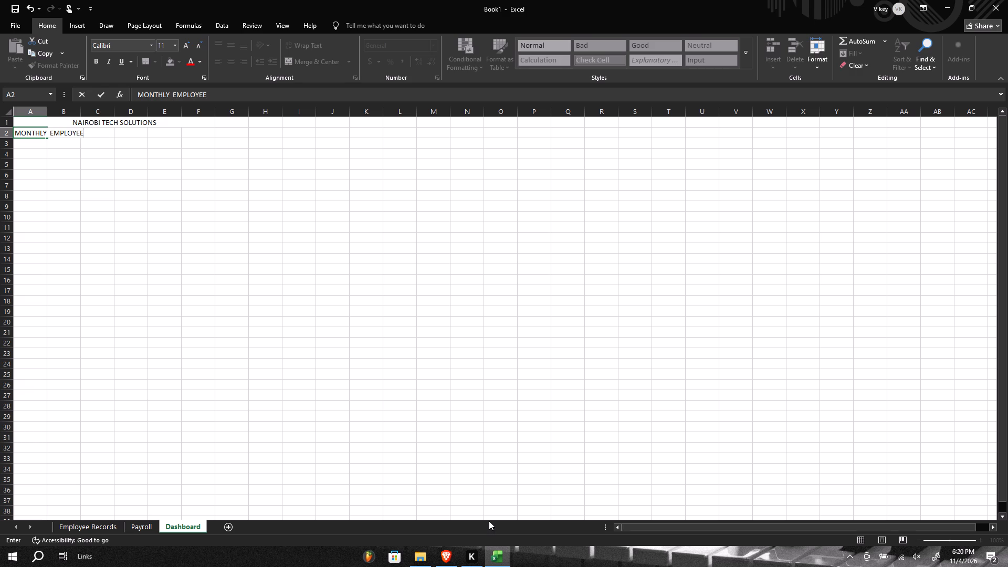
{"action": "key", "text": "space"}
{"action": "type", "text": "PAYROLL DASHBOARD"}
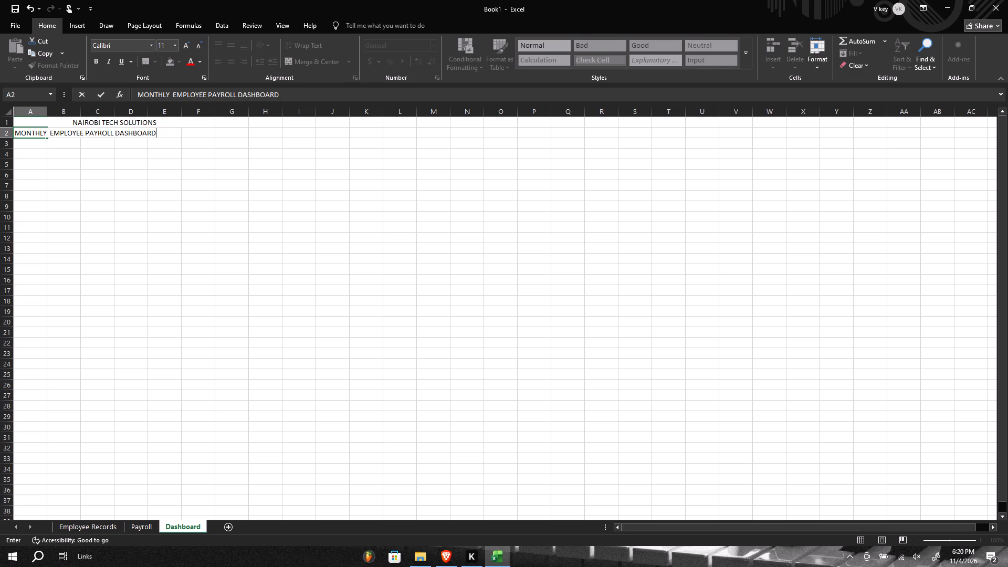
{"action": "left_click", "coordinate": [109, 178]}
{"action": "left_click_drag", "start_coordinate": [35, 136], "coordinate": [81, 136]}
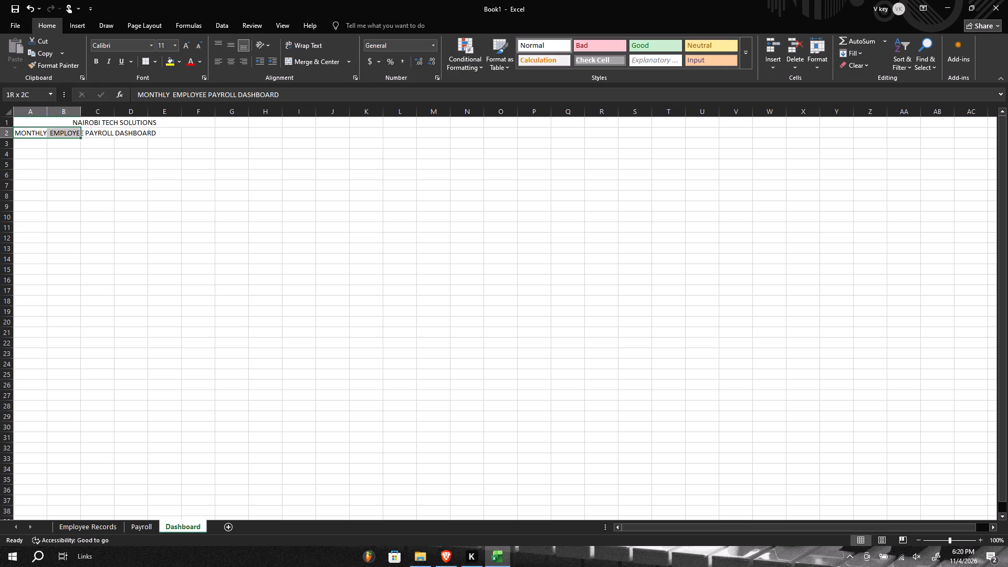
{"action": "left_click_drag", "start_coordinate": [81, 136], "coordinate": [193, 138]}
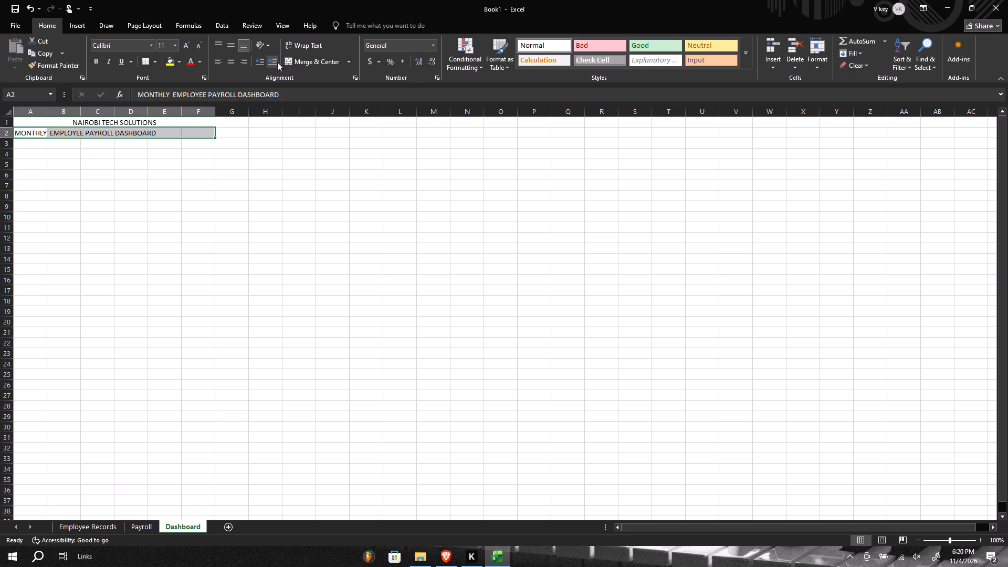
{"action": "left_click", "coordinate": [304, 60]}
{"action": "left_click", "coordinate": [166, 167]}
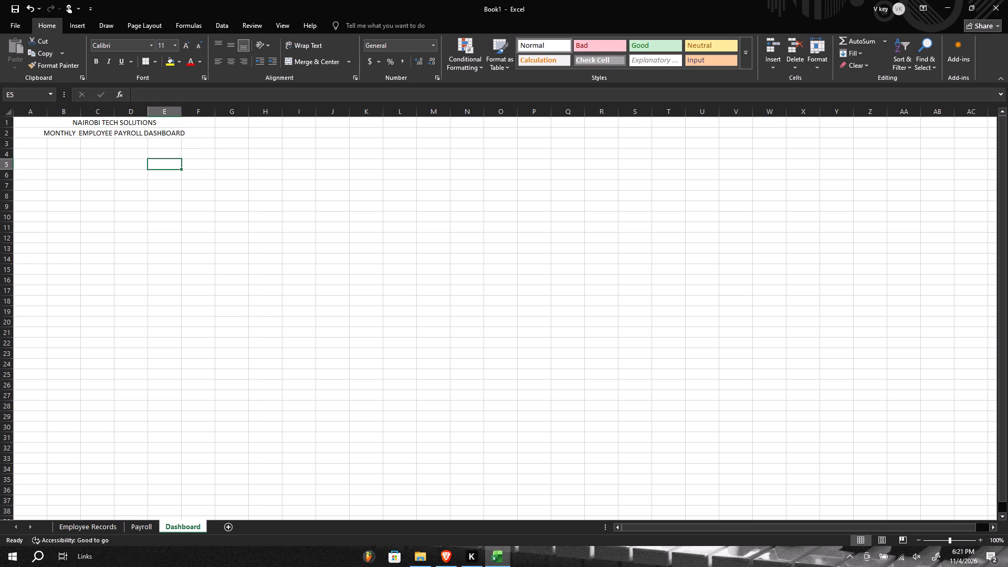
Make the NAIROBI TECH SOLUTIONS title in row 1 bold and set its font size to 18.
{"action": "left_click", "coordinate": [157, 125]}
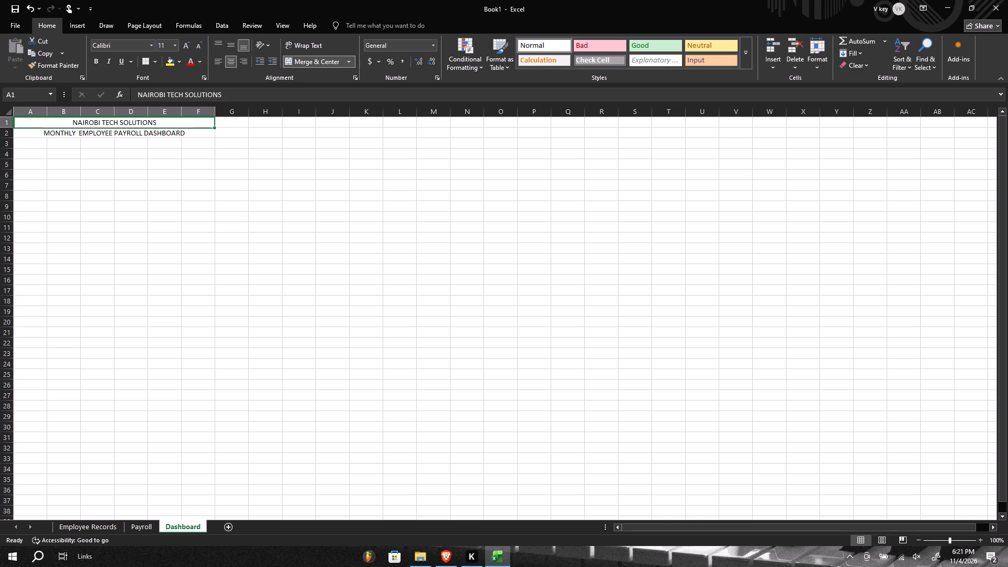
{"action": "left_click_drag", "start_coordinate": [164, 125], "coordinate": [121, 125]}
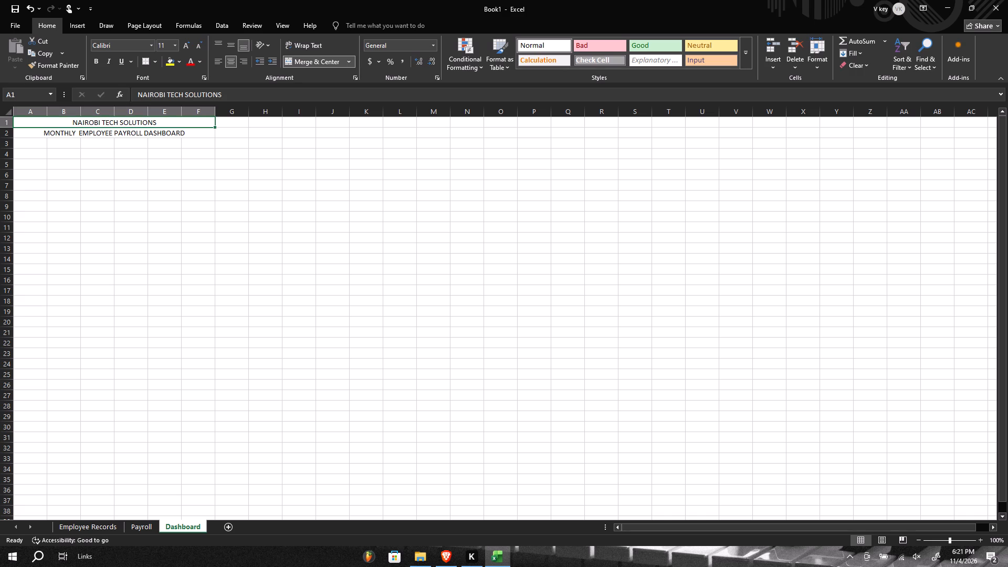
{"action": "left_click_drag", "start_coordinate": [121, 125], "coordinate": [112, 125]}
{"action": "left_click", "coordinate": [98, 60]}
{"action": "left_click", "coordinate": [176, 44]}
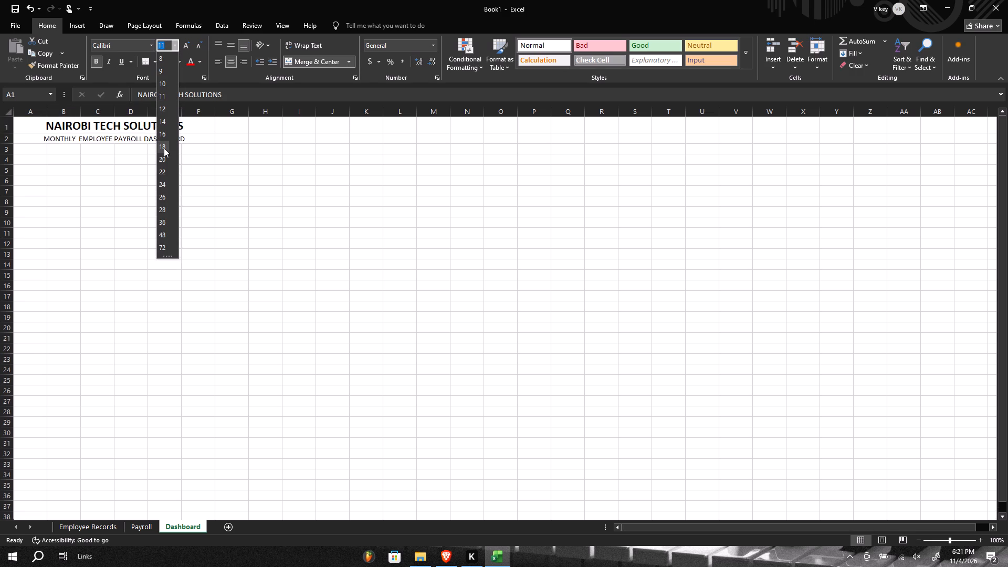
{"action": "left_click", "coordinate": [165, 149]}
Make the MONTHLY EMPLOYEE PAYROLL DASHBOARD heading bold and set its font size to 18.
{"action": "left_click", "coordinate": [184, 141]}
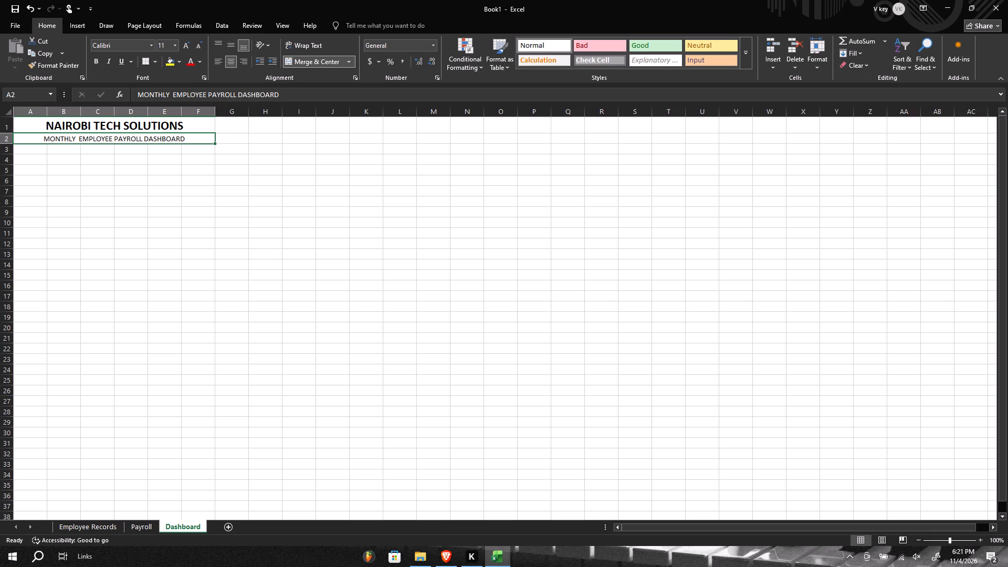
{"action": "left_click", "coordinate": [99, 60]}
{"action": "left_click", "coordinate": [175, 46]}
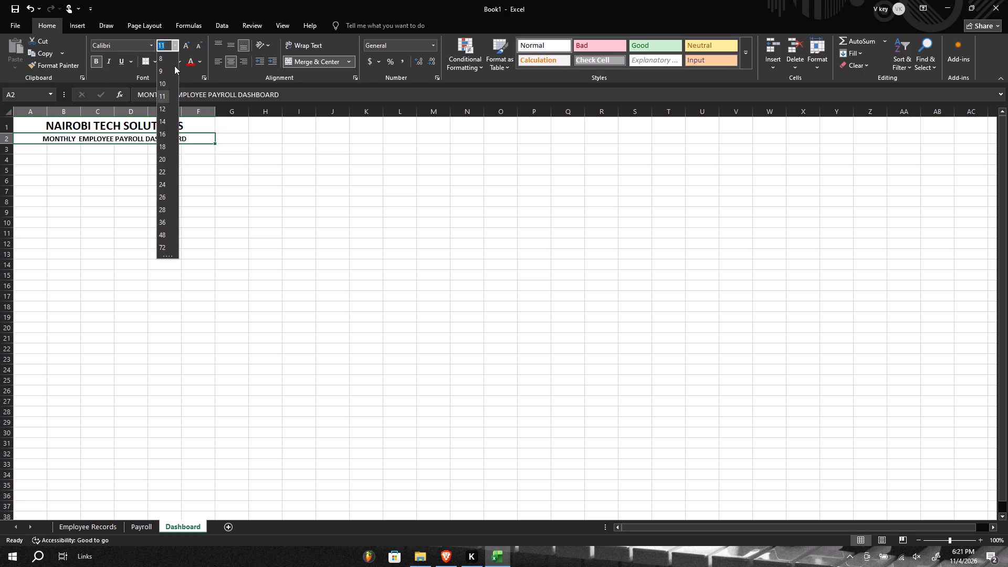
{"action": "left_click", "coordinate": [167, 146]}
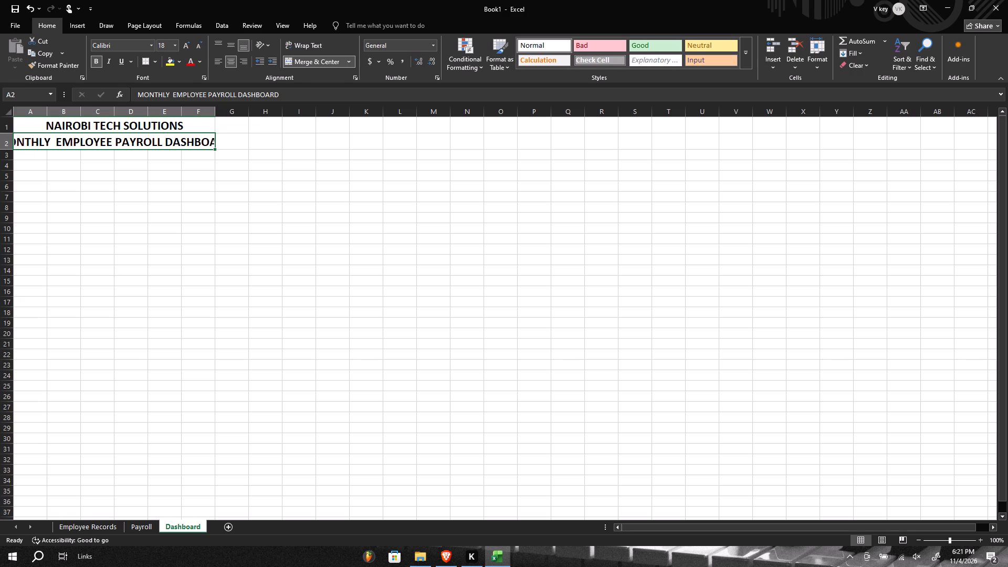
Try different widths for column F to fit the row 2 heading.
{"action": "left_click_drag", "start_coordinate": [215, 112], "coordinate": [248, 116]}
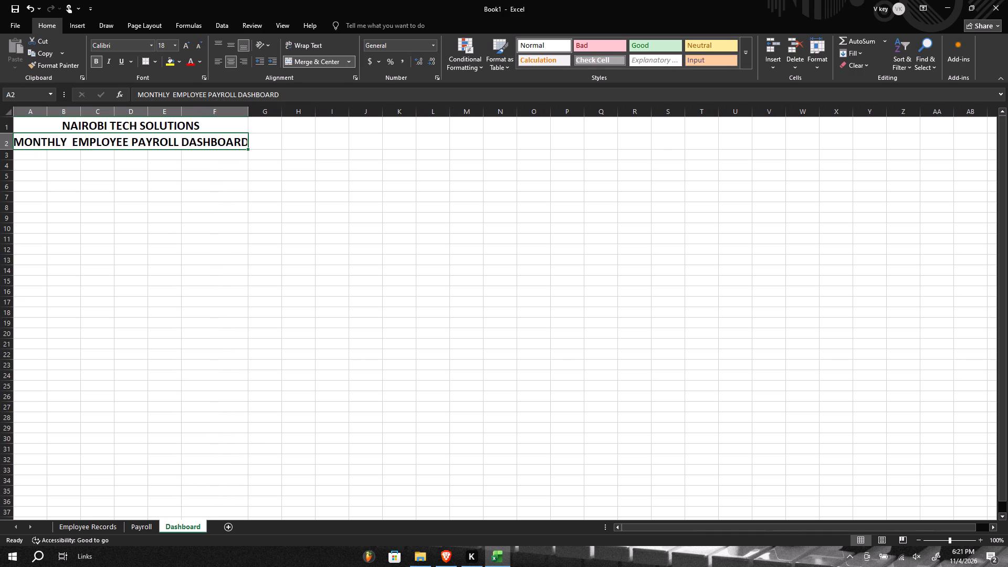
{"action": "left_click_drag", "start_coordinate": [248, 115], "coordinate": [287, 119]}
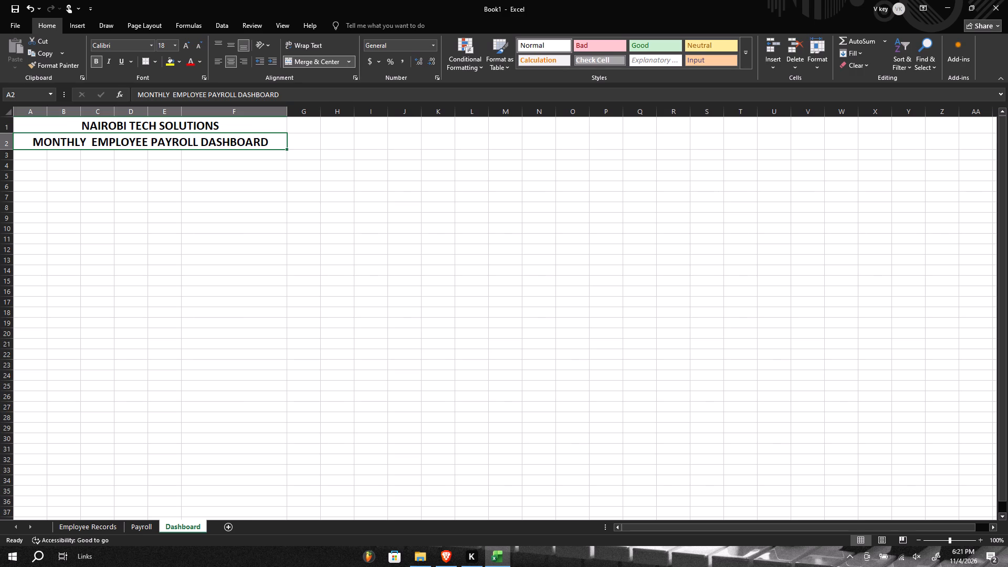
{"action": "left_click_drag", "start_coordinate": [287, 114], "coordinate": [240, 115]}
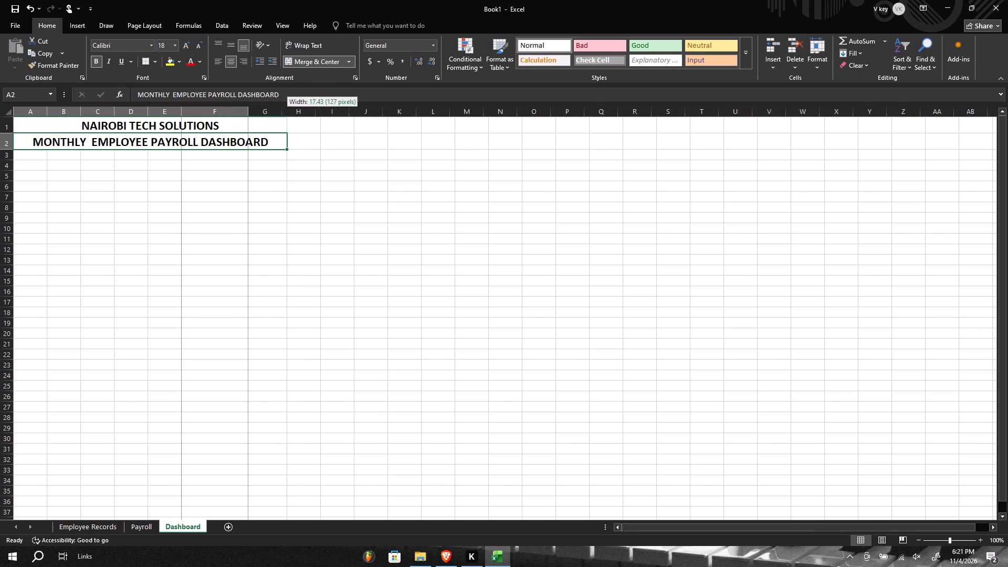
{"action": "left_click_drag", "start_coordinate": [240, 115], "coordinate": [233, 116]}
Set the row 2 heading's font size to 14 and narrow column F to about the width of its neighbours.
{"action": "left_click", "coordinate": [196, 144]}
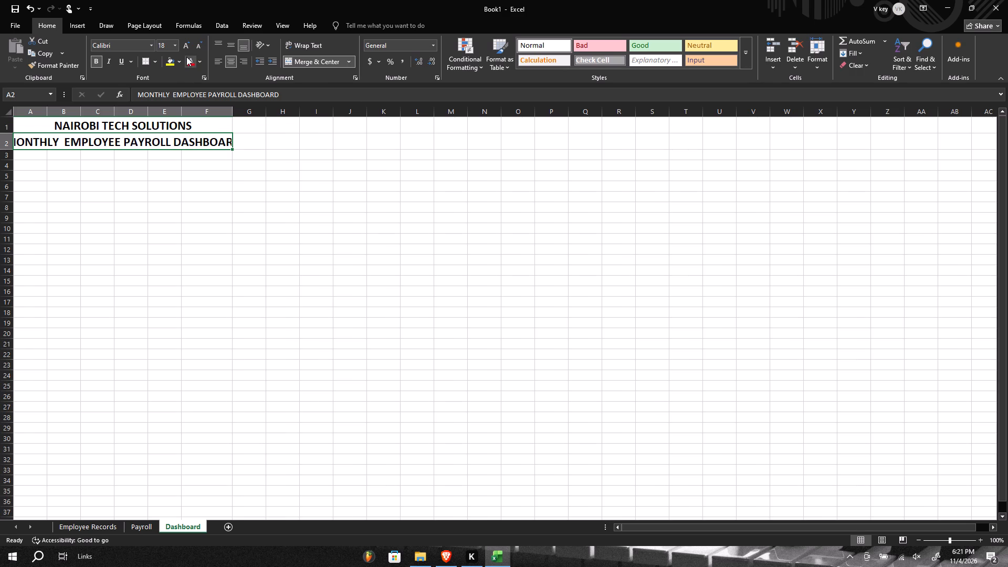
{"action": "left_click", "coordinate": [176, 46]}
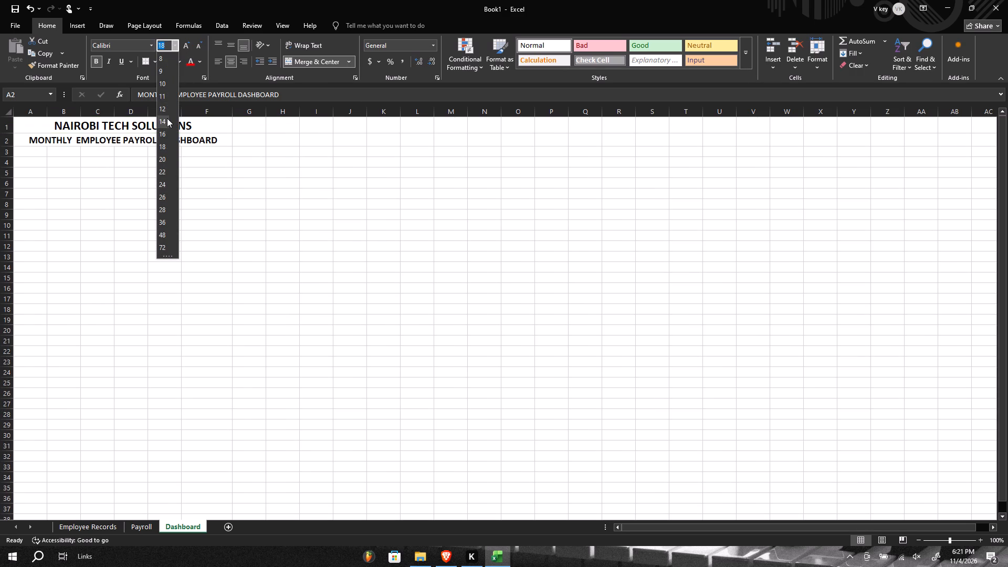
{"action": "left_click", "coordinate": [167, 118]}
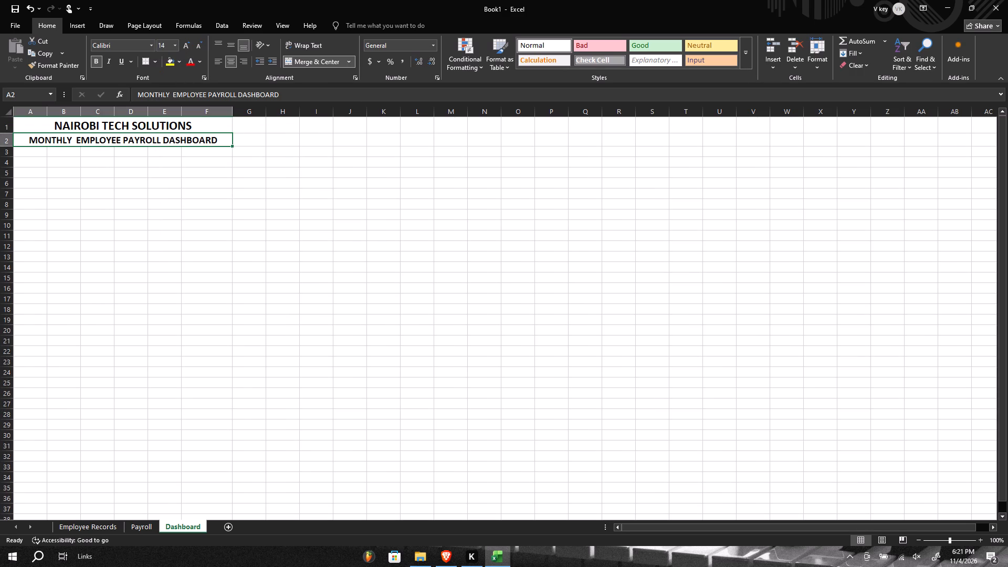
{"action": "left_click_drag", "start_coordinate": [232, 111], "coordinate": [213, 110]}
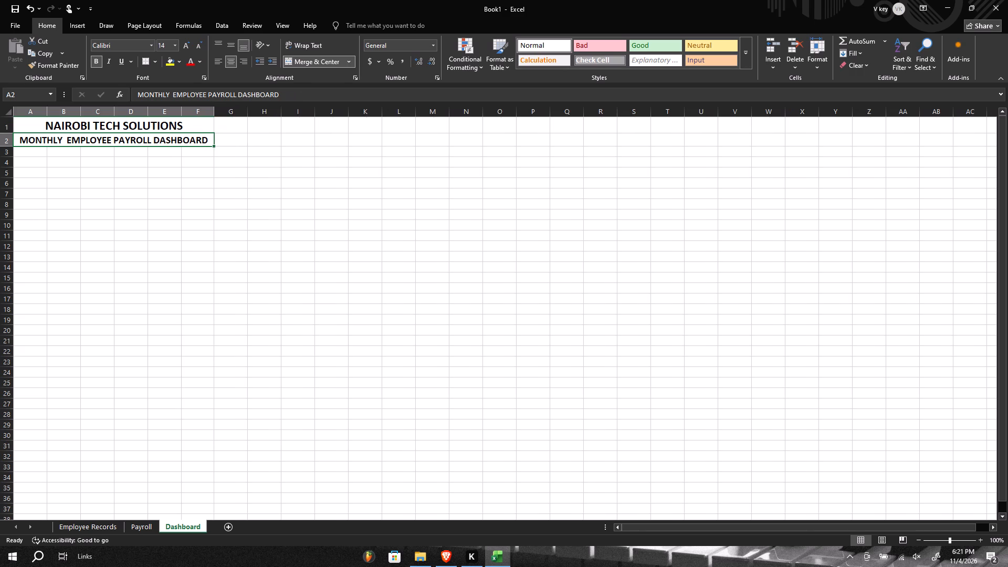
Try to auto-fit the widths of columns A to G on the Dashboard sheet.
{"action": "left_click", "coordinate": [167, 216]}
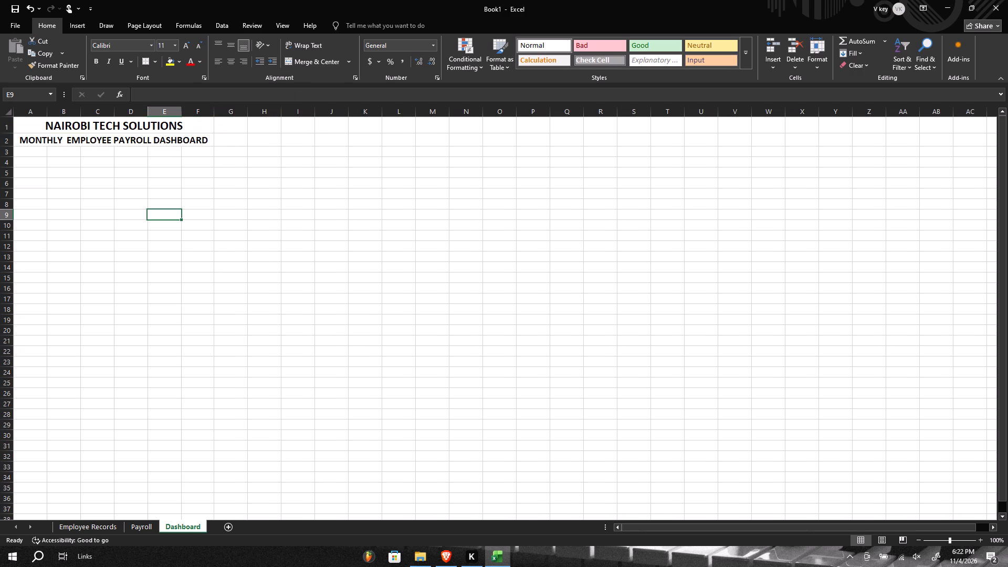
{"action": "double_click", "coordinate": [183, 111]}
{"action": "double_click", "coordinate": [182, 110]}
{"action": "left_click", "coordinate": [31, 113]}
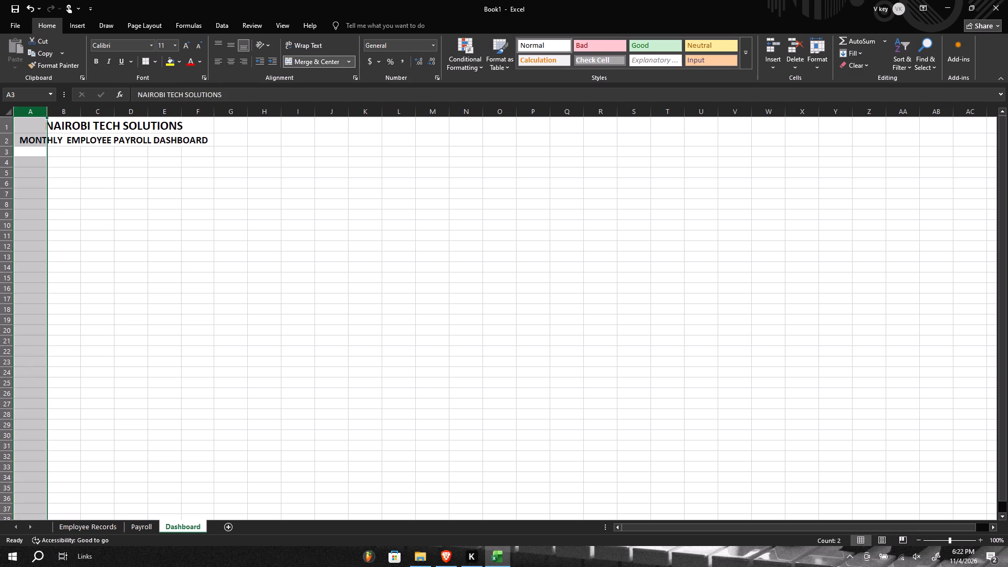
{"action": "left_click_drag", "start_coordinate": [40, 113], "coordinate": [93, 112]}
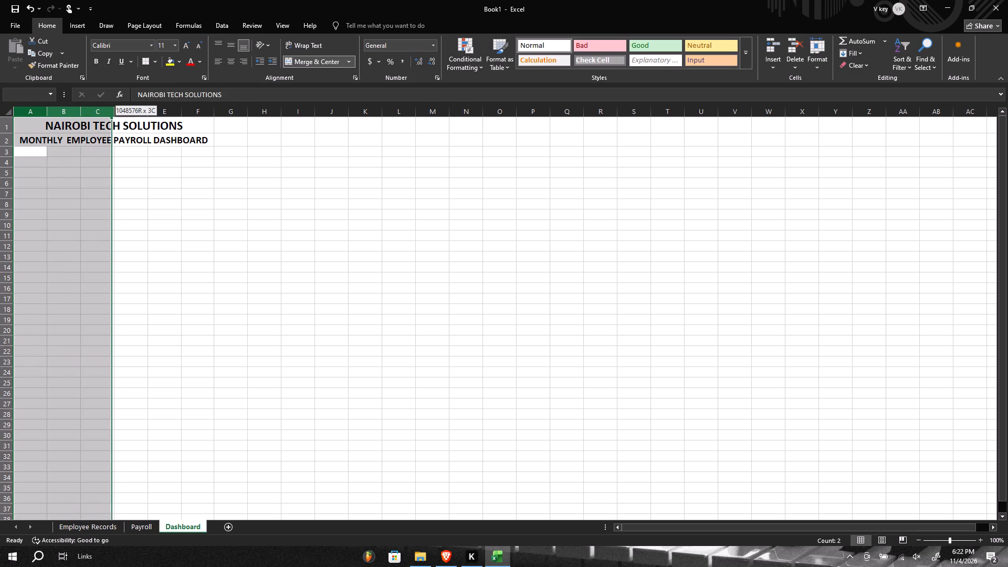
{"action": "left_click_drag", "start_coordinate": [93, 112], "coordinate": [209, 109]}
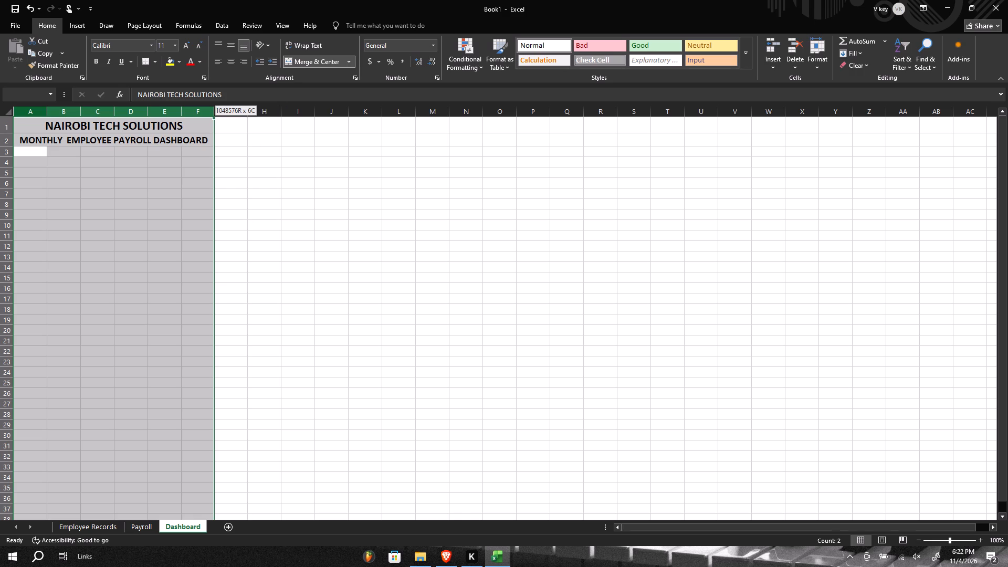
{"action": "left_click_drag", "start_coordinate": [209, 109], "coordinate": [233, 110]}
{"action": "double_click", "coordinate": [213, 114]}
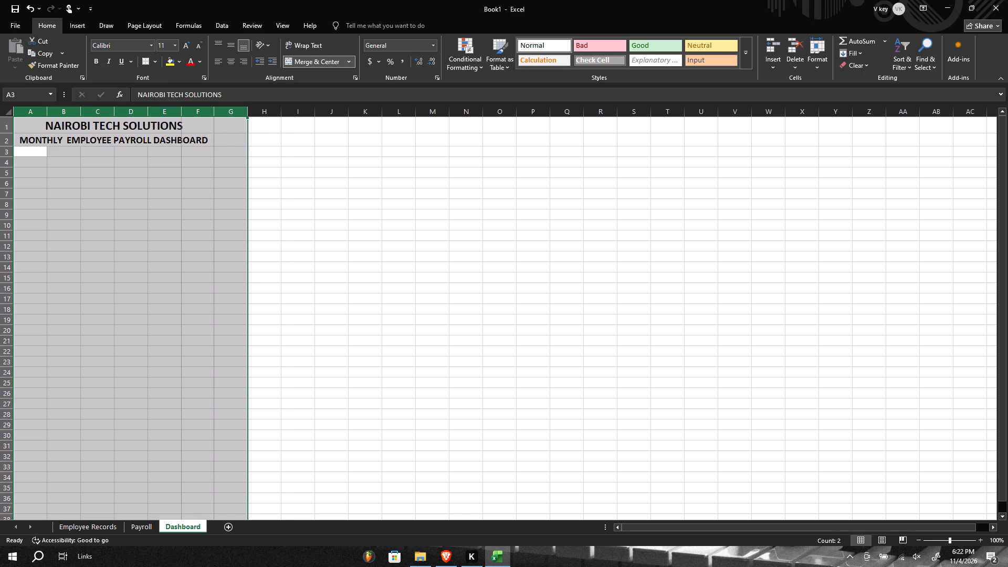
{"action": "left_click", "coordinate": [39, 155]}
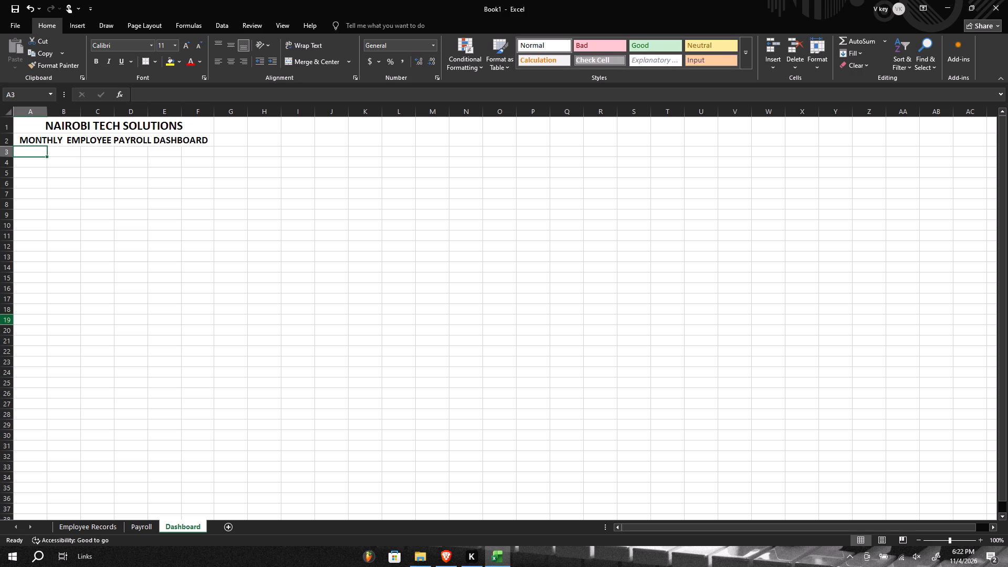
Enter the label Total Employees in A4 and widen column A to fit it.
{"action": "left_click", "coordinate": [34, 166]}
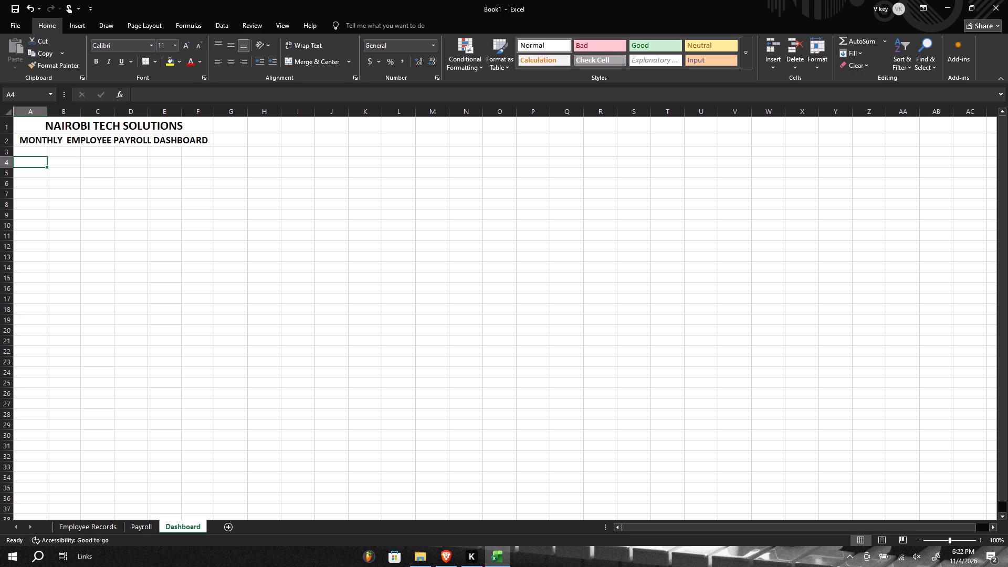
{"action": "key", "text": "t"}
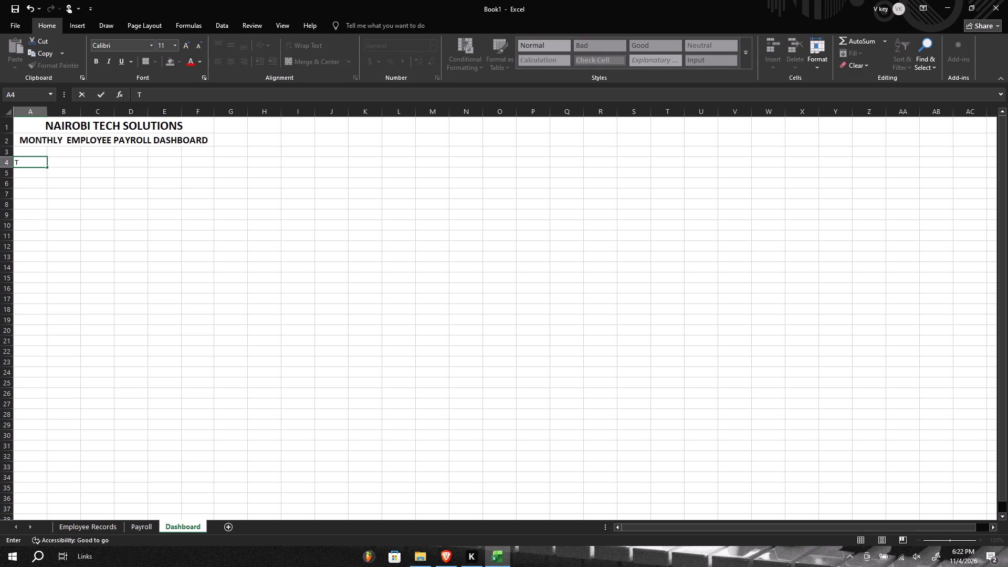
{"action": "type", "text": "otal"}
{"action": "key", "text": "space"}
{"action": "type", "text": "Employees"}
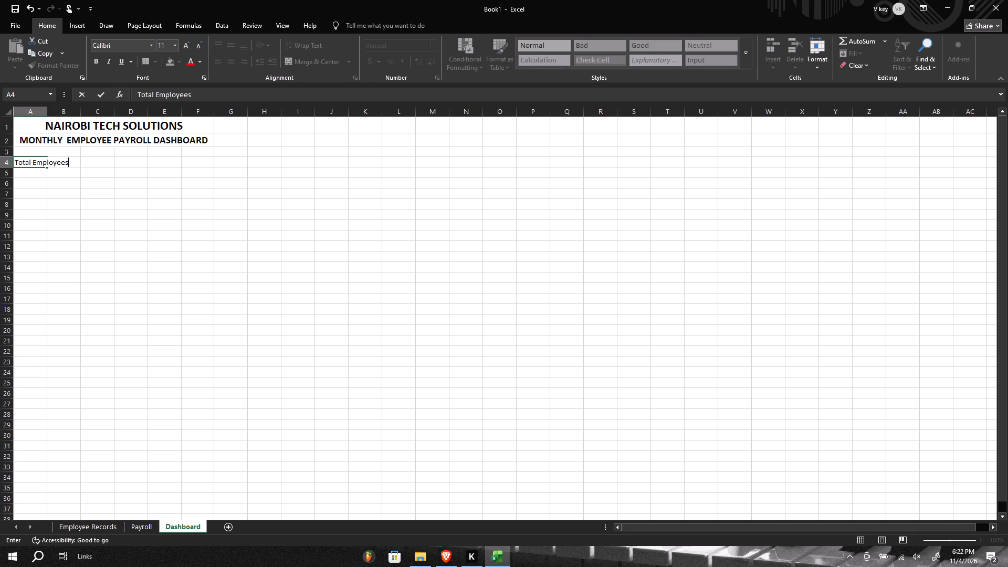
{"action": "left_click", "coordinate": [62, 212]}
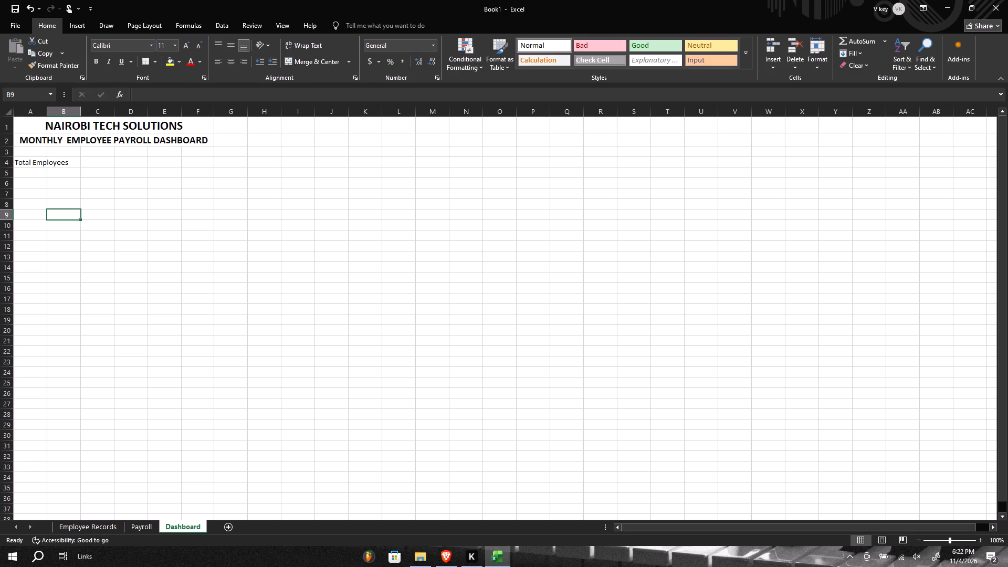
{"action": "left_click_drag", "start_coordinate": [47, 113], "coordinate": [76, 121]}
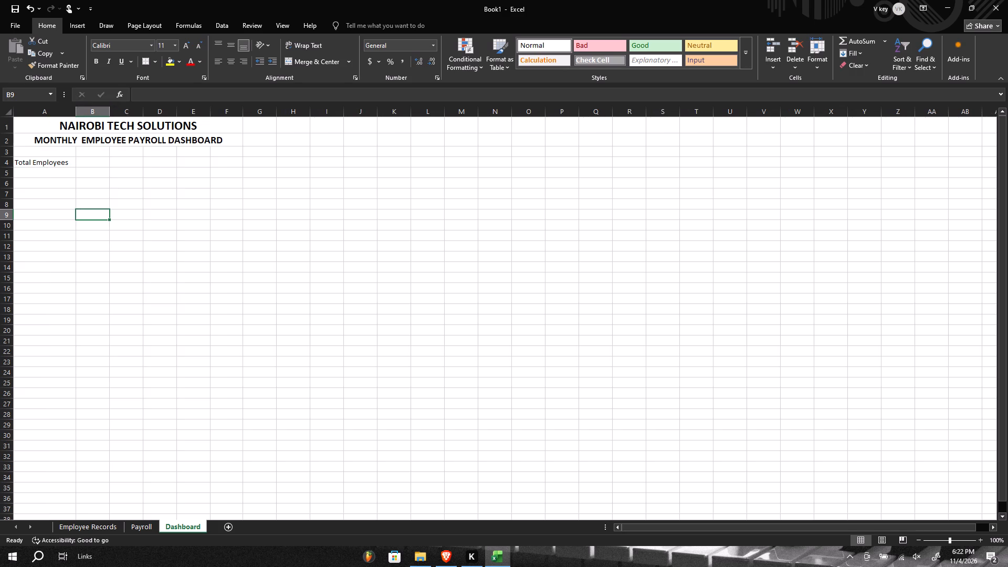
Enter the label Total Monthly Payroll in B4 and widen column B to fit it.
{"action": "left_click", "coordinate": [96, 165]}
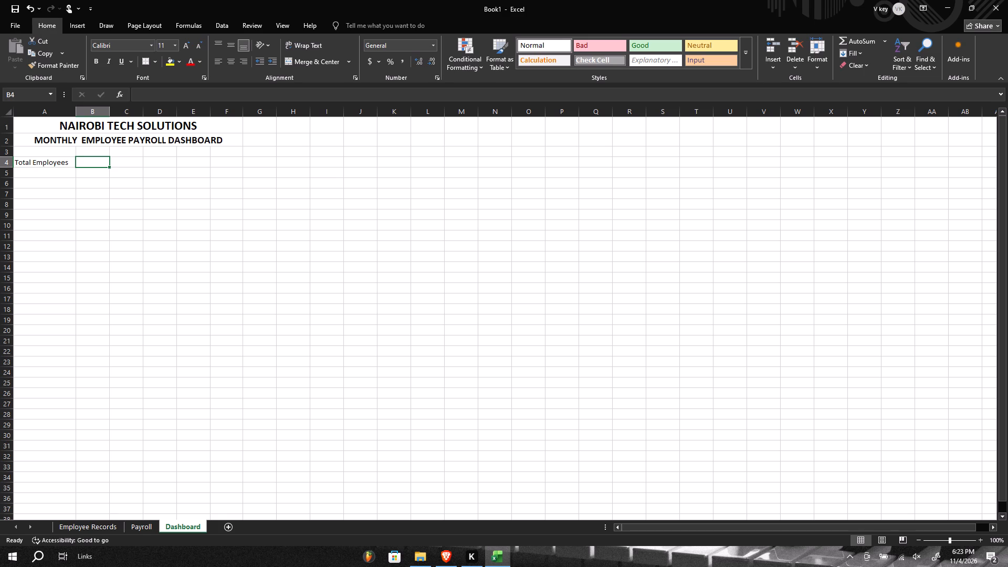
{"action": "type", "text": "Total"}
{"action": "key", "text": "space"}
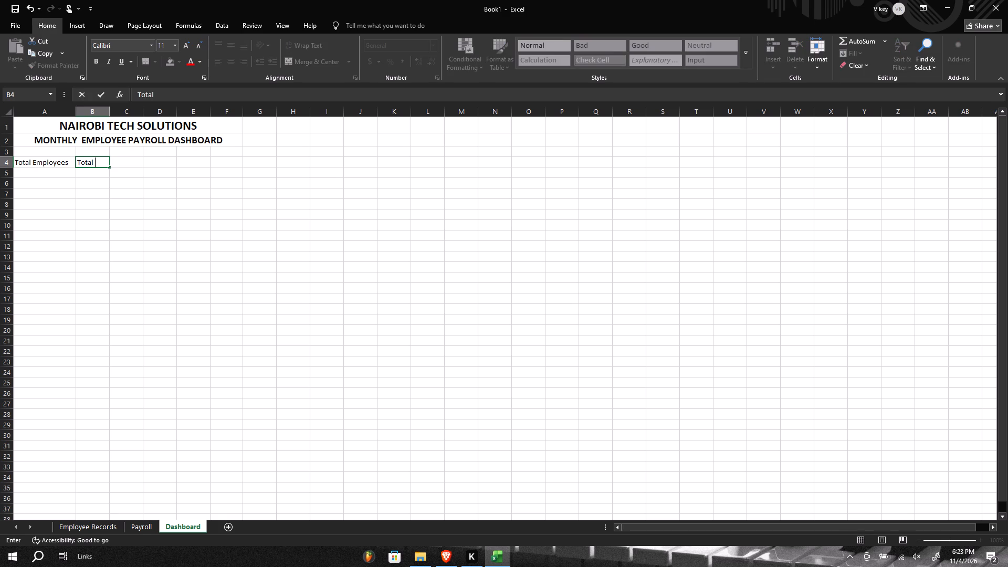
{"action": "type", "text": "Monthly"}
{"action": "key", "text": "space"}
{"action": "type", "text": "Payroll"}
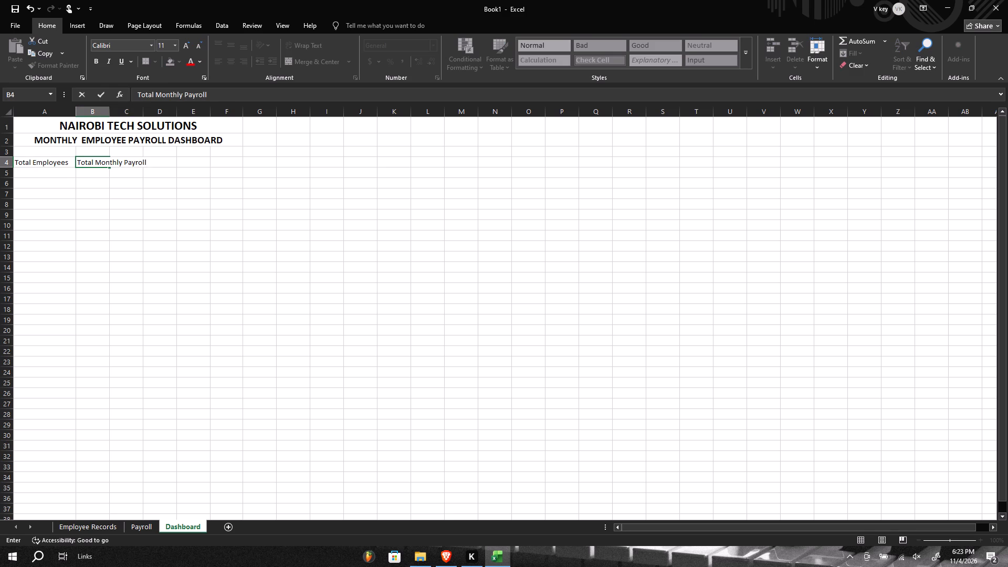
{"action": "left_click", "coordinate": [99, 185]}
{"action": "left_click_drag", "start_coordinate": [110, 114], "coordinate": [130, 118]}
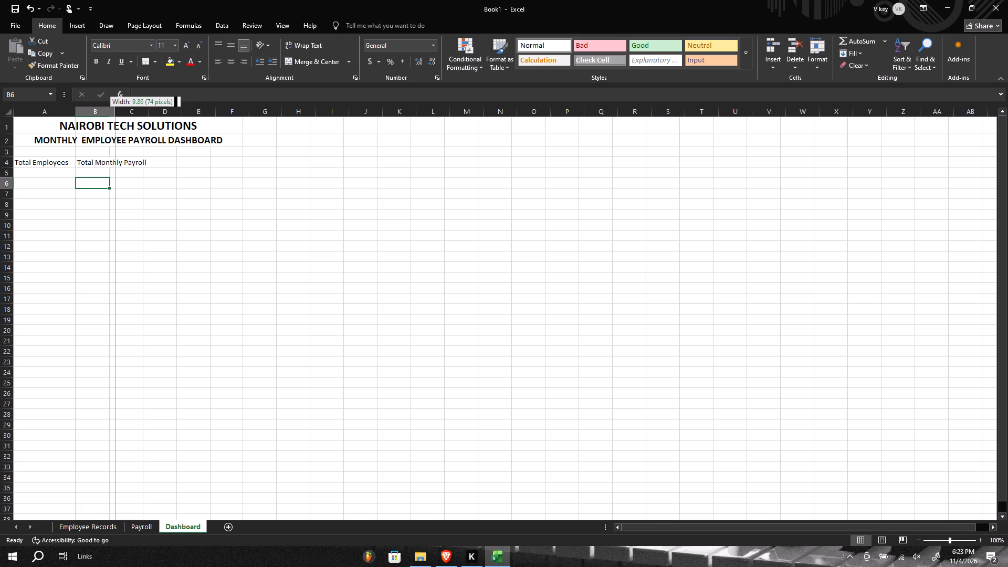
{"action": "left_click_drag", "start_coordinate": [130, 118], "coordinate": [151, 114]}
Enter the label Average Net Salary in C4 and widen column C to fit it.
{"action": "left_click", "coordinate": [168, 166]}
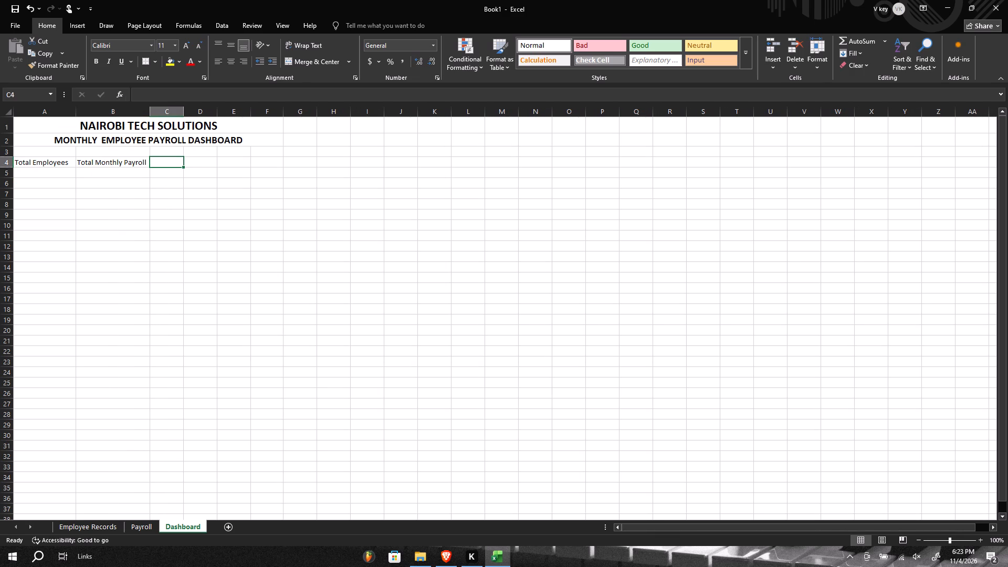
{"action": "key", "text": "shift+a"}
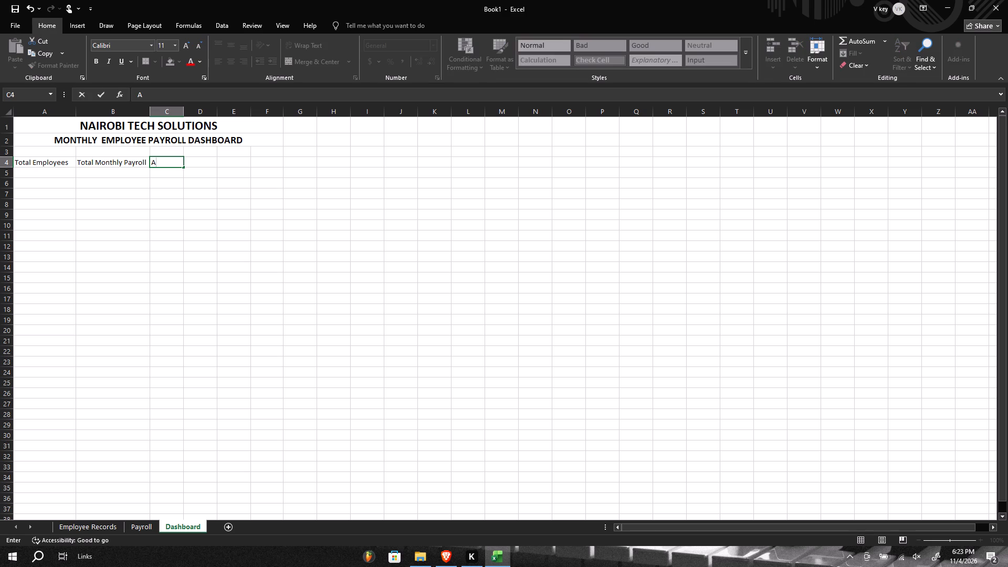
{"action": "type", "text": "verage"}
{"action": "key", "text": "space"}
{"action": "type", "text": "Net"}
{"action": "key", "text": "space"}
{"action": "type", "text": "Salary"}
{"action": "left_click", "coordinate": [173, 190]}
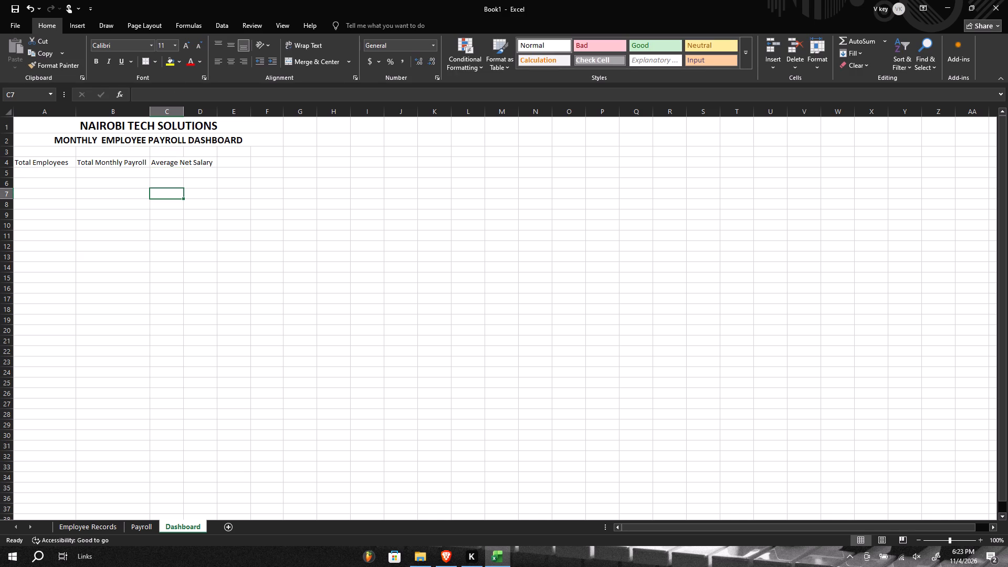
{"action": "left_click_drag", "start_coordinate": [184, 114], "coordinate": [218, 119]}
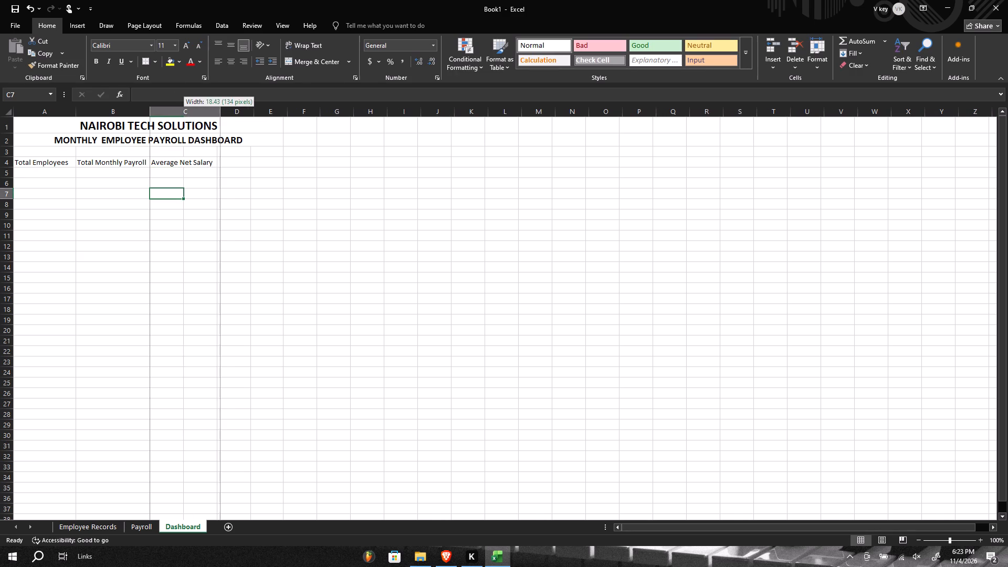
{"action": "left_click_drag", "start_coordinate": [218, 119], "coordinate": [216, 119]}
Enter the label Total Tax in D4 of the Dashboard sheet.
{"action": "left_click", "coordinate": [227, 163]}
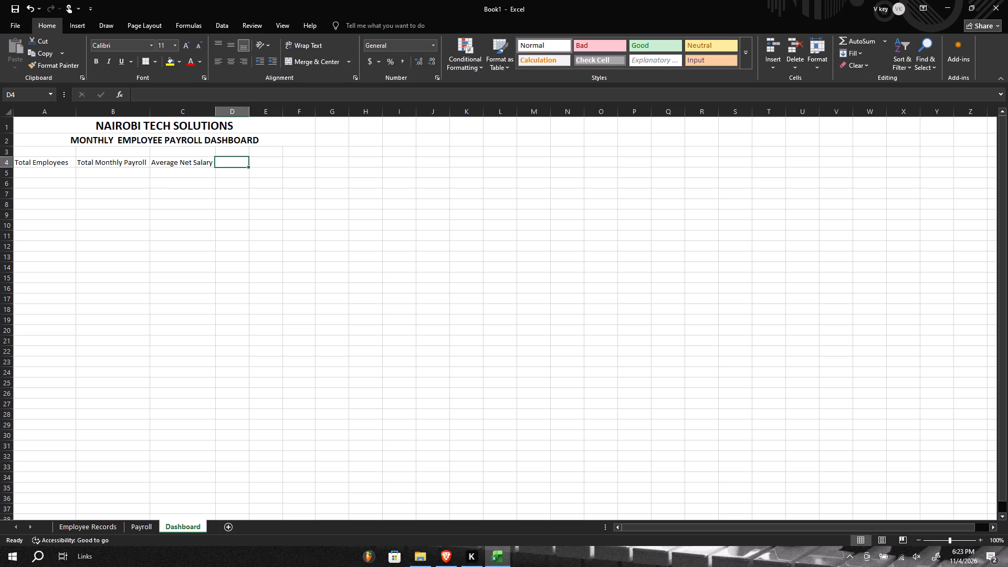
{"action": "type", "text": "Total"}
{"action": "key", "text": "space"}
{"action": "type", "text": "Tax"}
{"action": "left_click", "coordinate": [236, 192]}
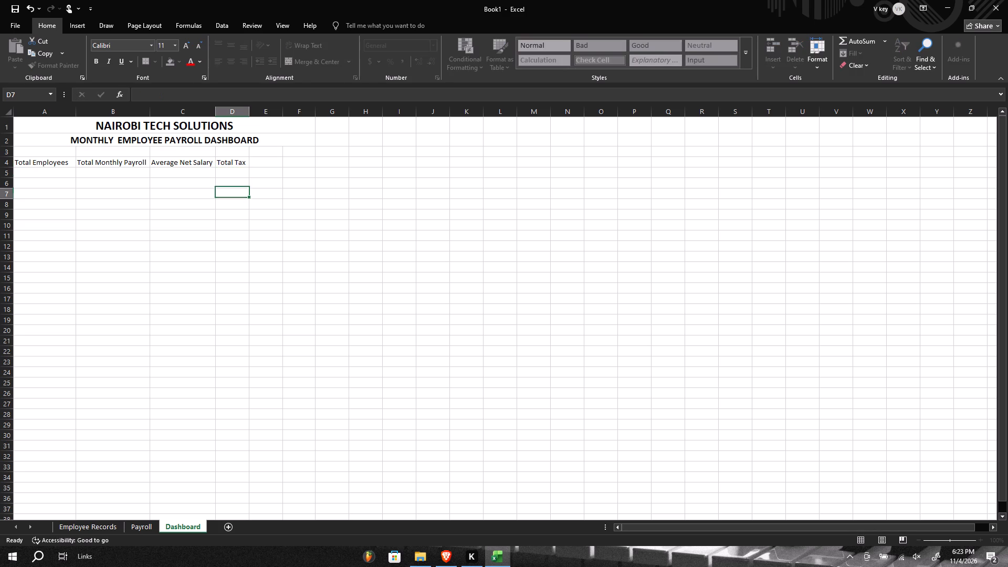
Enter the label Highest Basic Salary in E4 and widen column E to fit it.
{"action": "left_click", "coordinate": [265, 162]}
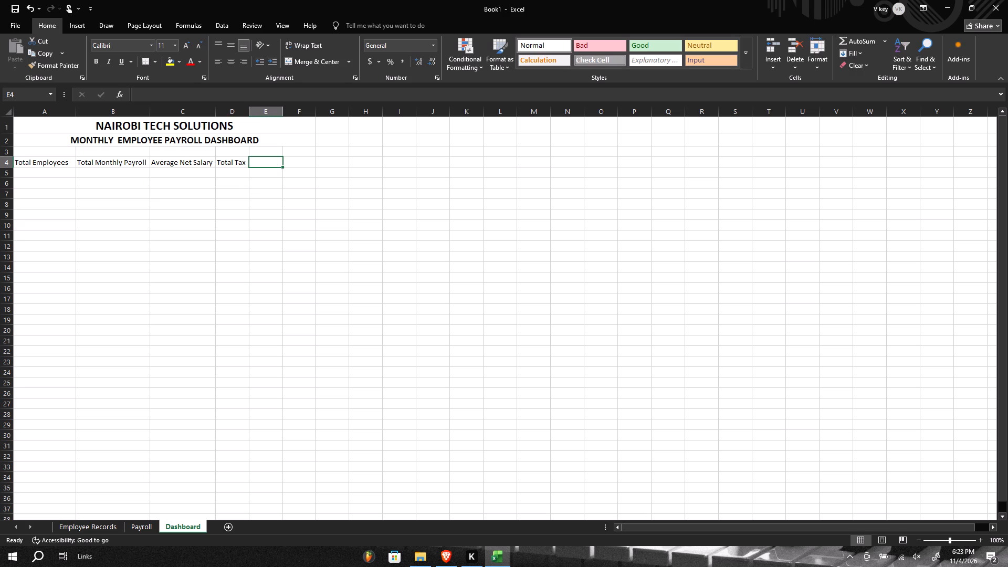
{"action": "type", "text": "High"}
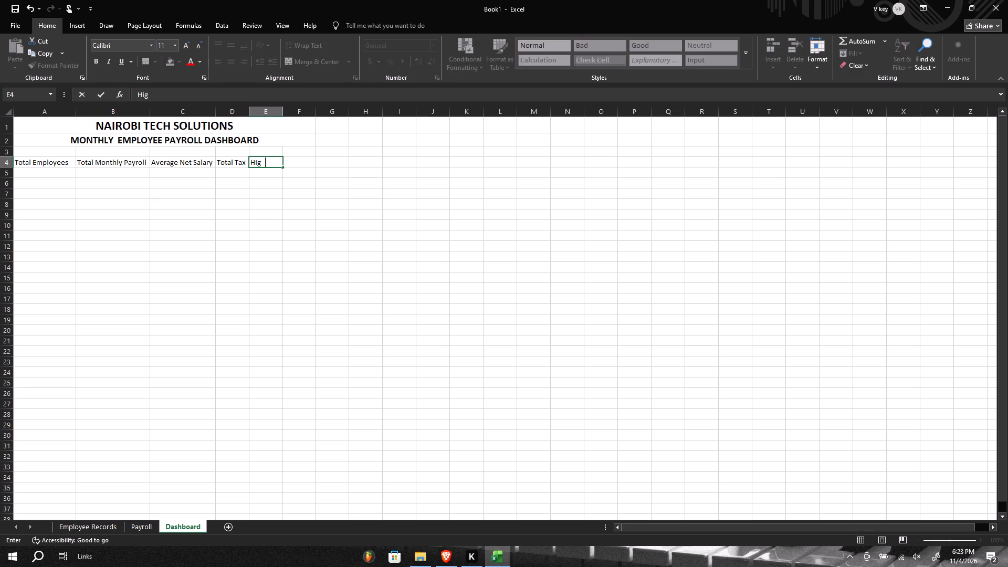
{"action": "type", "text": "est"}
{"action": "key", "text": "space"}
{"action": "type", "text": "Basic"}
{"action": "key", "text": "space"}
{"action": "type", "text": "Salary"}
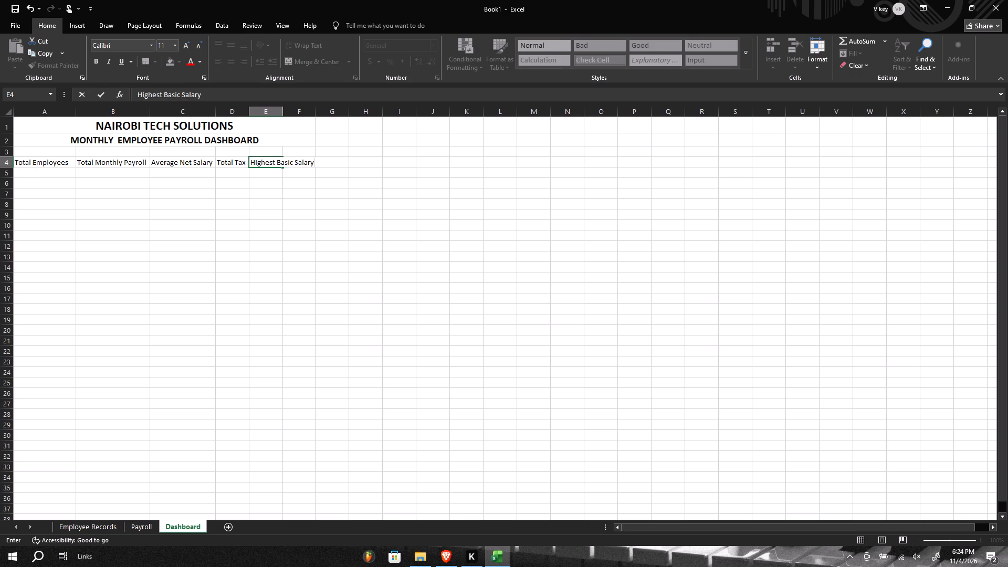
{"action": "left_click", "coordinate": [271, 185]}
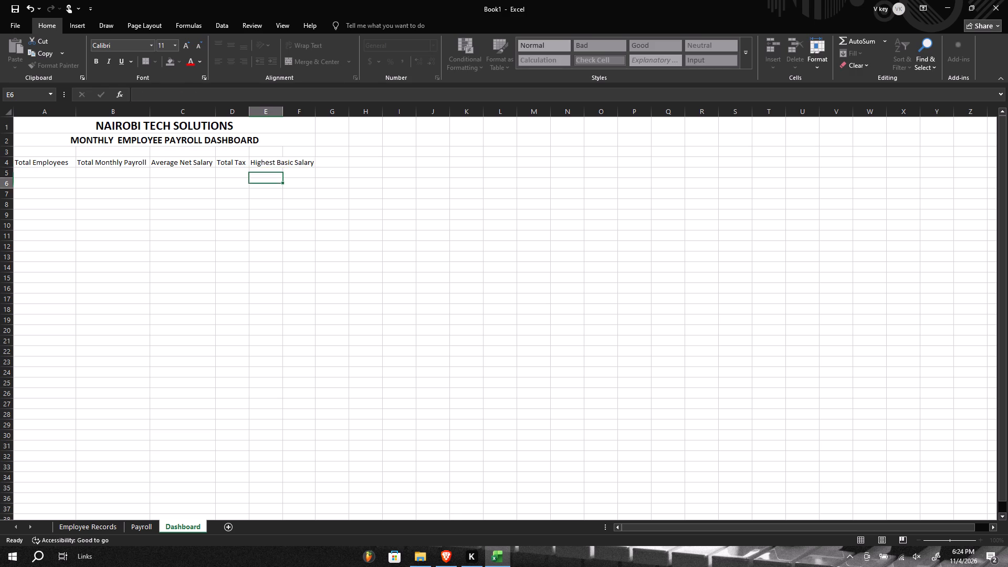
{"action": "left_click_drag", "start_coordinate": [282, 114], "coordinate": [295, 117]}
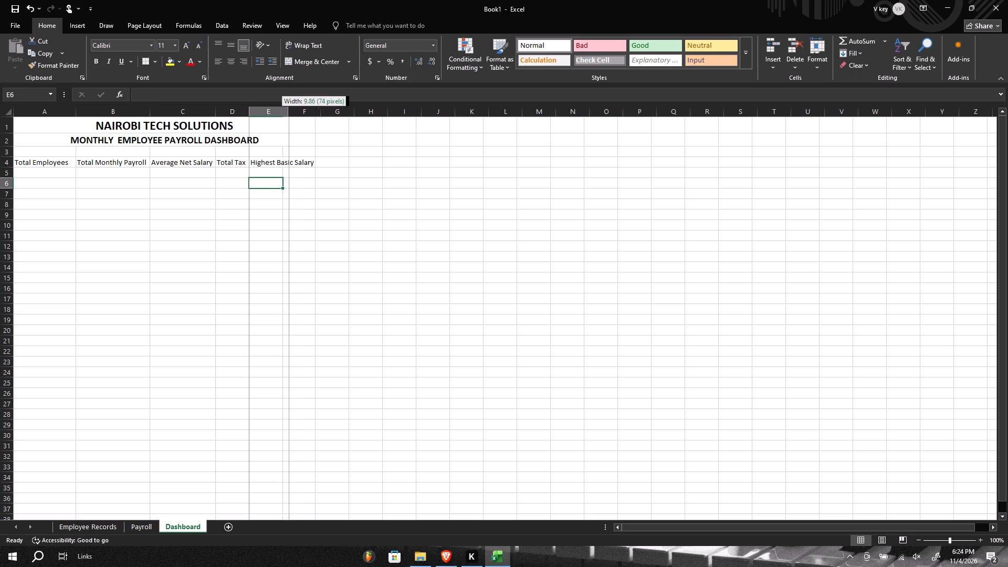
{"action": "left_click_drag", "start_coordinate": [295, 117], "coordinate": [316, 117]}
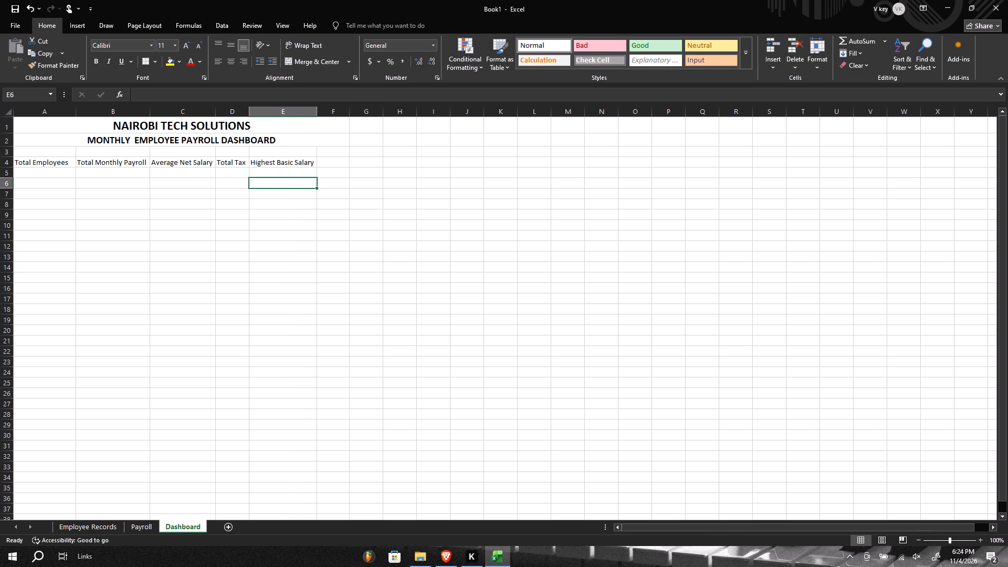
Enter the label Lowest Basic Salary in F4 and widen column F to fit it.
{"action": "left_click", "coordinate": [331, 165]}
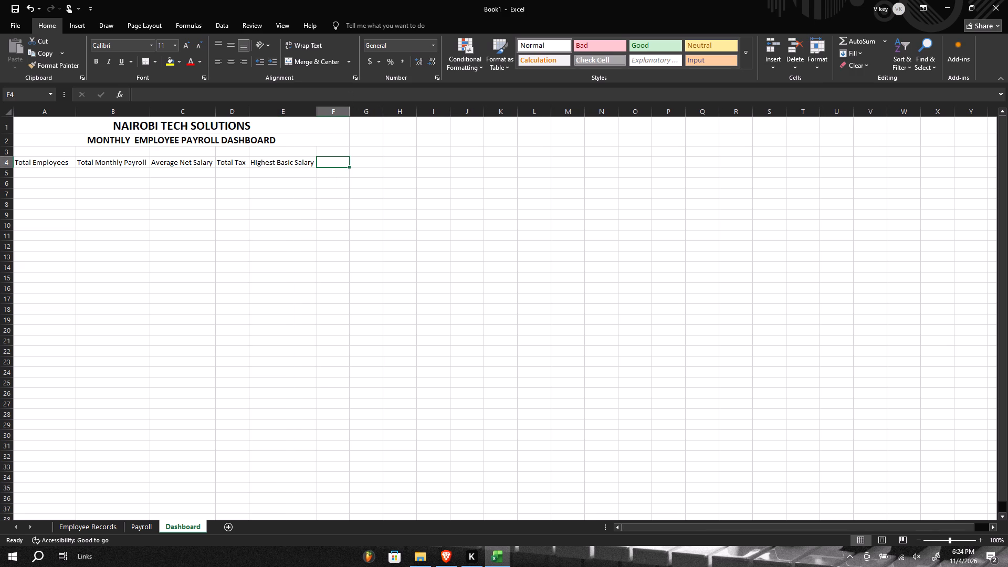
{"action": "type", "text": "Lowest Basic Salary"}
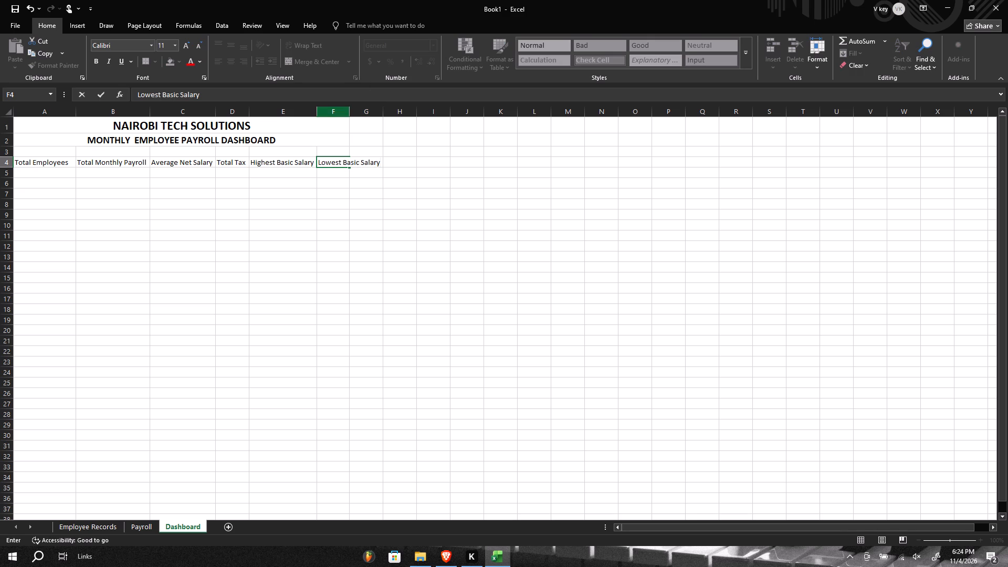
{"action": "left_click", "coordinate": [410, 136]}
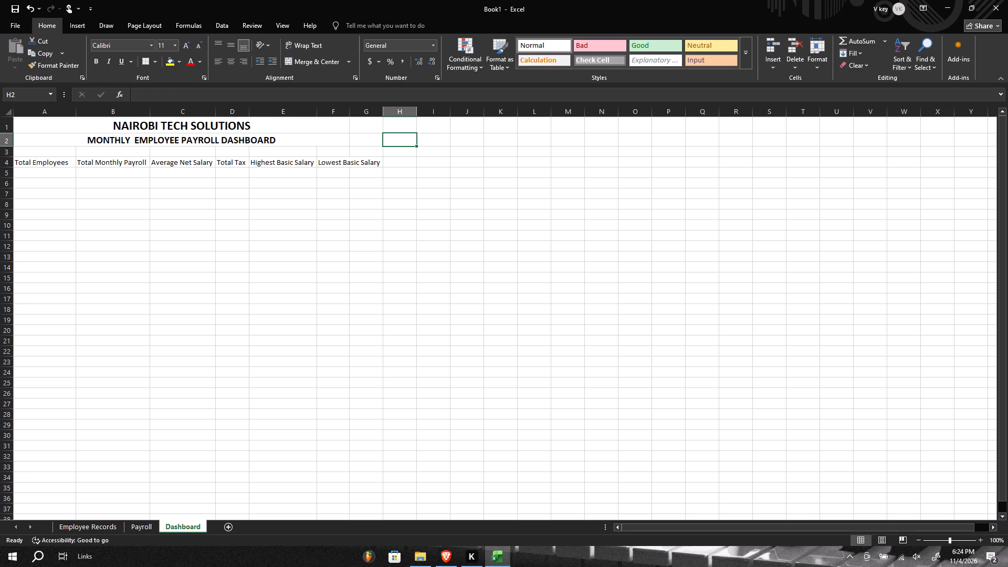
{"action": "left_click_drag", "start_coordinate": [350, 112], "coordinate": [384, 113]}
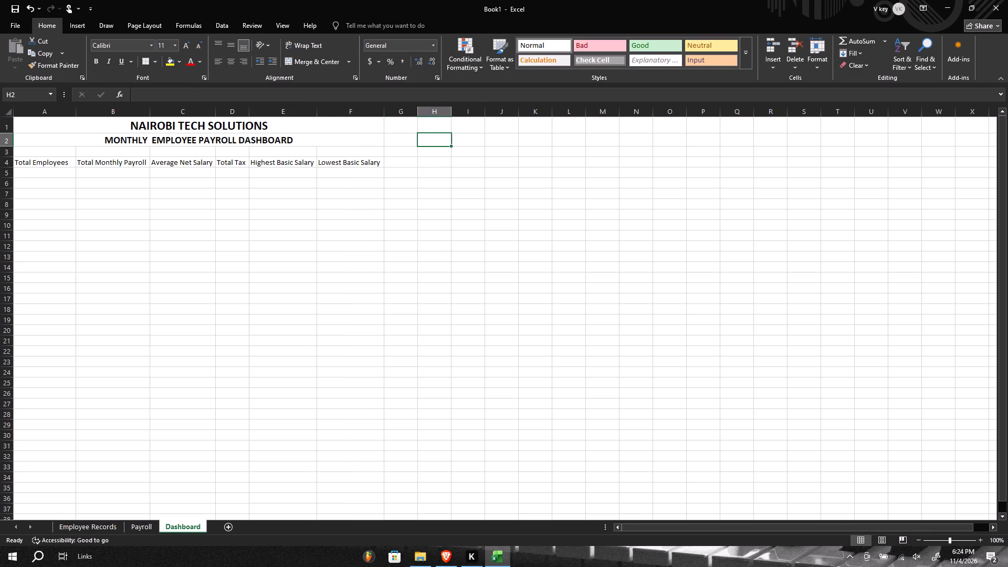
Enter the formula =COUNTA('Employee Records'!A2:A11) in A5, under Total Employees on the Dashboard sheet.
{"action": "left_click", "coordinate": [38, 177]}
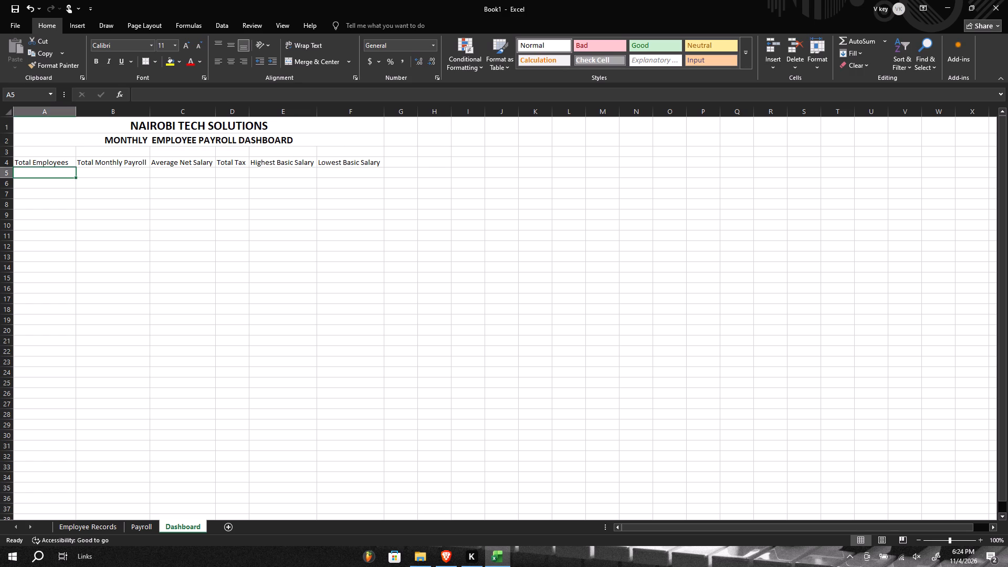
{"action": "key", "text": "equal"}
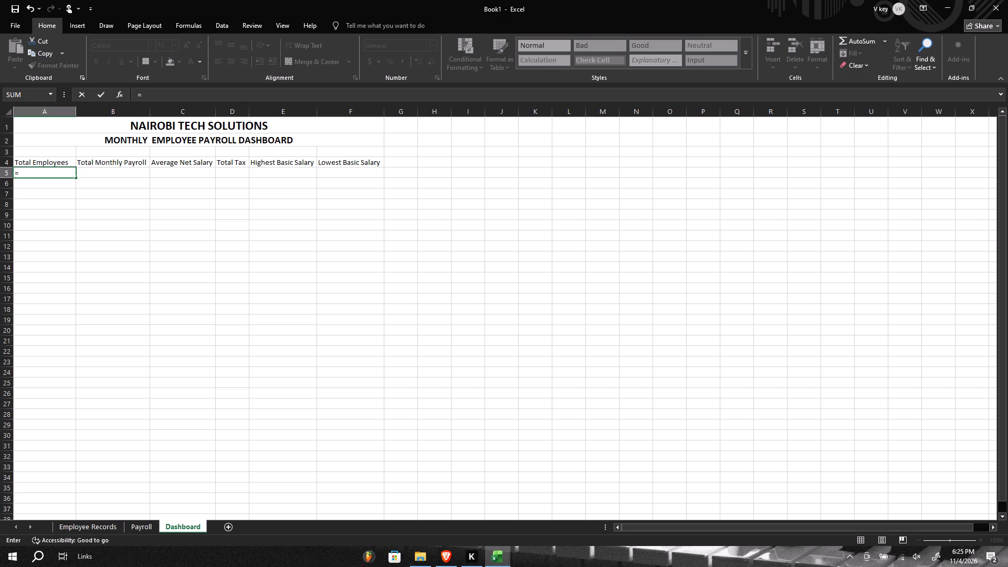
{"action": "key", "text": "c"}
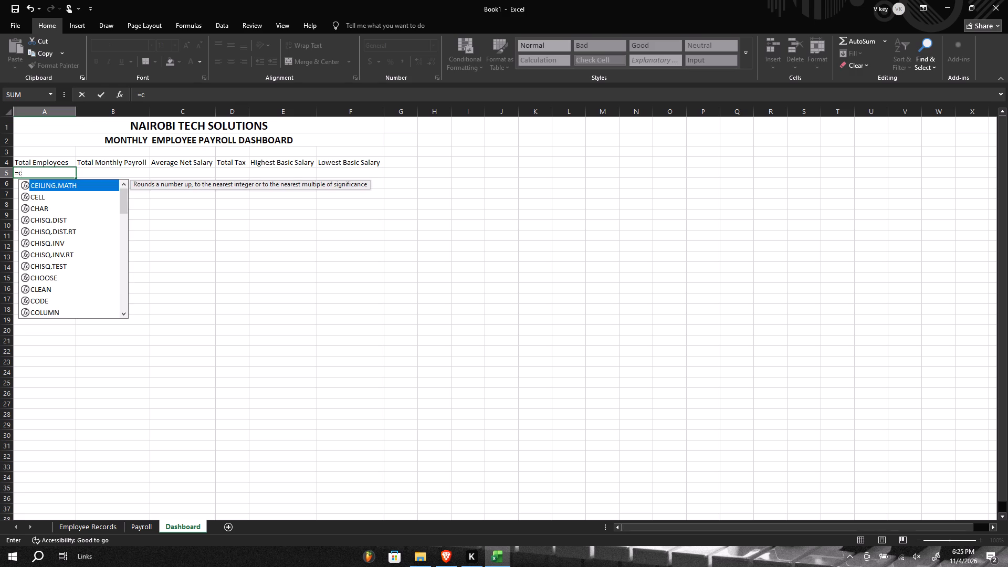
{"action": "key", "text": "c"}
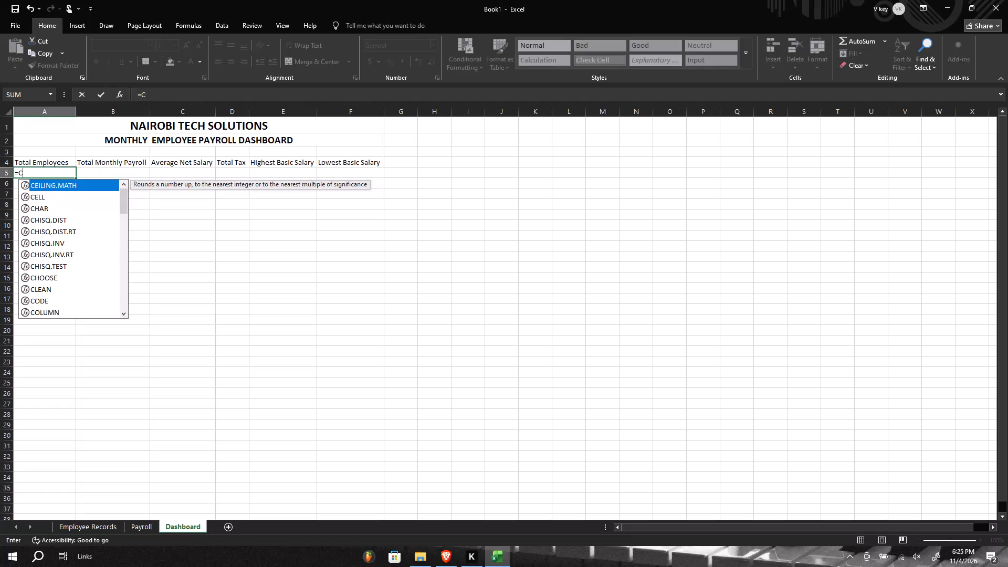
{"action": "type", "text": "OU"}
{"action": "key", "text": "Down"}
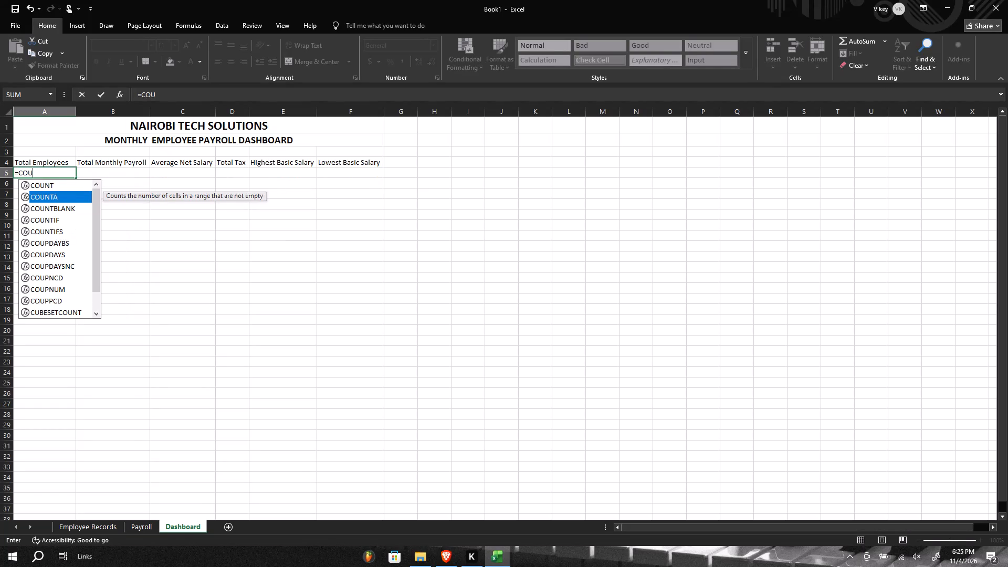
{"action": "key", "text": "Tab"}
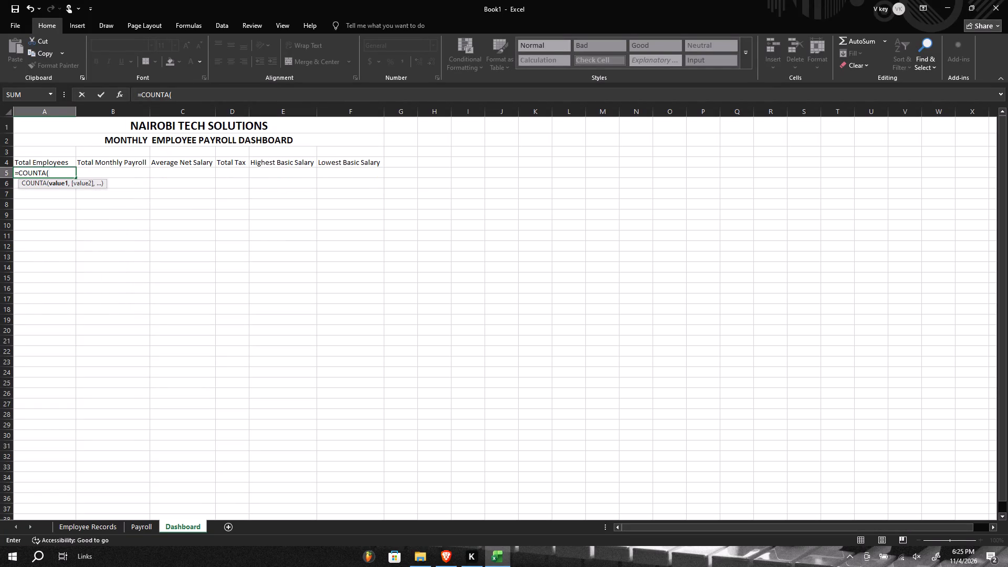
{"action": "key", "text": "apostrophe"}
{"action": "key", "text": "e"}
{"action": "type", "text": "oyee"}
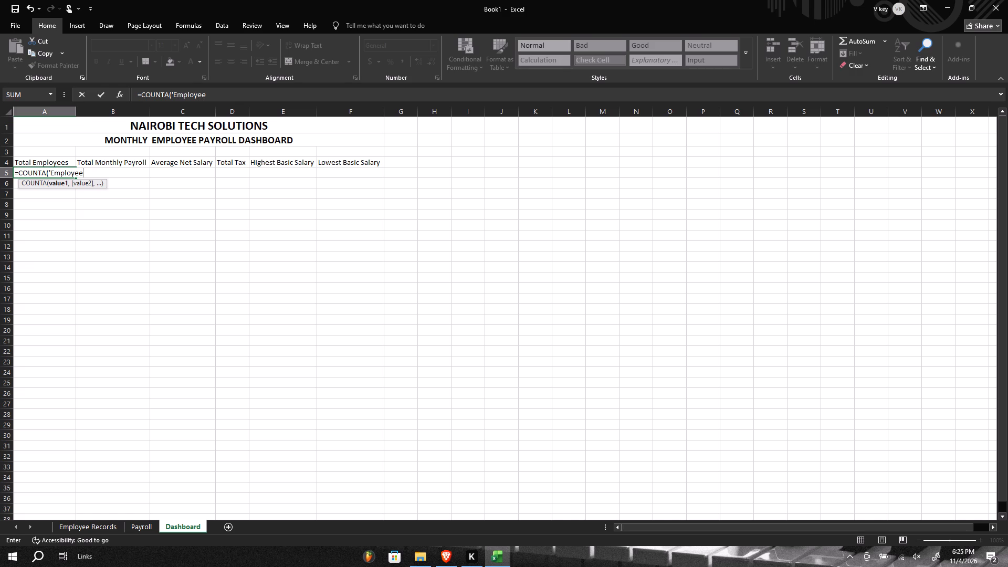
{"action": "key", "text": "space"}
{"action": "type", "text": "Re"}
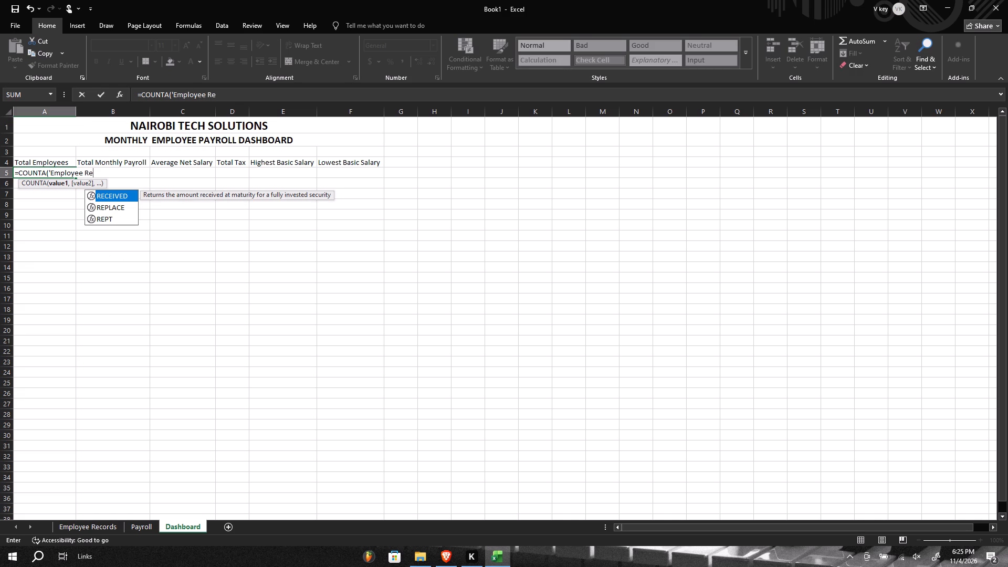
{"action": "type", "text": "cord"}
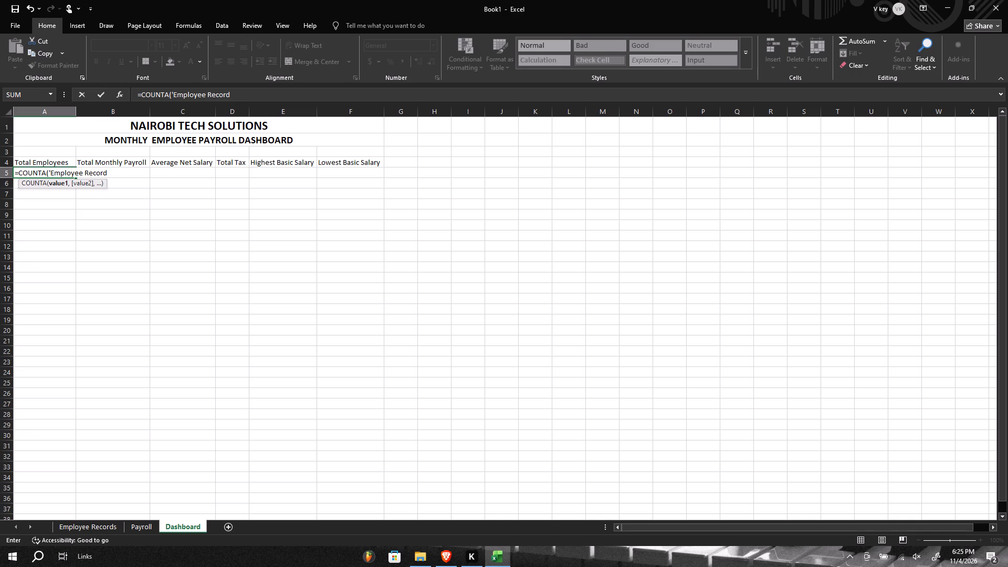
{"action": "key", "text": "s"}
{"action": "key", "text": "apostrophe"}
{"action": "key", "text": "shift+exclam"}
{"action": "key", "text": "2"}
{"action": "key", "text": "shift+quotedbl"}
{"action": "key", "text": "BackSpace"}
{"action": "key", "text": "shift+colon"}
{"action": "type", "text": "A11"}
{"action": "key", "text": "shift+parenright"}
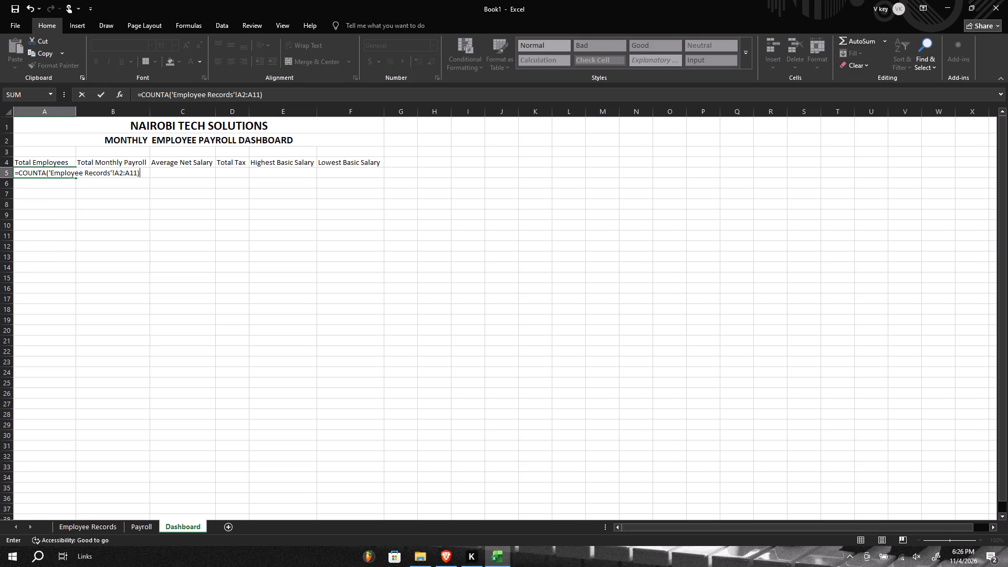
{"action": "key", "text": "Return"}
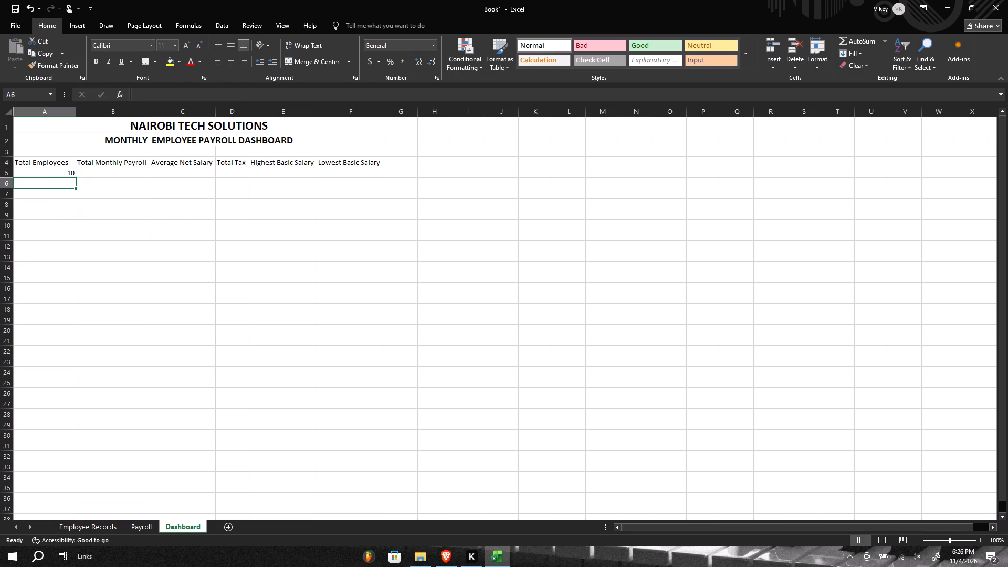
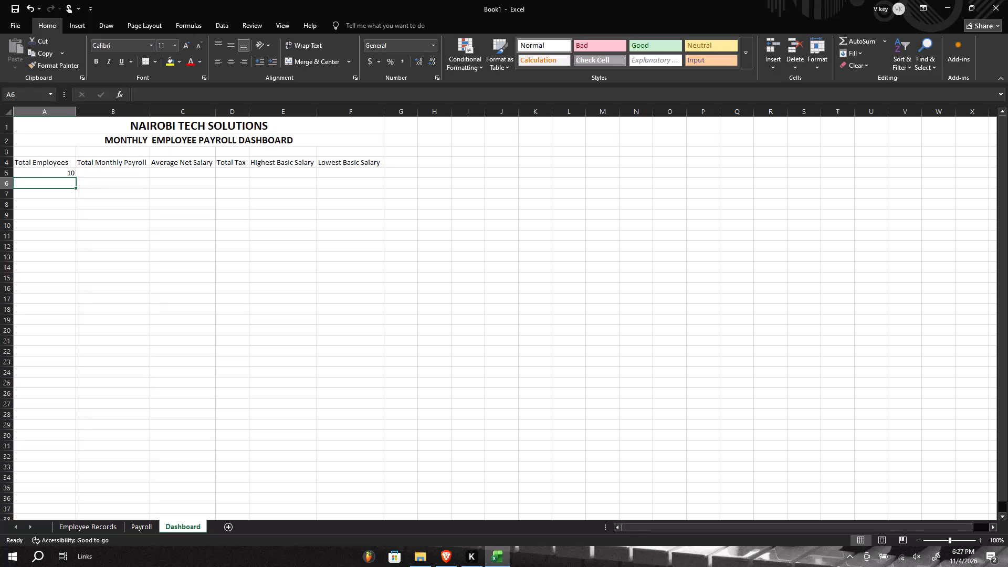
Enter the formula =SUM('Payroll'!B2:B11) in B5, under Total Monthly Payroll on the Dashboard sheet.
{"action": "left_click", "coordinate": [125, 171]}
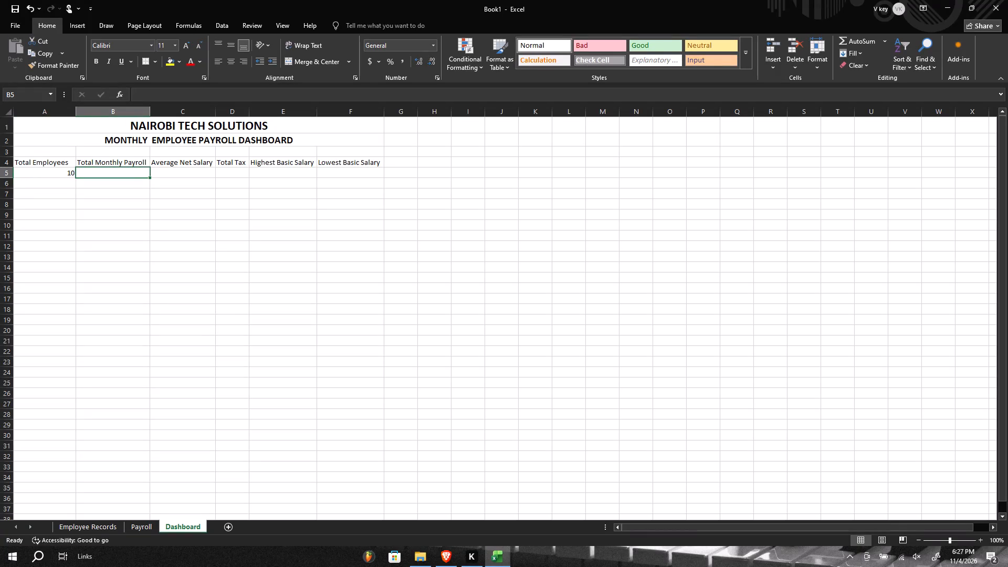
{"action": "key", "text": "equal"}
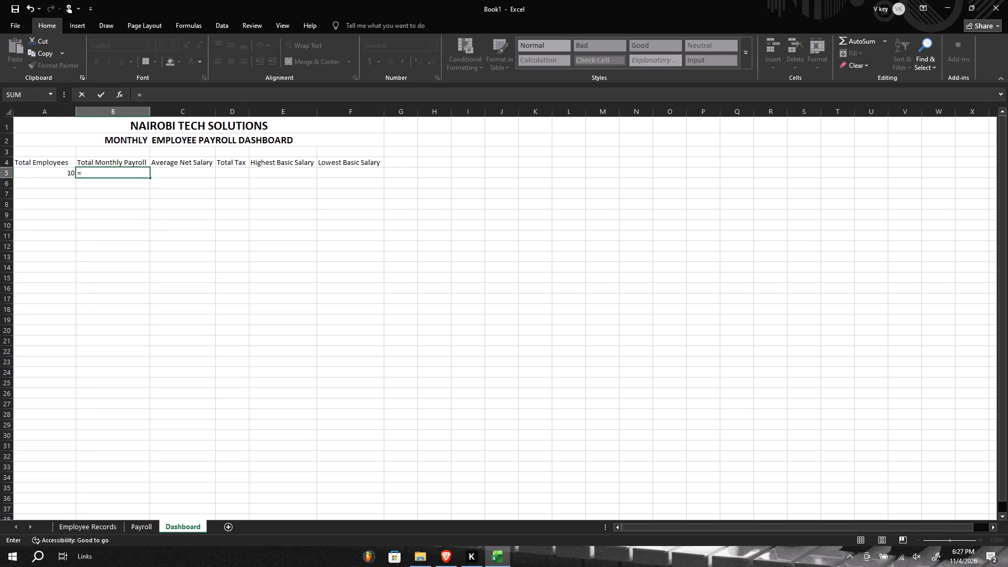
{"action": "type", "text": "SU"}
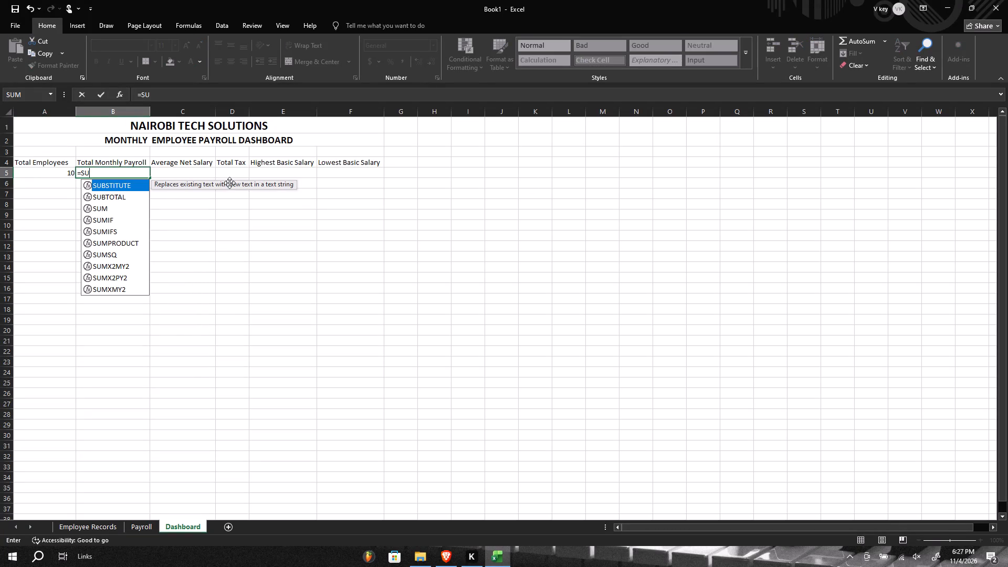
{"action": "key", "text": "m"}
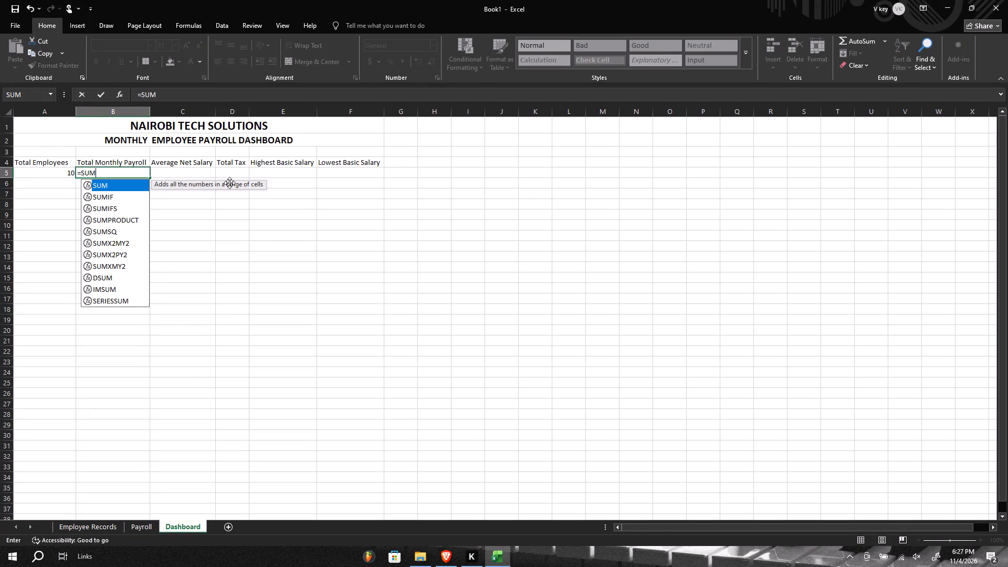
{"action": "key", "text": "Tab"}
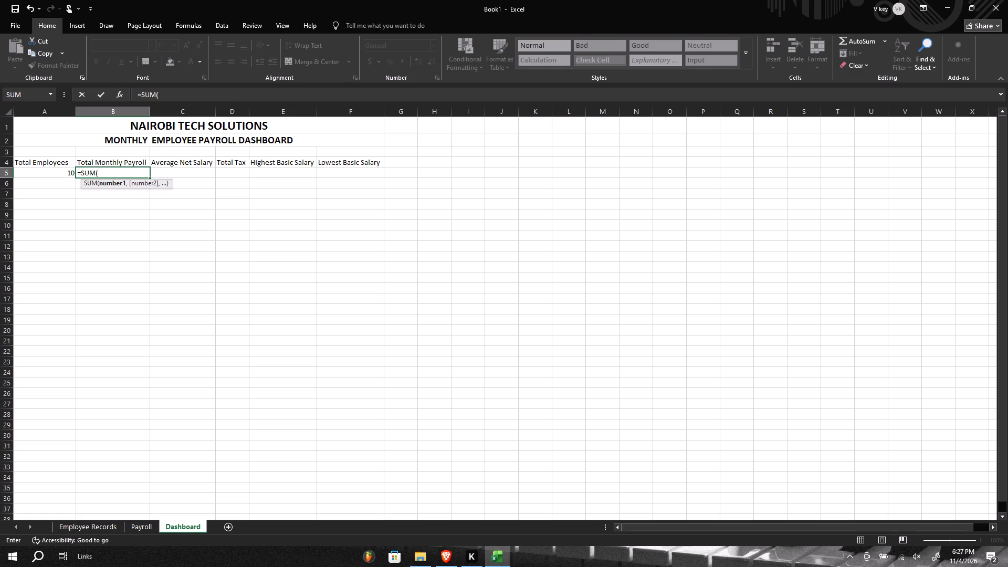
{"action": "left_click", "coordinate": [142, 524]}
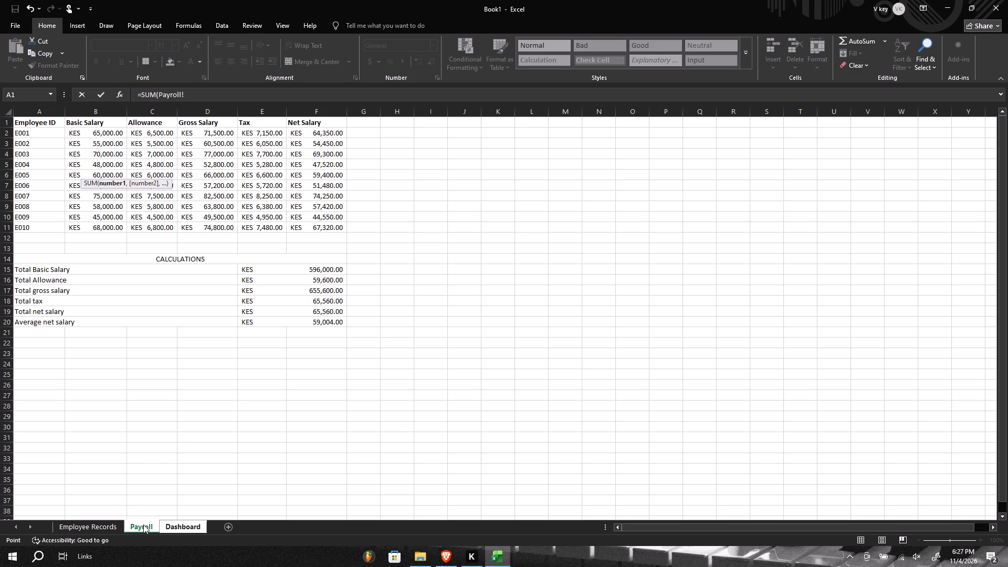
{"action": "left_click", "coordinate": [177, 525]}
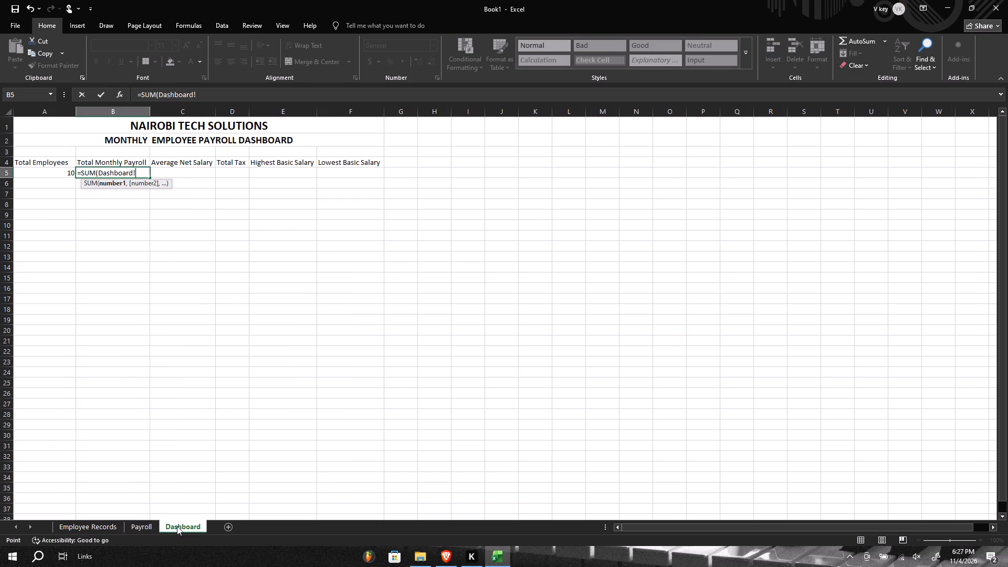
{"action": "key", "text": "BackSpace"}
{"action": "key", "text": "BackSpace"}
{"action": "key", "text": "BackSpace"}
{"action": "key", "text": "BackSpace"}
{"action": "key", "text": "BackSpace"}
{"action": "key", "text": "BackSpace"}
{"action": "key", "text": "BackSpace"}
{"action": "key", "text": "BackSpace"}
{"action": "key", "text": "BackSpace"}
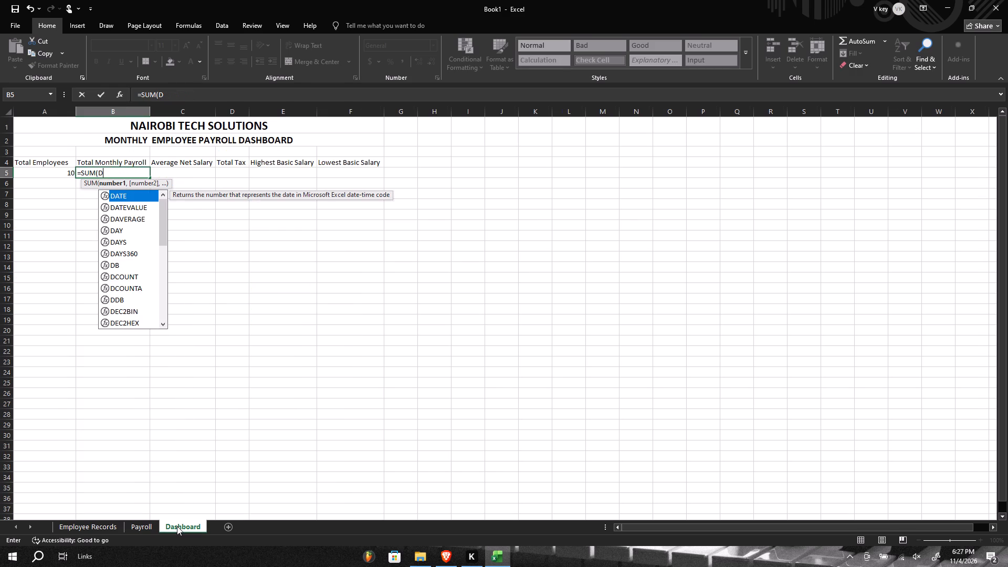
{"action": "key", "text": "BackSpace"}
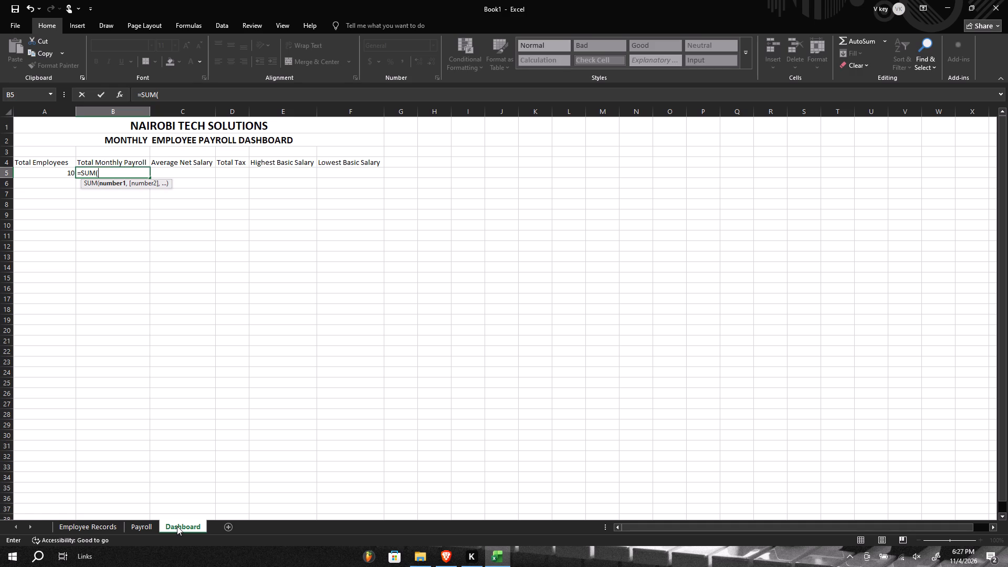
{"action": "key", "text": "semicolon"}
{"action": "key", "text": "BackSpace"}
{"action": "key", "text": "shift+quotedbl"}
{"action": "key", "text": "BackSpace"}
{"action": "key", "text": "apostrophe"}
{"action": "type", "text": "PA"}
{"action": "key", "text": "BackSpace"}
{"action": "key", "text": "BackSpace"}
{"action": "key", "text": "Tab"}
{"action": "type", "text": "PAYROLL"}
{"action": "key", "text": "BackSpace"}
{"action": "key", "text": "BackSpace"}
{"action": "key", "text": "semicolon"}
{"action": "key", "text": "BackSpace"}
{"action": "key", "text": "apostrophe"}
{"action": "key", "text": "p"}
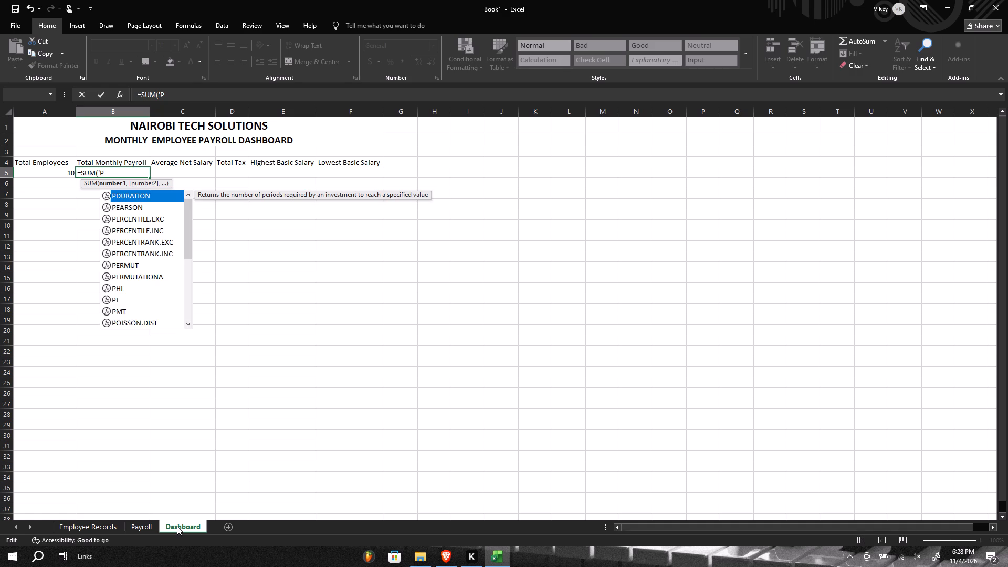
{"action": "key", "text": "a"}
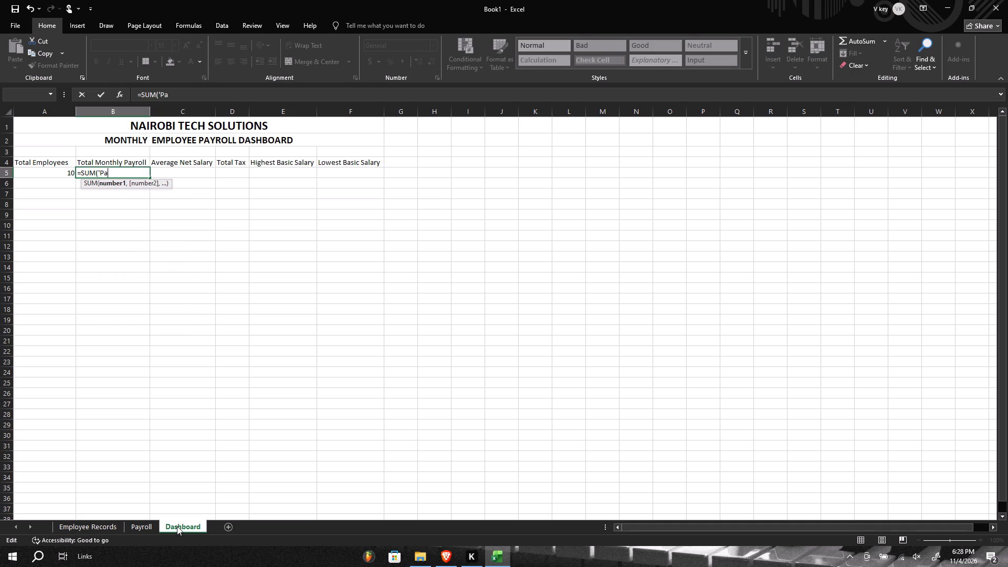
{"action": "type", "text": "yr"}
{"action": "type", "text": "oll"}
{"action": "key", "text": "apostrophe"}
{"action": "key", "text": "shift+exclam"}
{"action": "key", "text": "shift+b"}
{"action": "key", "text": "2"}
{"action": "key", "text": "shift+quotedbl"}
{"action": "key", "text": "BackSpace"}
{"action": "key", "text": "shift+colon"}
{"action": "type", "text": "b11"}
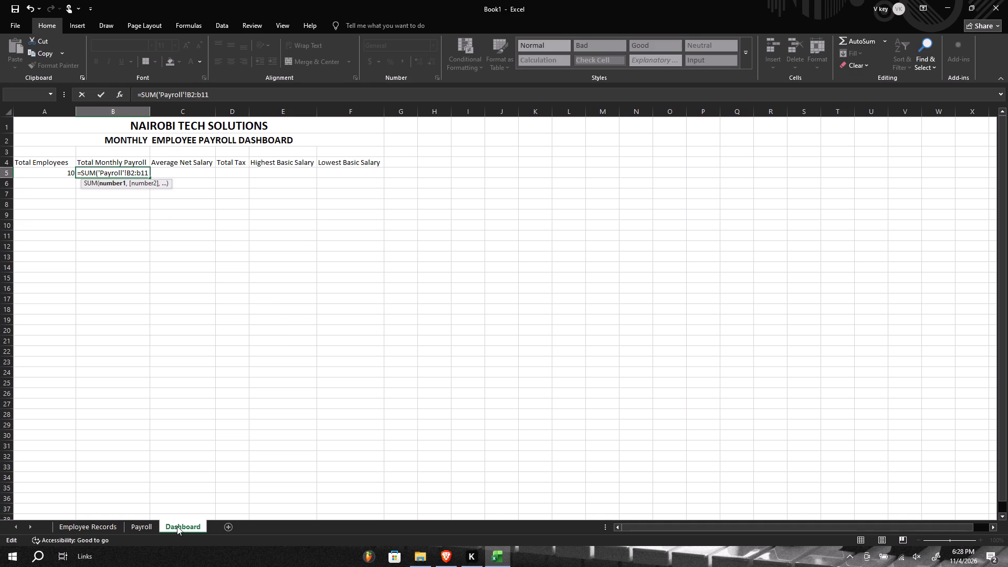
{"action": "key", "text": "shift+parenright"}
{"action": "key", "text": "Return"}
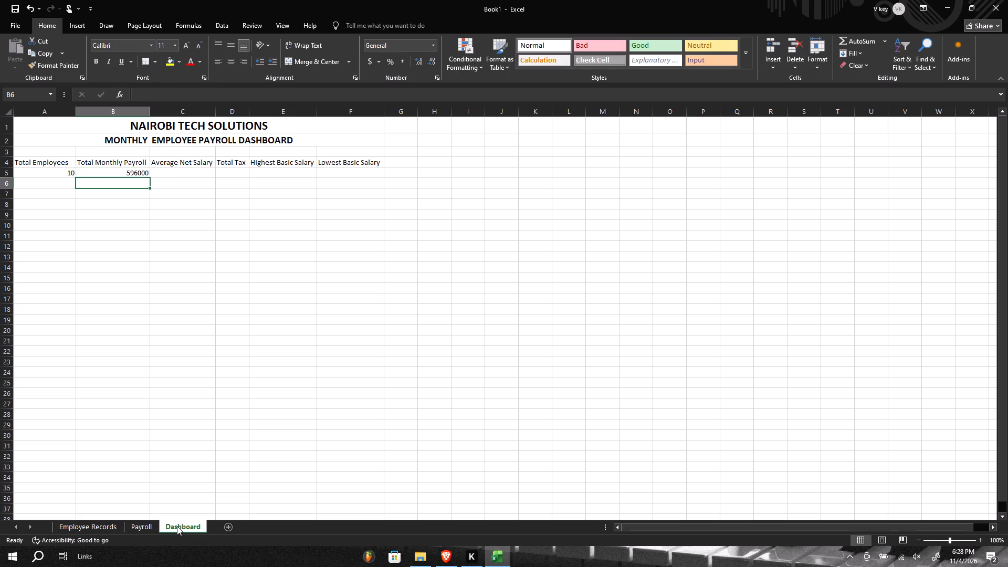
Change the Total Monthly Payroll formula in B5 on the Dashboard sheet to =SUM(Payroll!F2:F11), so it totals the net salaries.
{"action": "key", "text": "Up"}
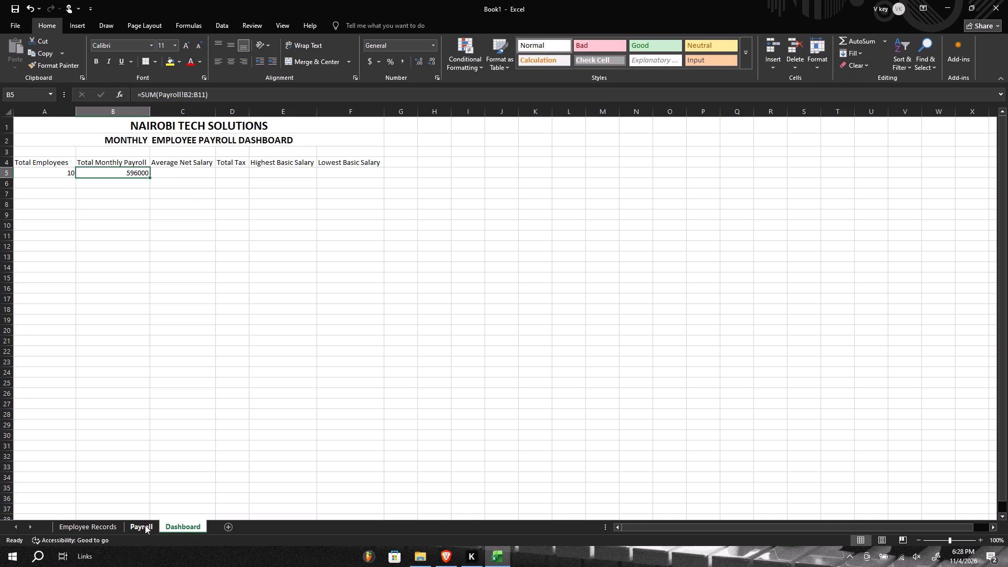
{"action": "left_click", "coordinate": [145, 525]}
{"action": "left_click", "coordinate": [181, 525]}
{"action": "left_click", "coordinate": [138, 523]}
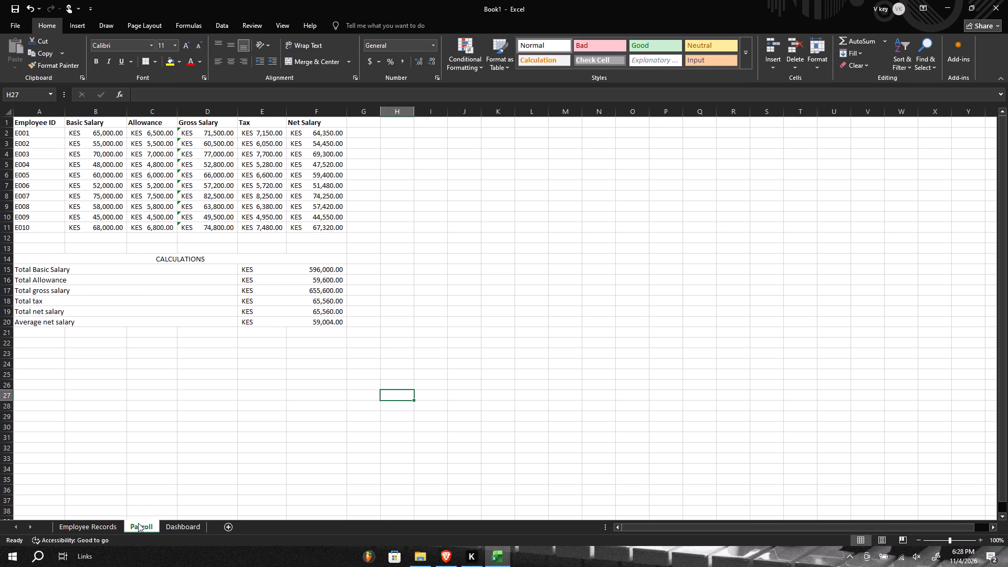
{"action": "left_click", "coordinate": [181, 528]}
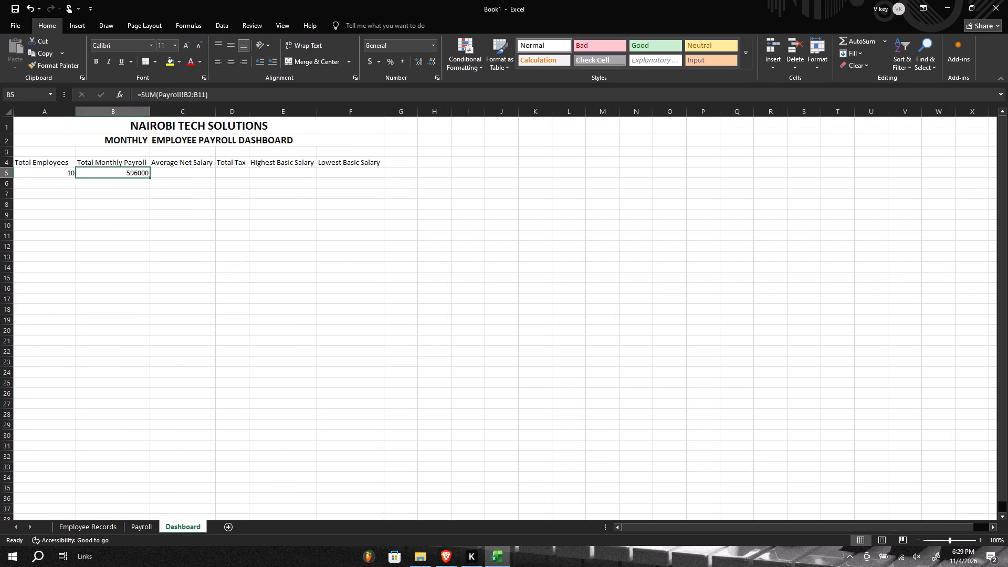
{"action": "left_click", "coordinate": [175, 96]}
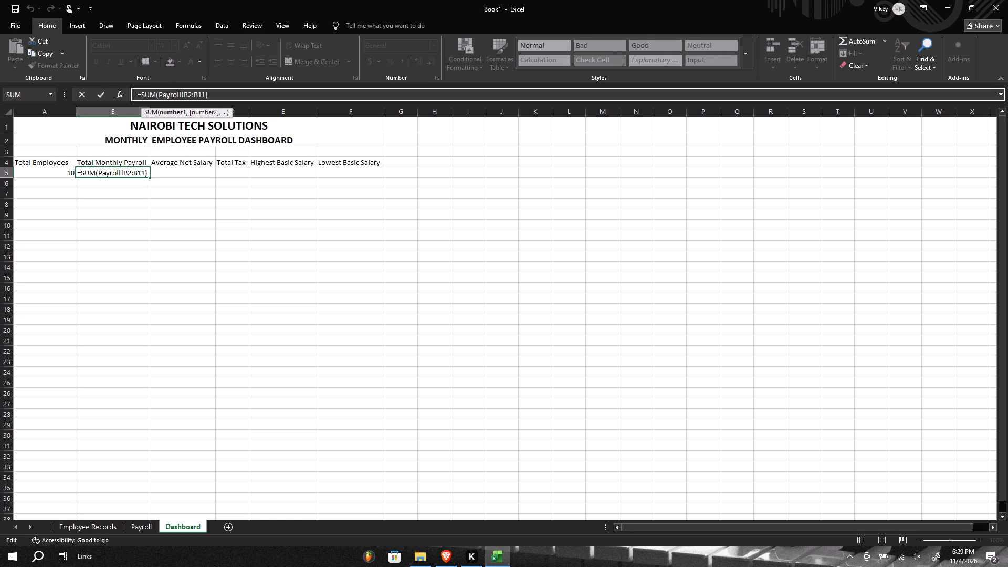
{"action": "left_click", "coordinate": [125, 174]}
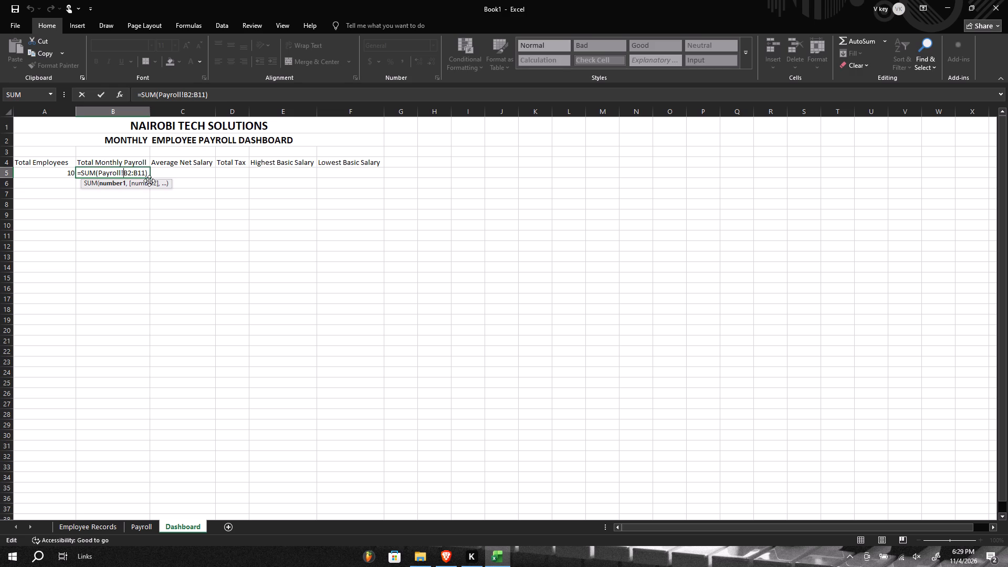
{"action": "key", "text": "Right"}
{"action": "key", "text": "BackSpace"}
{"action": "key", "text": "f"}
{"action": "key", "text": "BackSpace"}
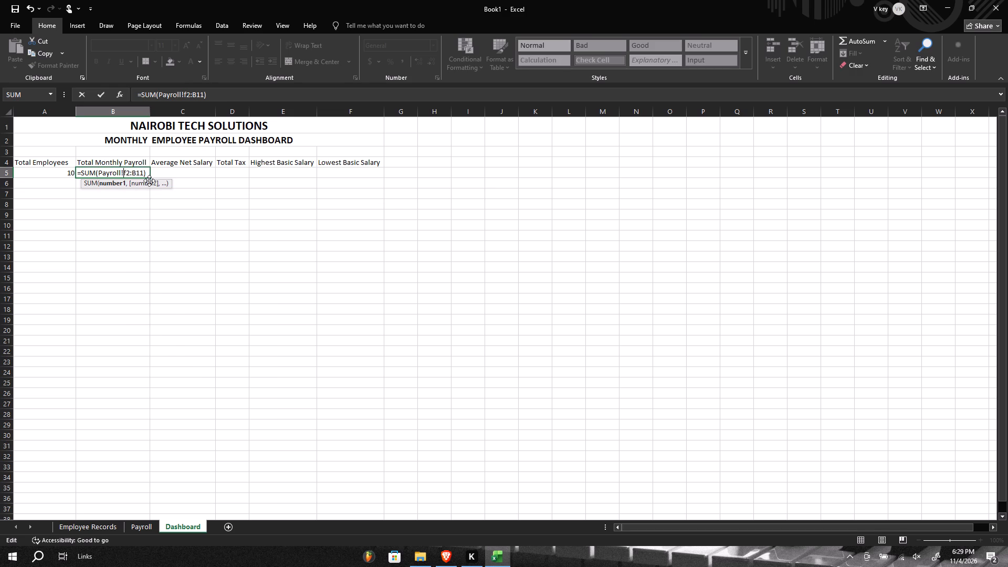
{"action": "key", "text": "shift+f"}
{"action": "key", "text": "Right"}
{"action": "key", "text": "Right"}
{"action": "key", "text": "Right"}
{"action": "key", "text": "BackSpace"}
{"action": "key", "text": "shift+f"}
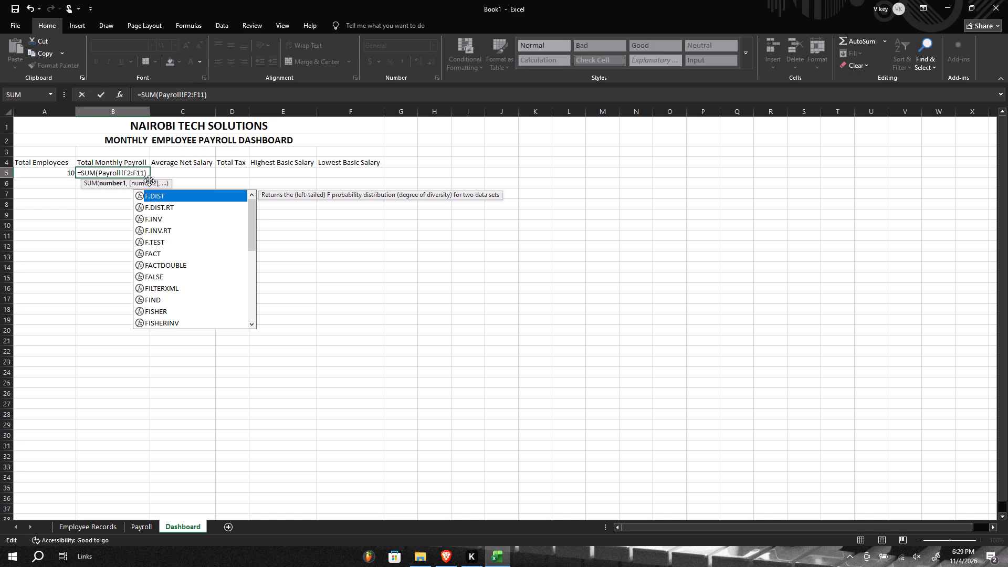
{"action": "key", "text": "Right"}
{"action": "key", "text": "Right"}
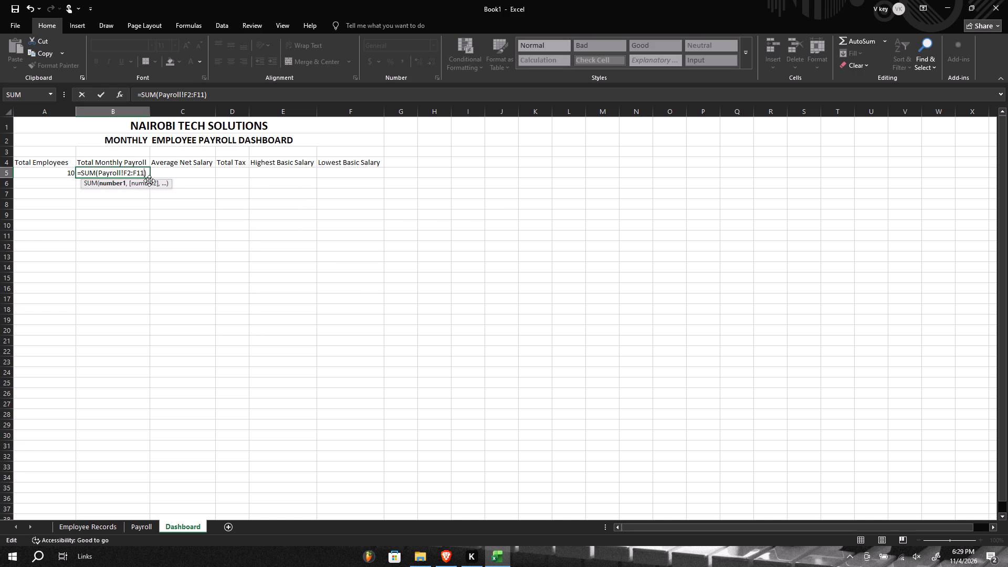
{"action": "key", "text": "Return"}
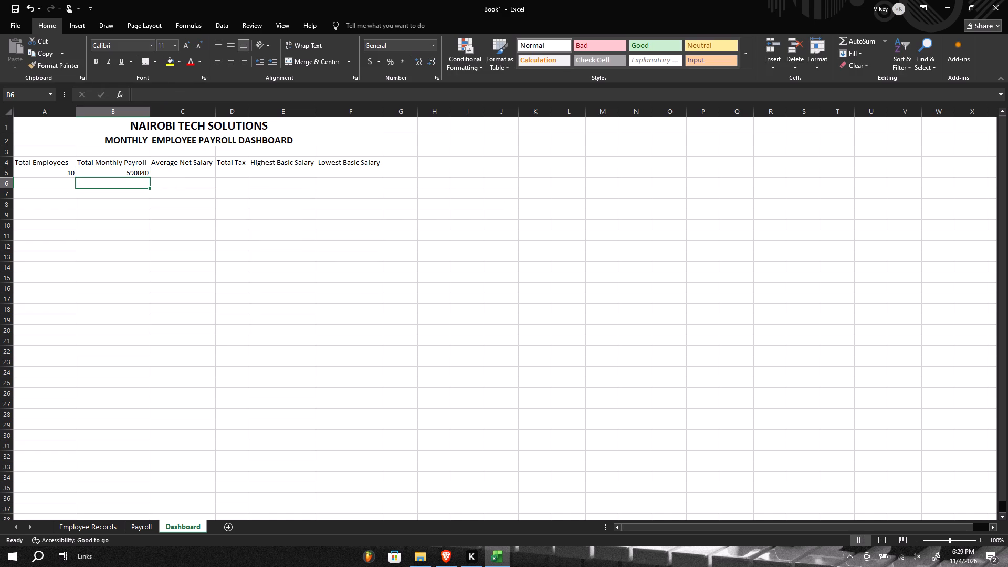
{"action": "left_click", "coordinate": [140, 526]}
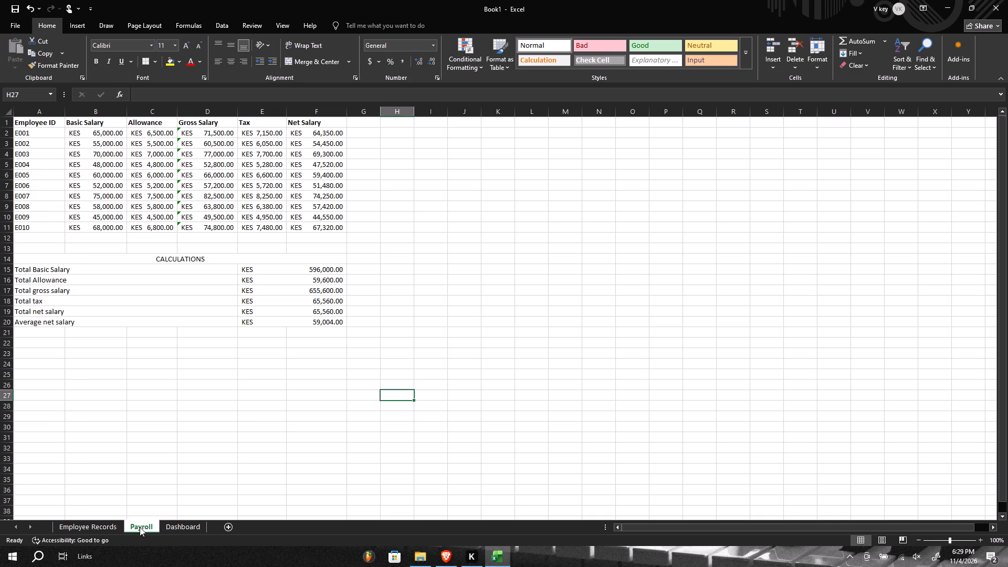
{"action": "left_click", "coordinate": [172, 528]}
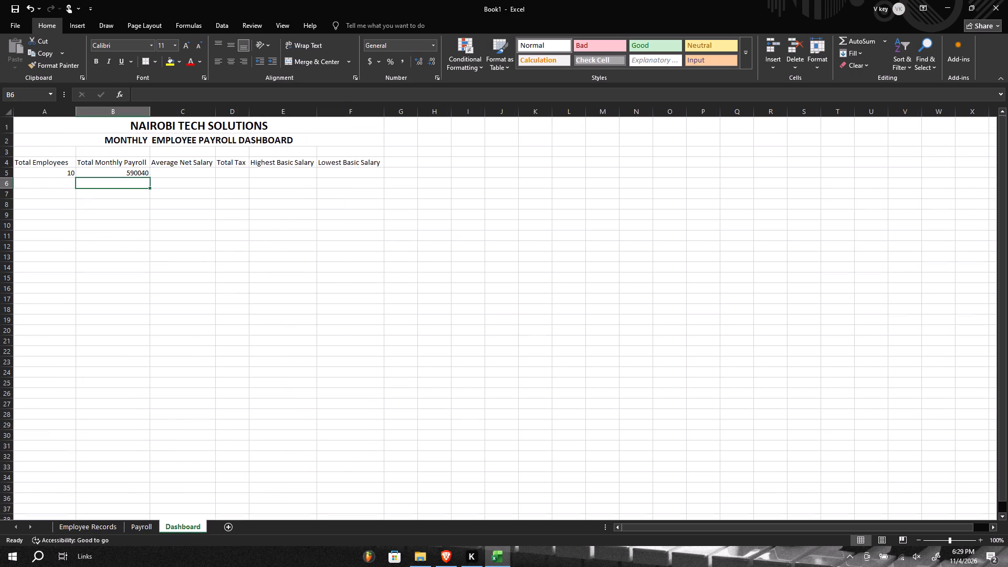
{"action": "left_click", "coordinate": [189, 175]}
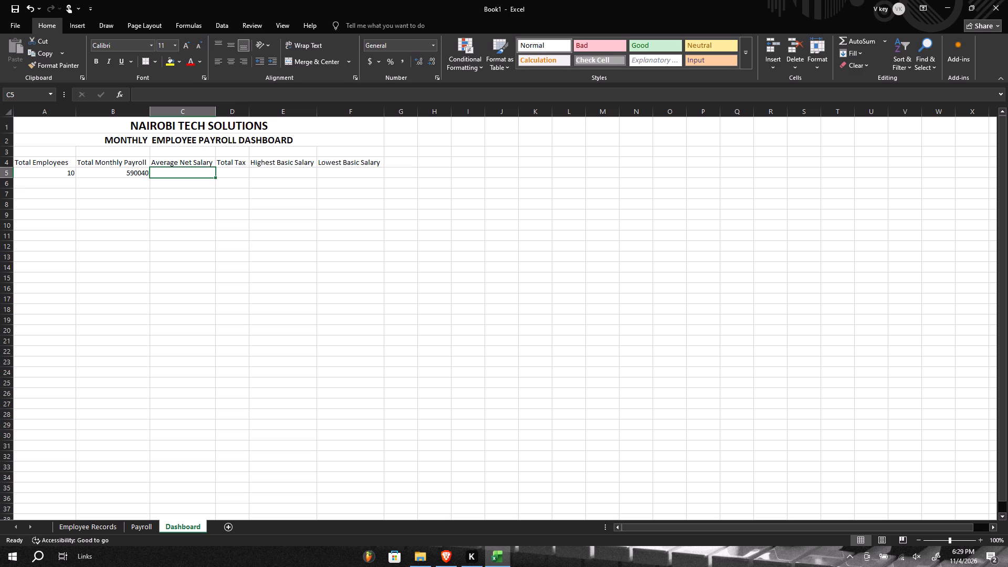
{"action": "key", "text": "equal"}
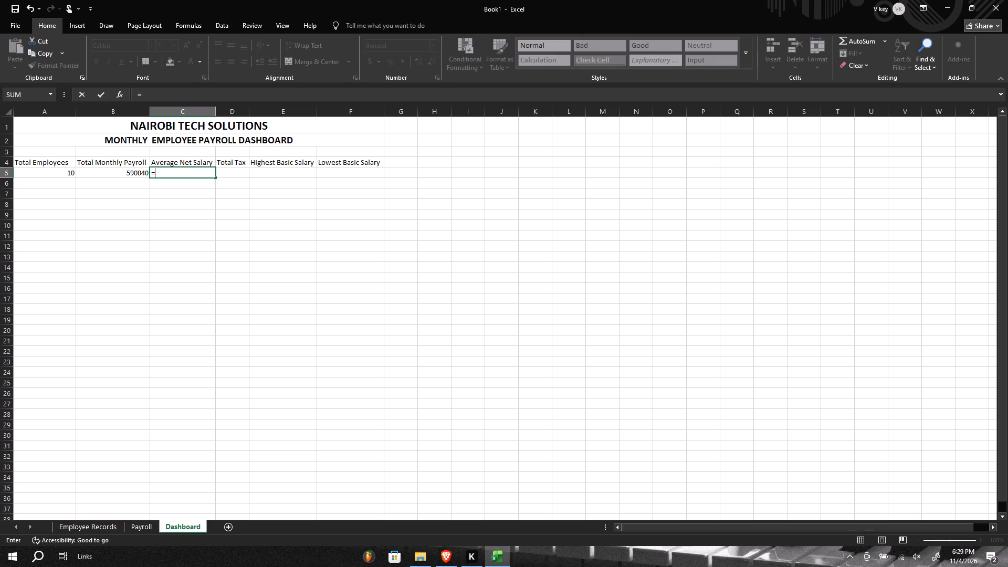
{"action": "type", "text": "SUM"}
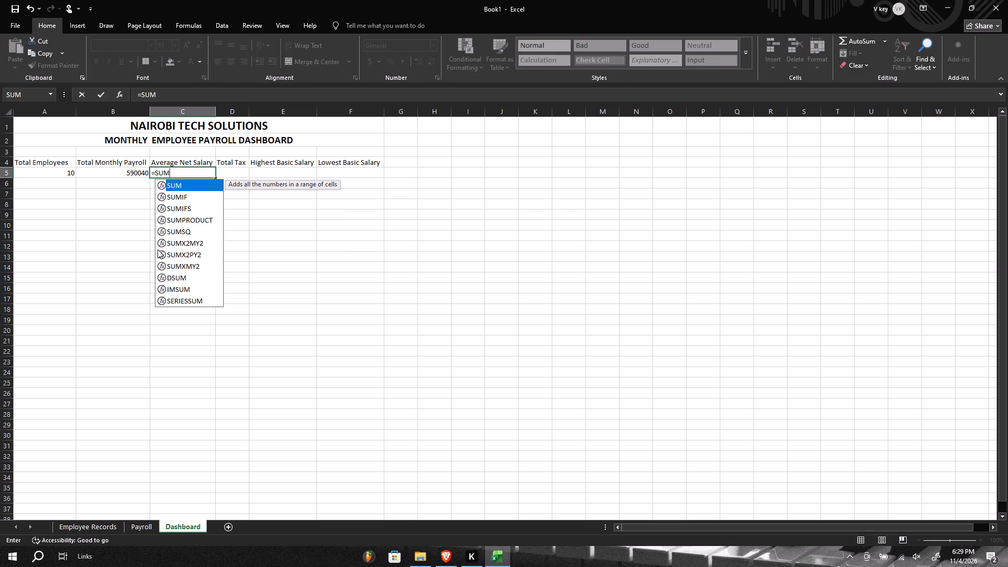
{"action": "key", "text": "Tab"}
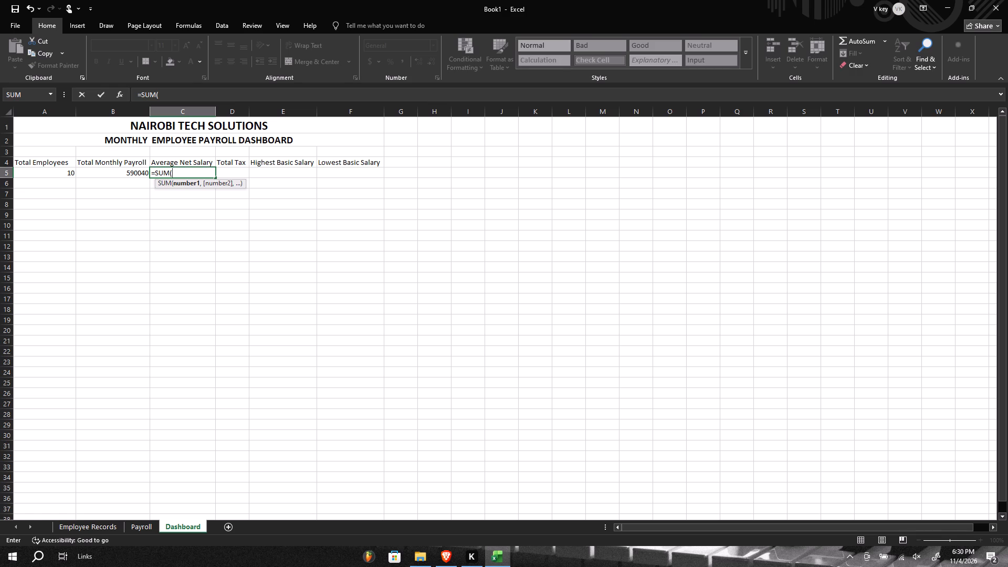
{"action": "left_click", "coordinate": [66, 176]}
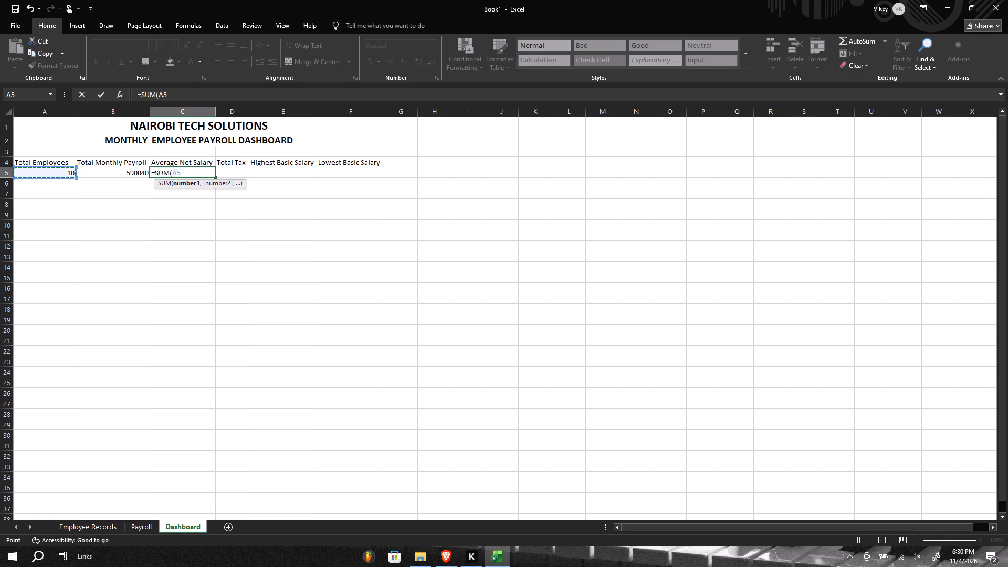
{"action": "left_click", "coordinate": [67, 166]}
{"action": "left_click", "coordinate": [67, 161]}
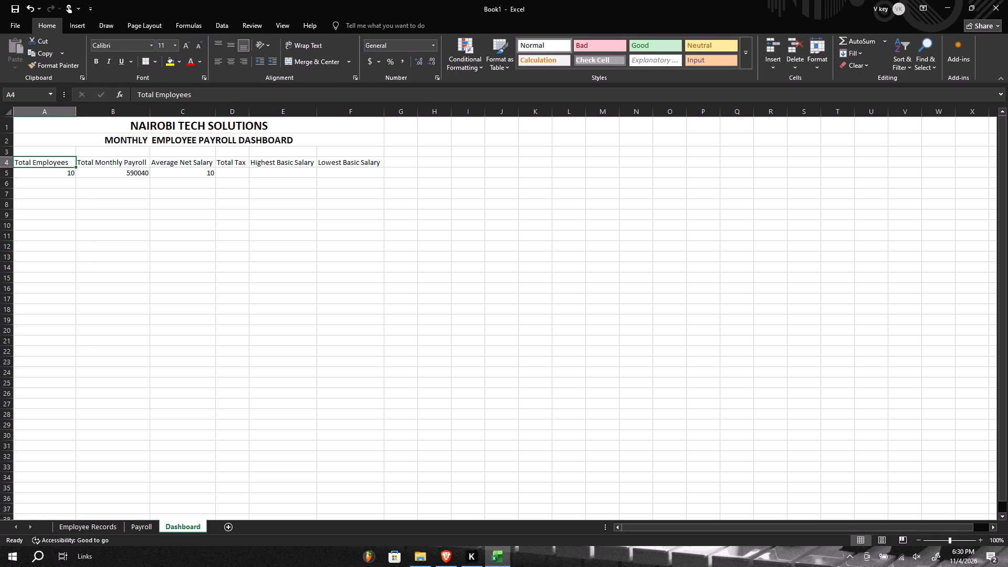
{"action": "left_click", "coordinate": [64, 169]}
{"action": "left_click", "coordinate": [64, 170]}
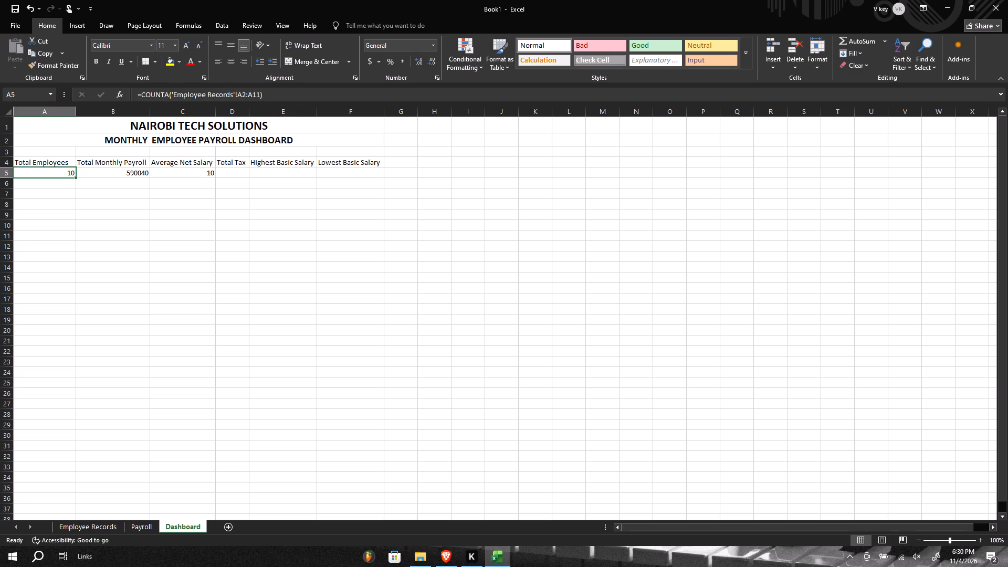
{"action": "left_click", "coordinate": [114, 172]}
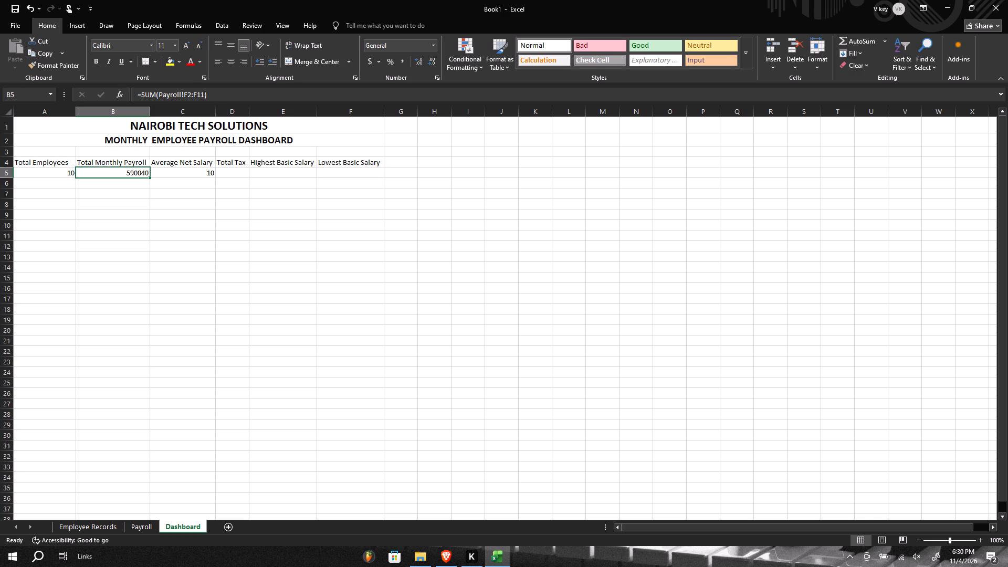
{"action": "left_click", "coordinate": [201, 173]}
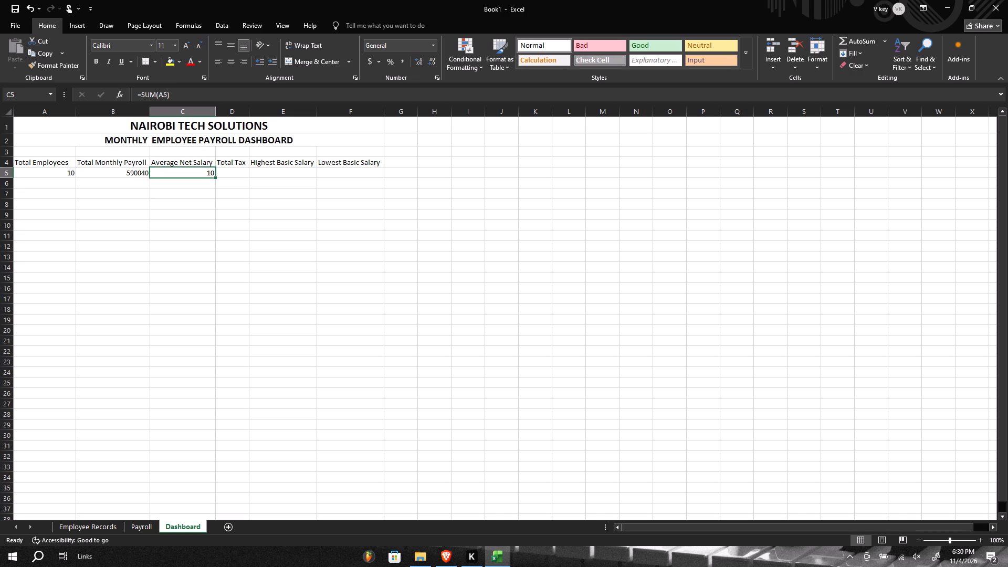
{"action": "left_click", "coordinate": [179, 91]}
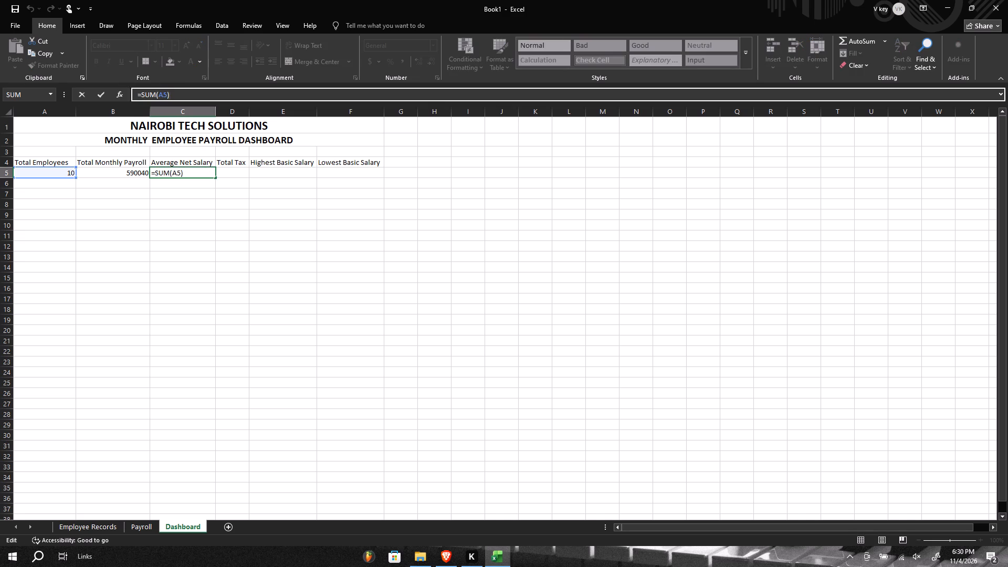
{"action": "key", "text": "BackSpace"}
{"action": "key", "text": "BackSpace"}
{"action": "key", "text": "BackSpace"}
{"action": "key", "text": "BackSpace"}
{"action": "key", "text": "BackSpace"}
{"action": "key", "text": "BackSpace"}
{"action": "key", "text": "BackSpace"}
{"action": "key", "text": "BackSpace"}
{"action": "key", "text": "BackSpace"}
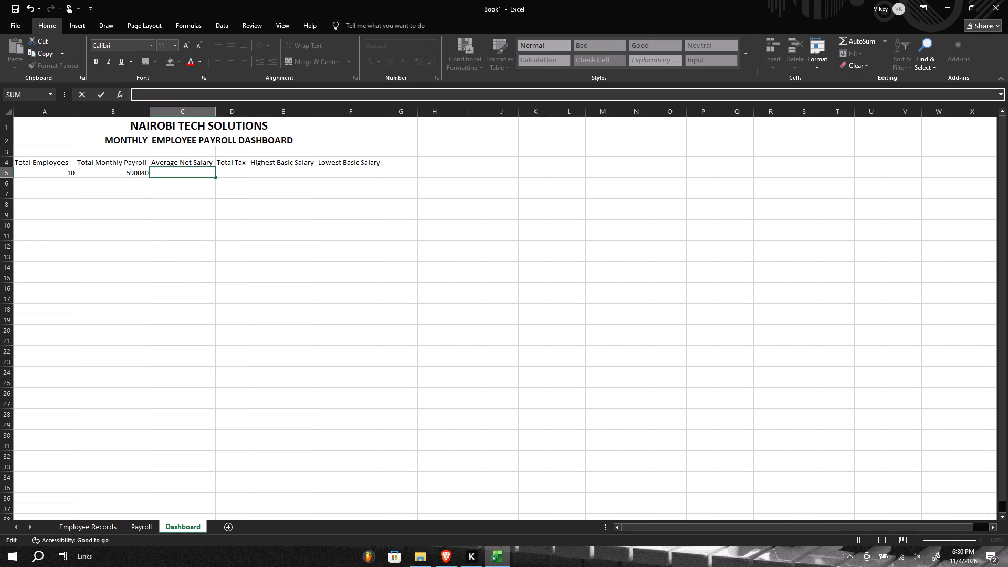
Enter the formula =AVERAGE(Payroll!F2:F11) in C5, under Average Net Salary on the Dashboard sheet.
{"action": "left_click", "coordinate": [195, 170]}
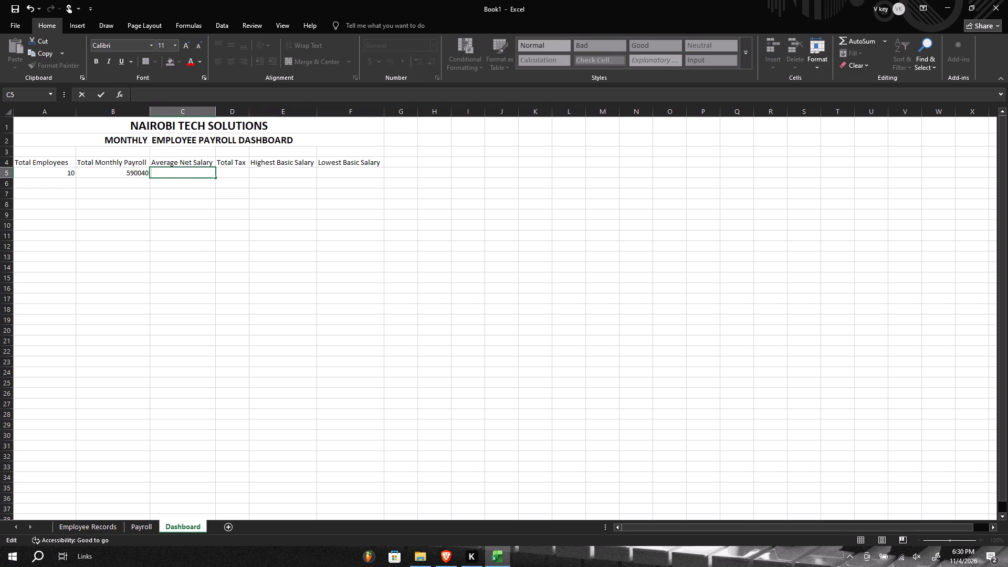
{"action": "key", "text": "equal"}
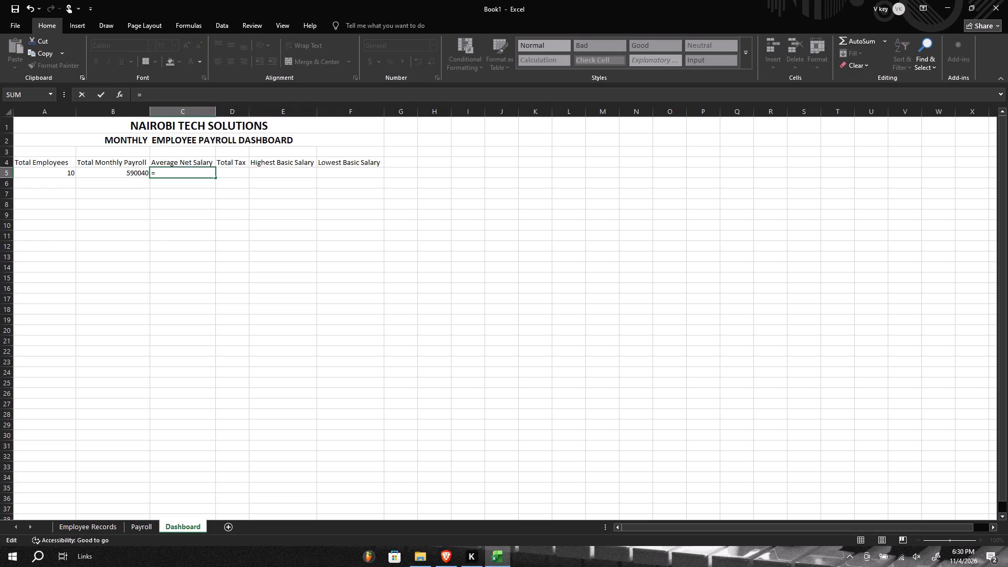
{"action": "type", "text": "AVER"}
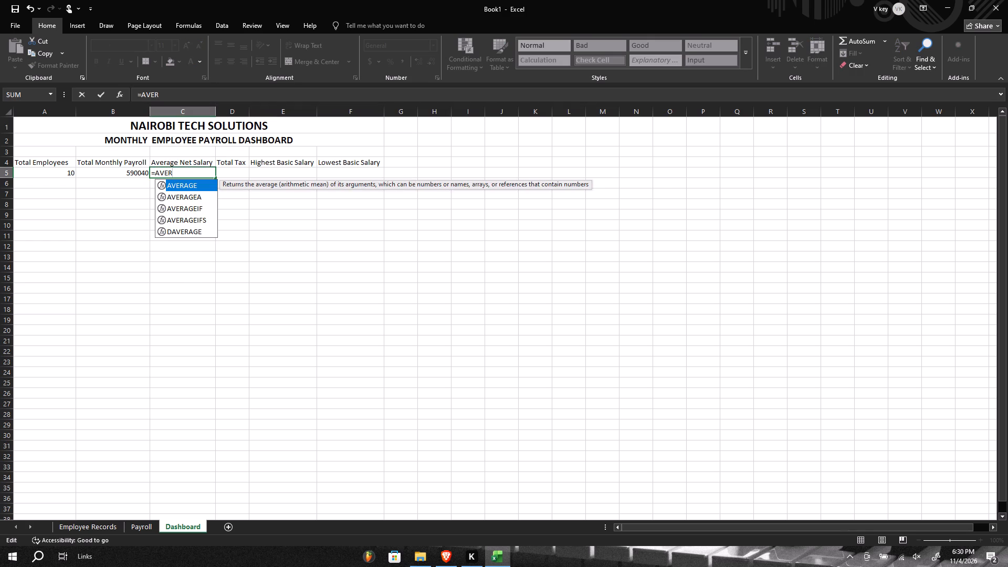
{"action": "key", "text": "Tab"}
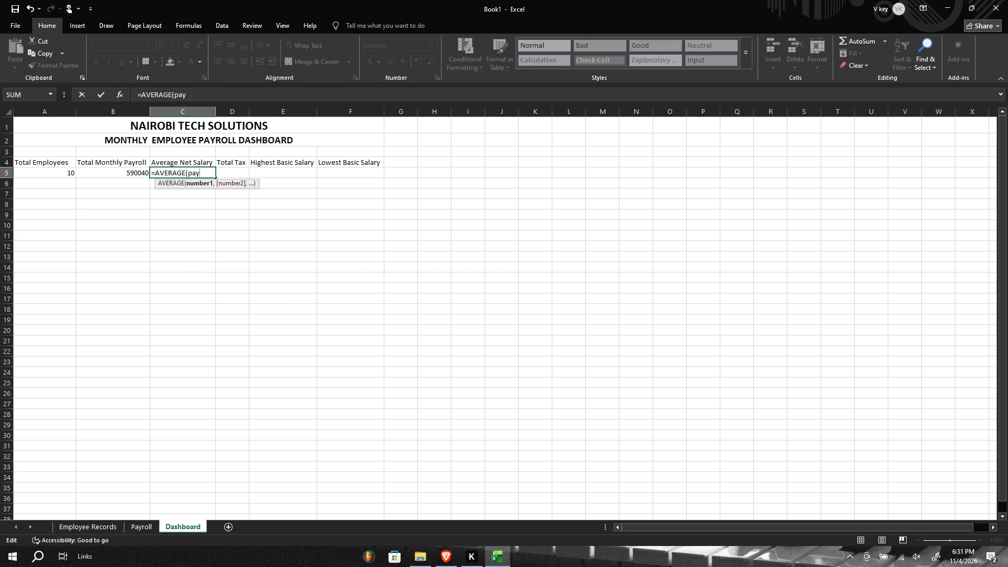
{"action": "type", "text": "roll"}
{"action": "key", "text": "shift+exclam"}
{"action": "type", "text": "F2"}
{"action": "key", "text": "shift+colon"}
{"action": "key", "text": "shift+f"}
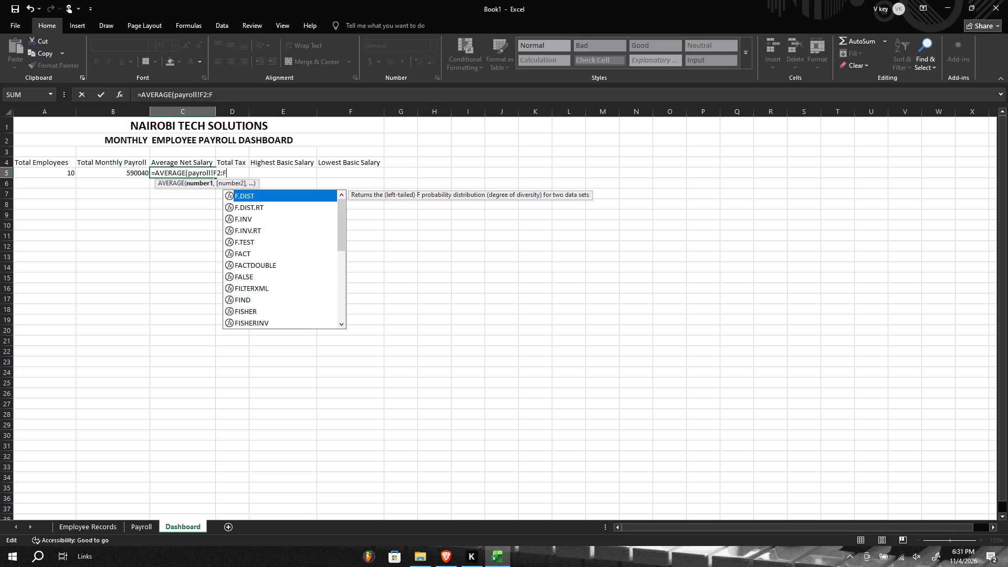
{"action": "type", "text": "11"}
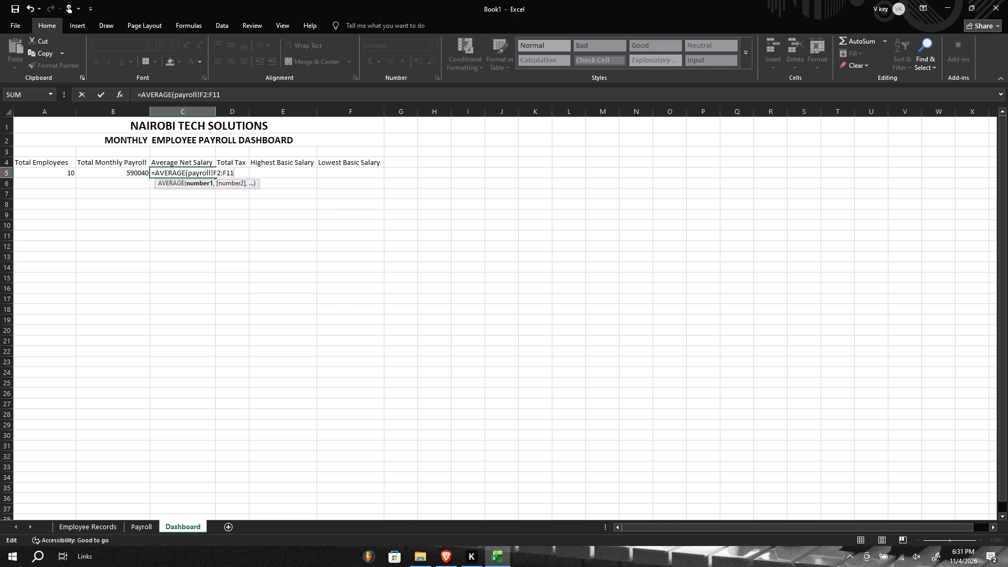
{"action": "key", "text": "shift+parenright"}
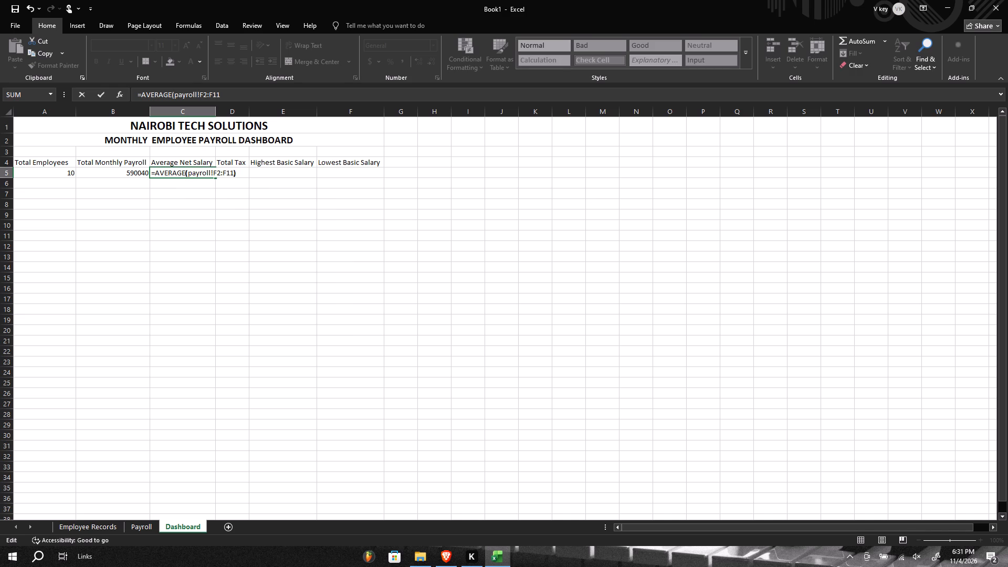
{"action": "key", "text": "Return"}
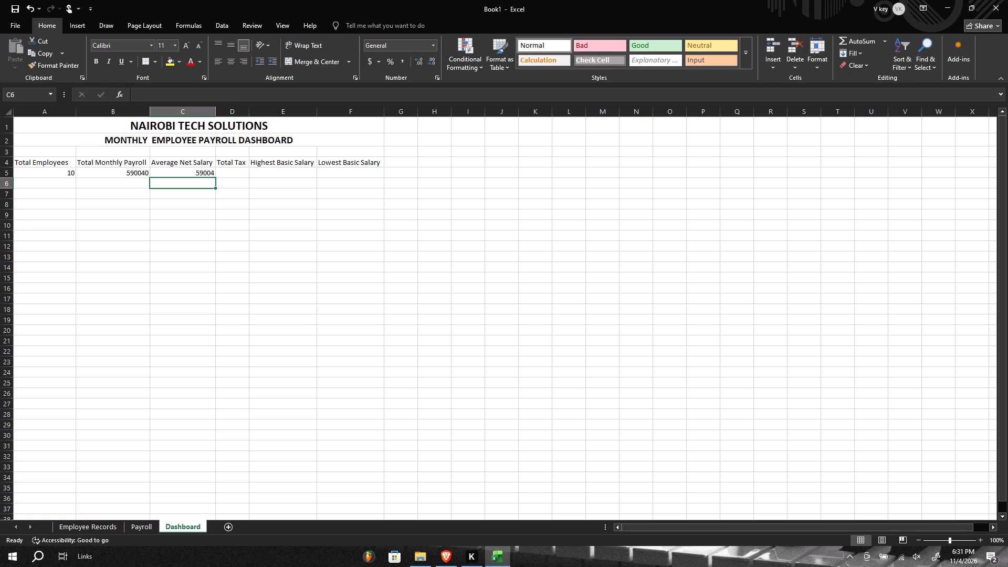
Begin a SUM formula in D5, under Total Tax on the Dashboard sheet, with its Payroll sheet range starting at E2.
{"action": "left_click", "coordinate": [229, 171]}
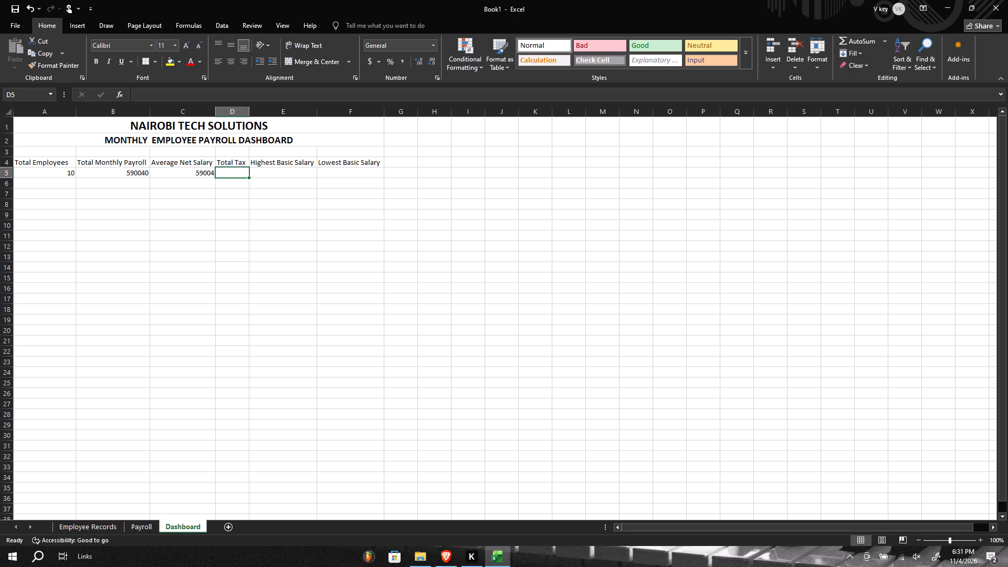
{"action": "key", "text": "equal"}
{"action": "type", "text": "sum"}
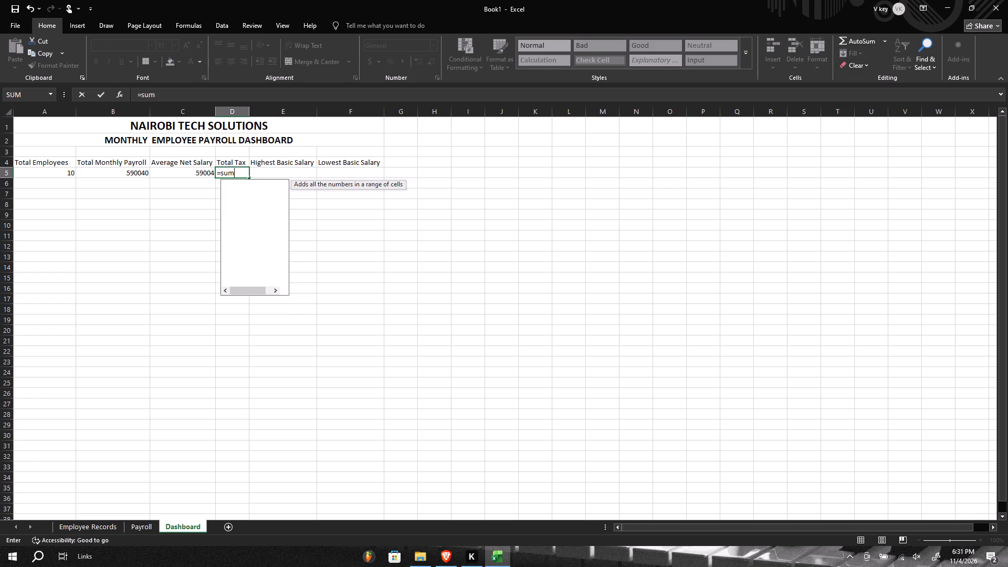
{"action": "key", "text": "Tab"}
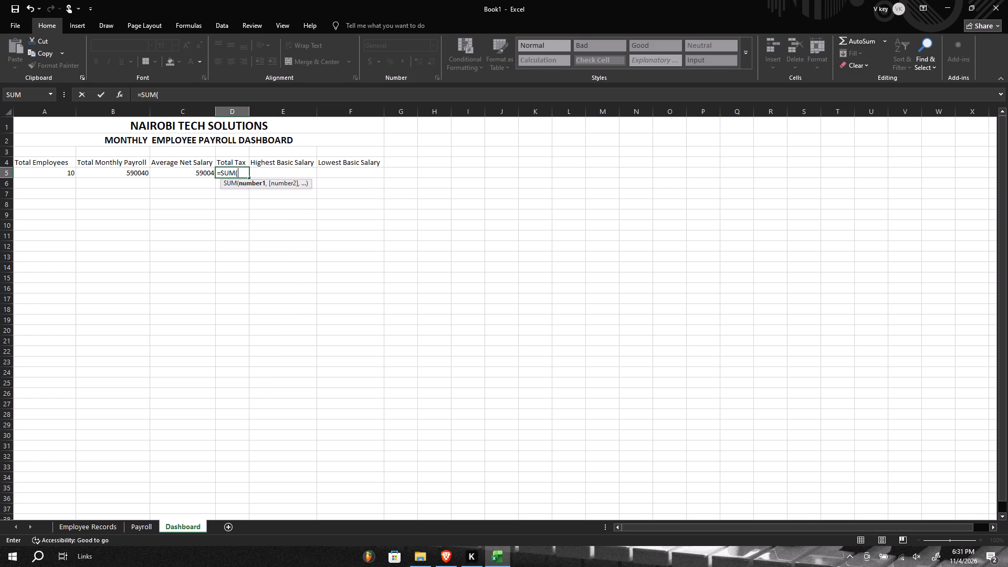
{"action": "type", "text": "payr"}
{"action": "type", "text": "oll"}
{"action": "key", "text": "shift+exclam"}
{"action": "key", "text": "shift+e"}
{"action": "key", "text": "2"}
{"action": "key", "text": "shift+quotedbl"}
{"action": "key", "text": "BackSpace"}
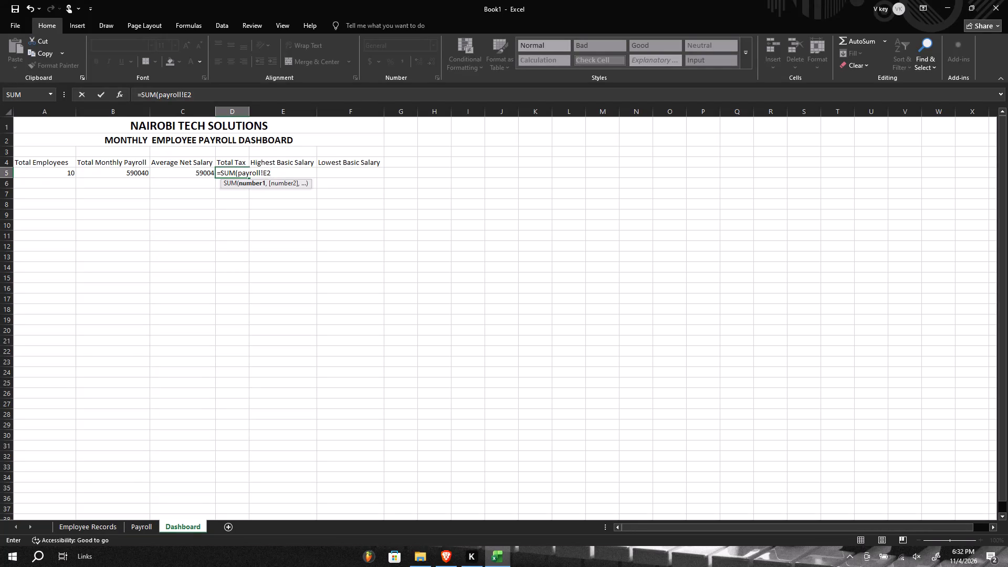
{"action": "key", "text": "shift+colon"}
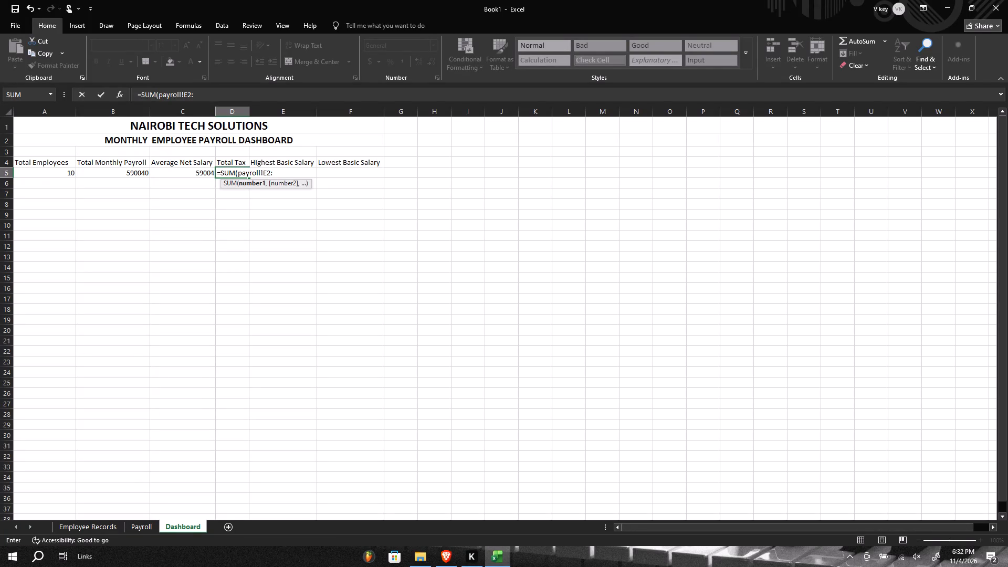
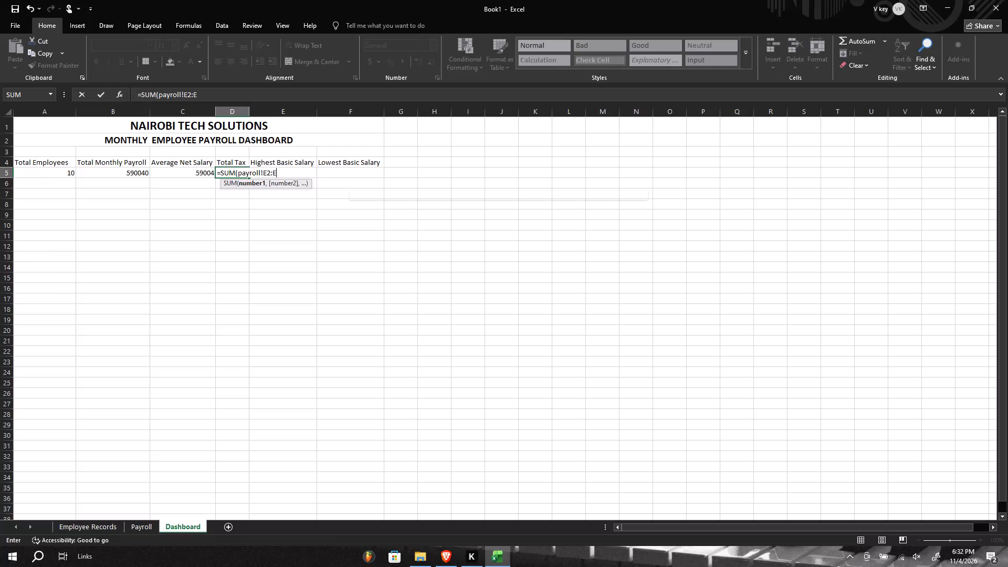
Complete the Total Tax formula in D5 on the Dashboard sheet as =SUM(Payroll!E2:E11).
{"action": "type", "text": "11"}
{"action": "key", "text": "shift+parenright"}
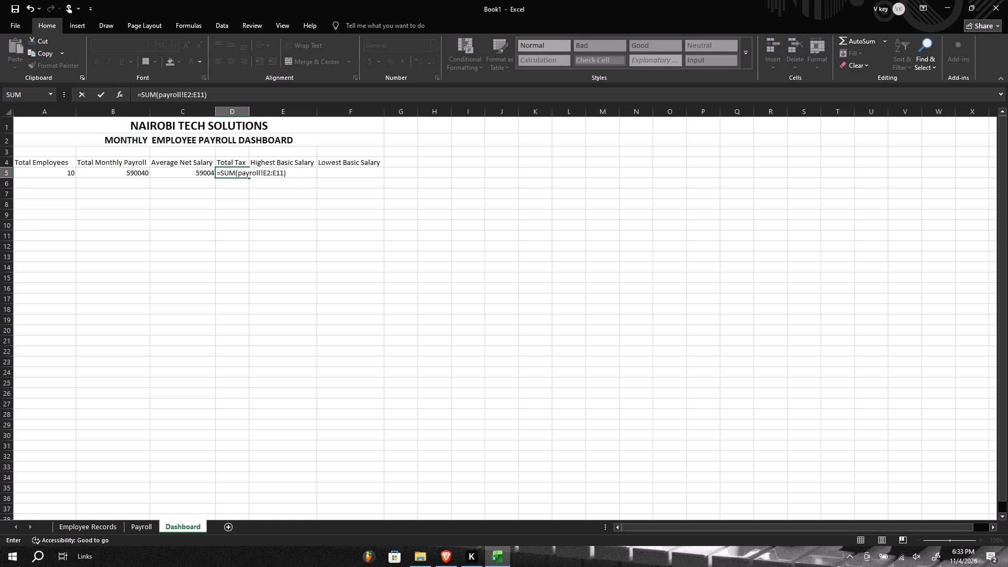
{"action": "key", "text": "Return"}
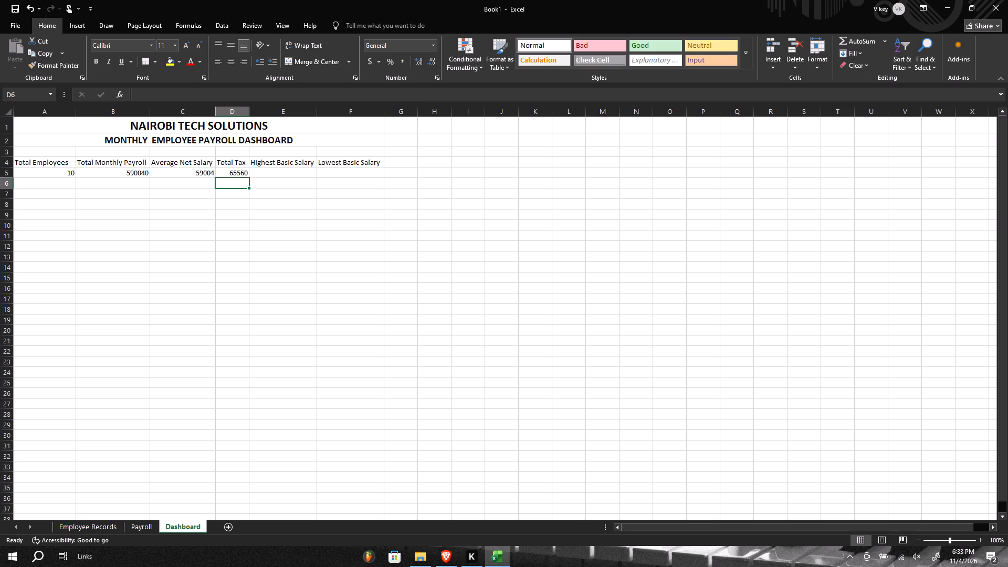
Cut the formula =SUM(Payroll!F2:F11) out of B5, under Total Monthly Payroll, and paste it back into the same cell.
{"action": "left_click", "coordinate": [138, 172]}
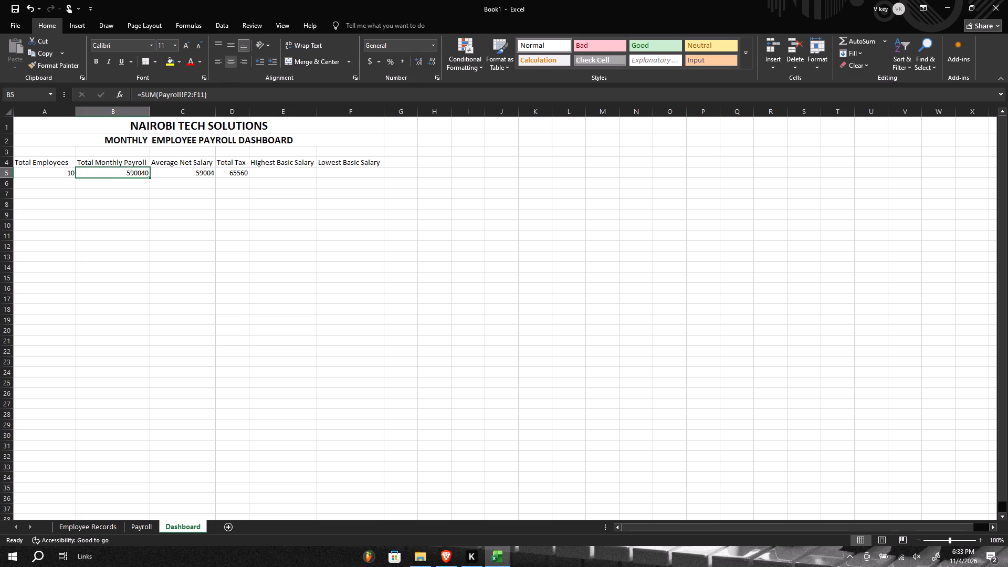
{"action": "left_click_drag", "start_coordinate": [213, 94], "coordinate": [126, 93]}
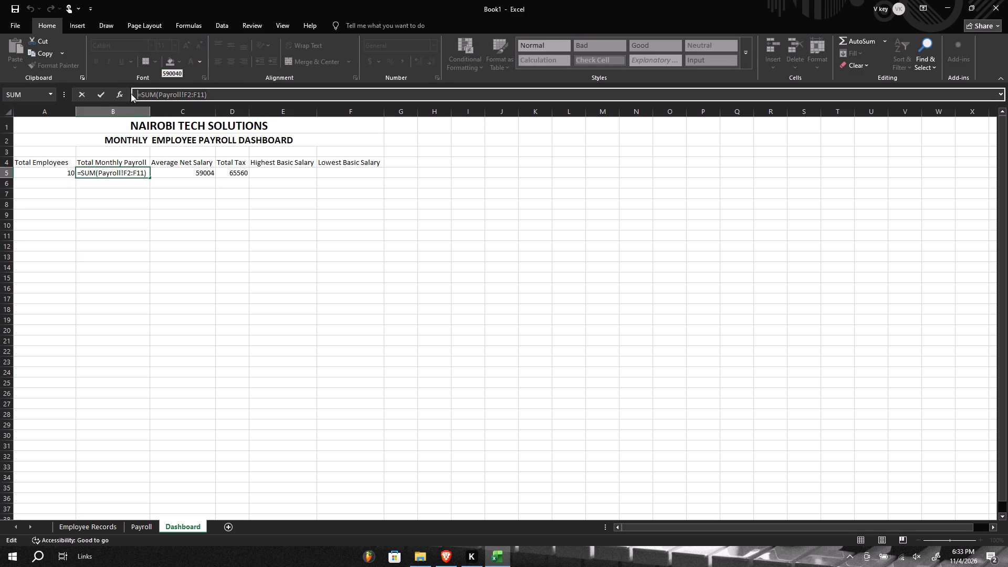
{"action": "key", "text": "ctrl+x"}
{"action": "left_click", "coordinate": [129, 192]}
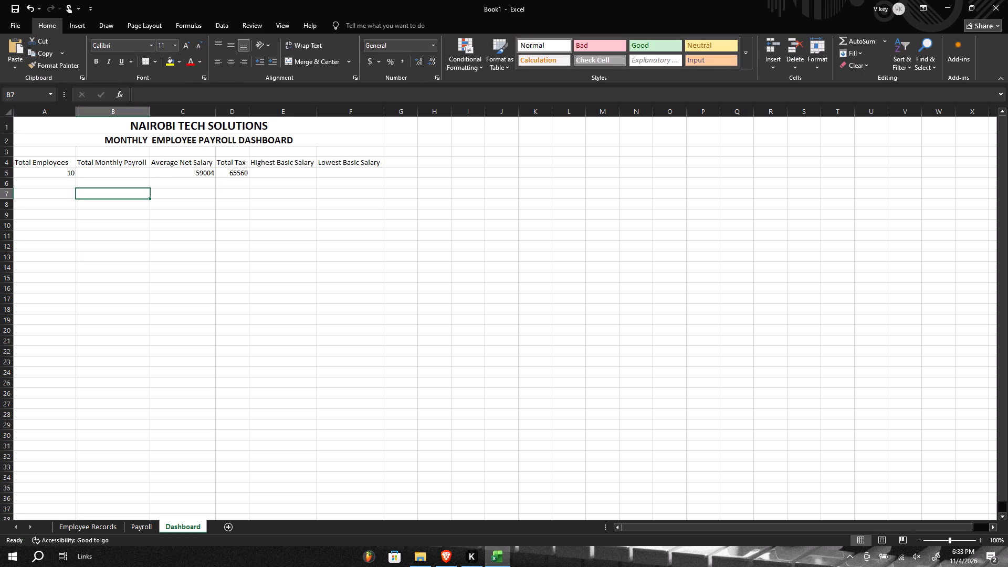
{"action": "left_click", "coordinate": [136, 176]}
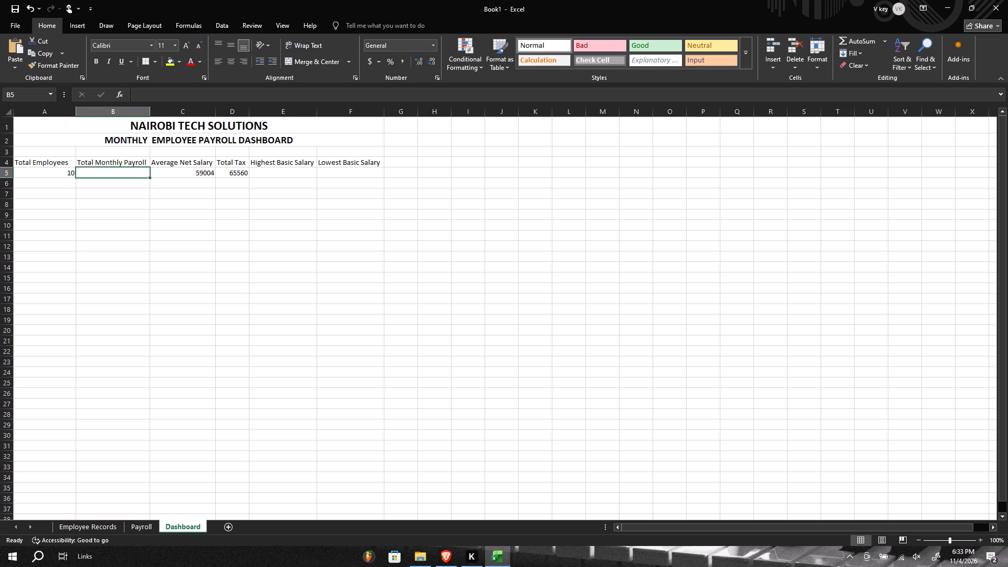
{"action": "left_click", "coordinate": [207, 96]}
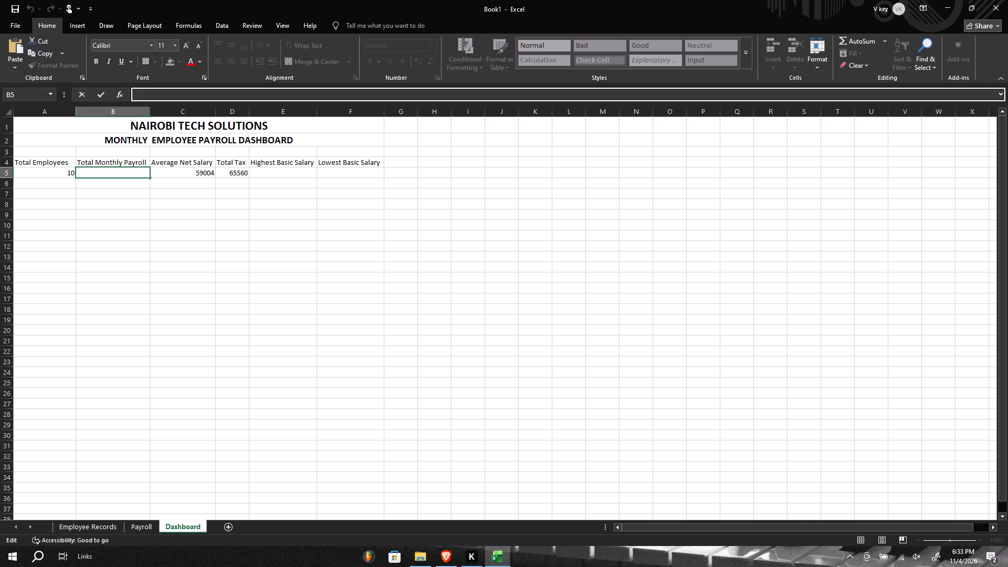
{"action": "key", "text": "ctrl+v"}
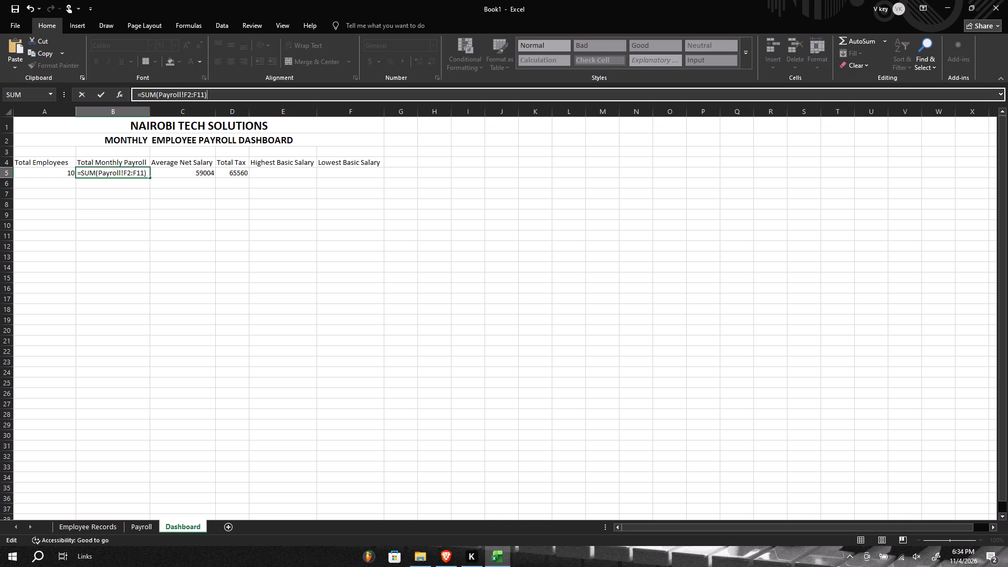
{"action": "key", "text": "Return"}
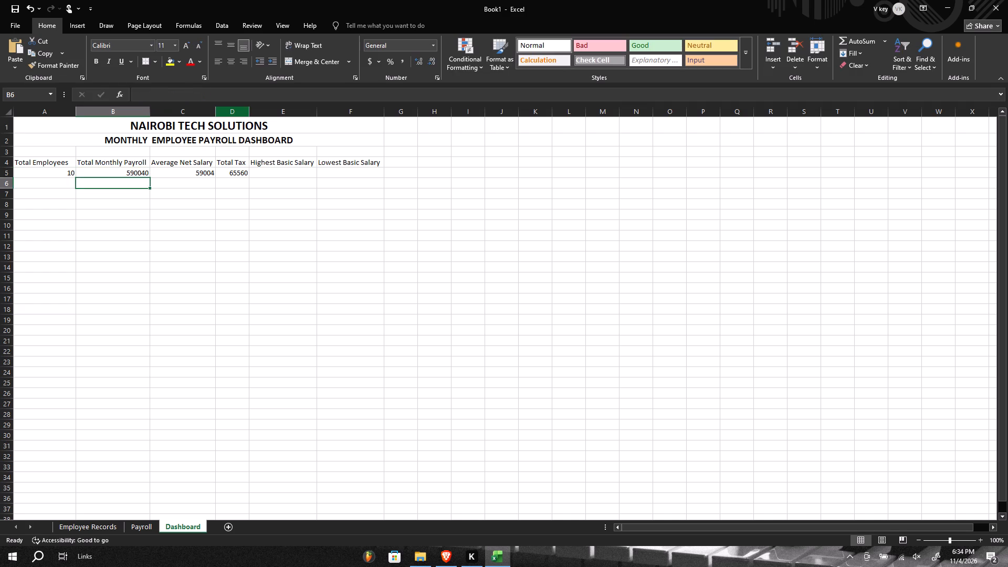
Enter the formula =MAX('Employee Records'!D2:D11) in E5, under Highest Basic Salary on the Dashboard sheet.
{"action": "left_click", "coordinate": [289, 173]}
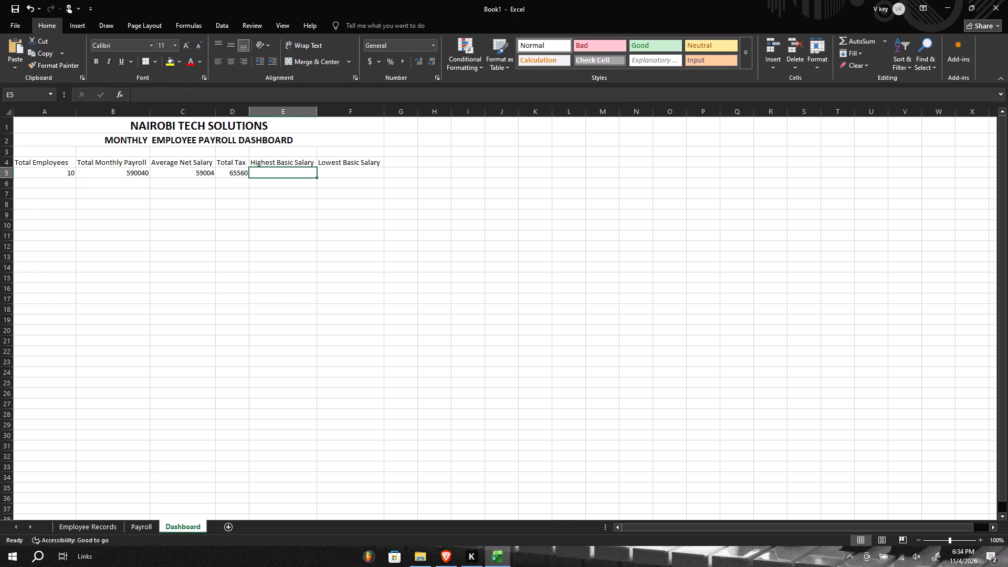
{"action": "key", "text": "equal"}
{"action": "type", "text": "Ma"}
{"action": "key", "text": "Down"}
{"action": "key", "text": "Tab"}
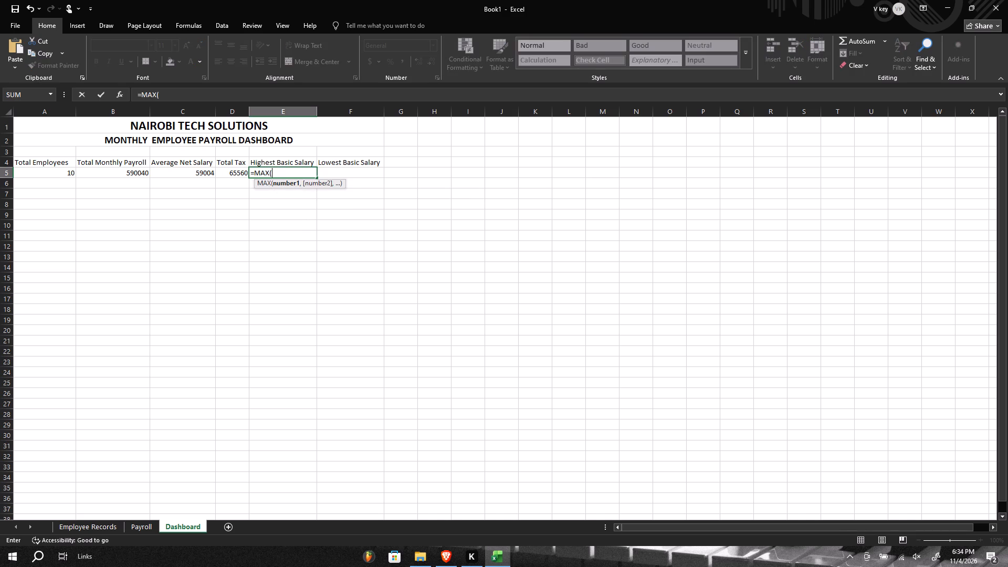
{"action": "key", "text": "apostrophe"}
{"action": "type", "text": "Employee"}
{"action": "key", "text": "space"}
{"action": "type", "text": "Records"}
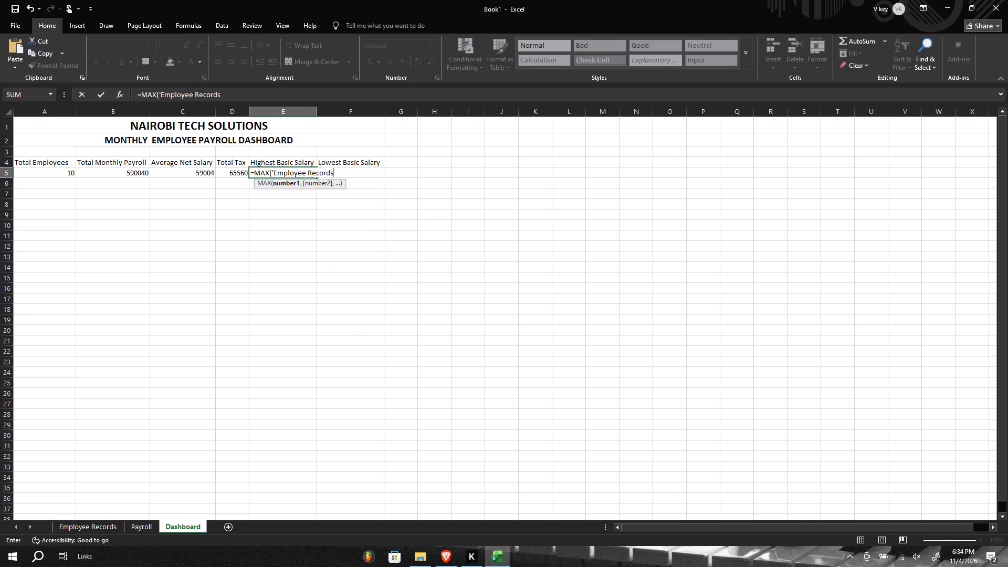
{"action": "key", "text": "apostrophe"}
{"action": "key", "text": "shift+exclam"}
{"action": "type", "text": "D2"}
{"action": "key", "text": "shift+colon"}
{"action": "type", "text": "D11"}
{"action": "key", "text": "shift+parenright"}
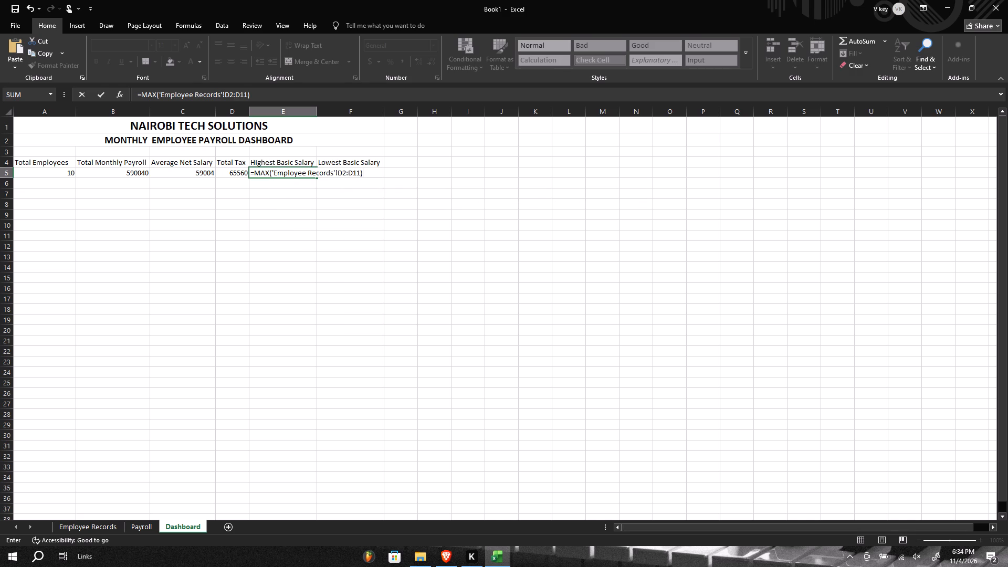
{"action": "key", "text": "Return"}
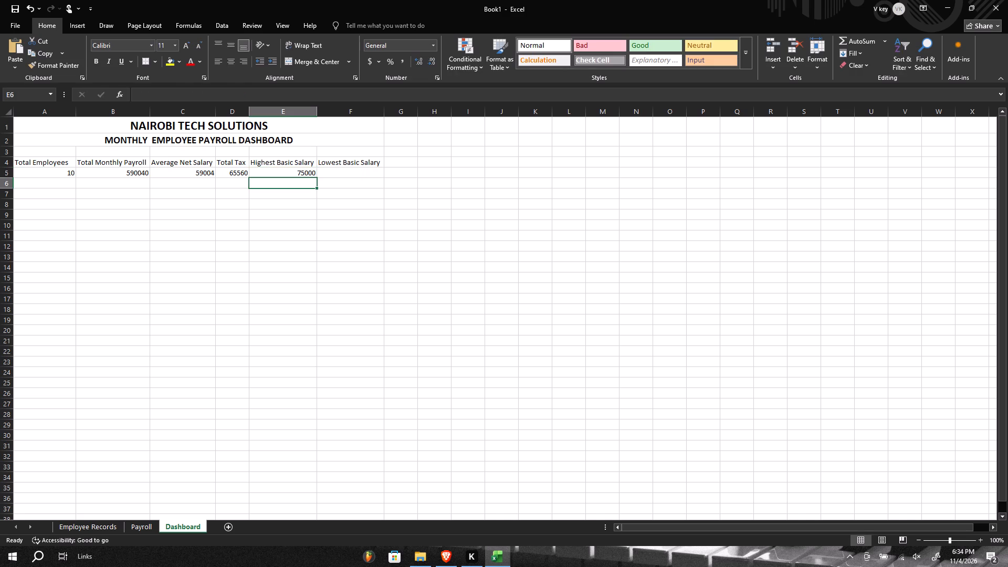
Check the salary columns on the Payroll and Employee Records sheets and return to the Dashboard sheet.
{"action": "left_click", "coordinate": [145, 526]}
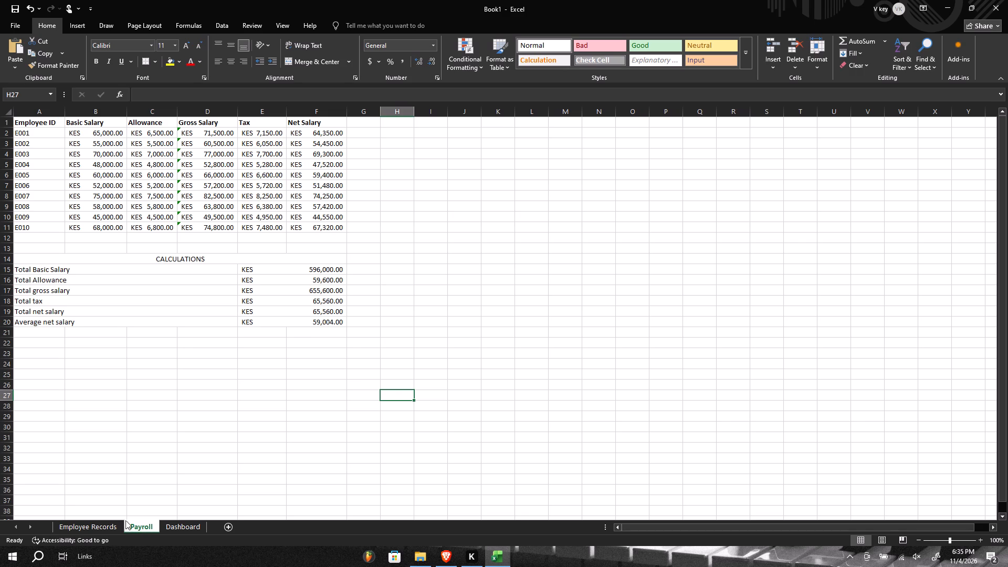
{"action": "left_click", "coordinate": [83, 529]}
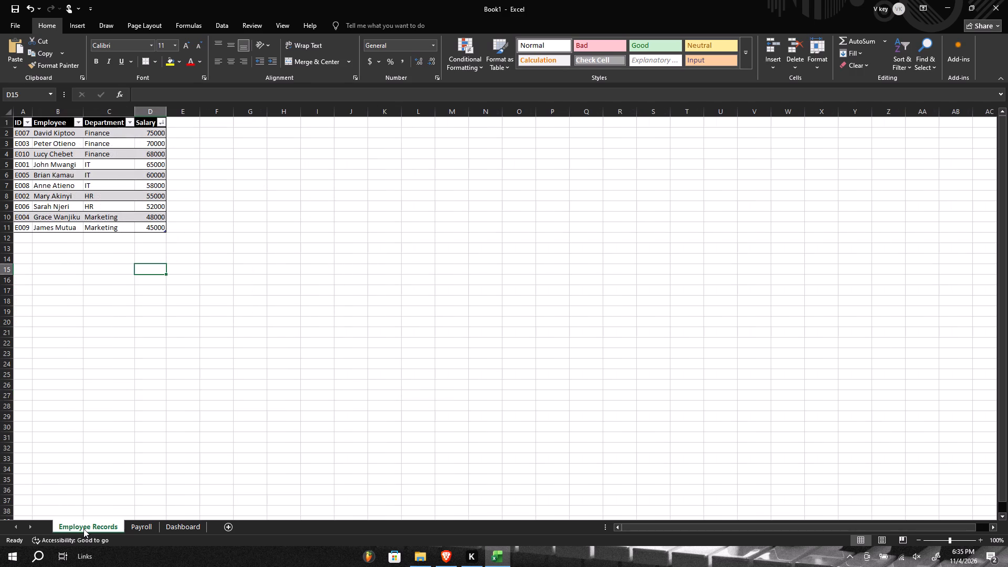
{"action": "left_click", "coordinate": [174, 527]}
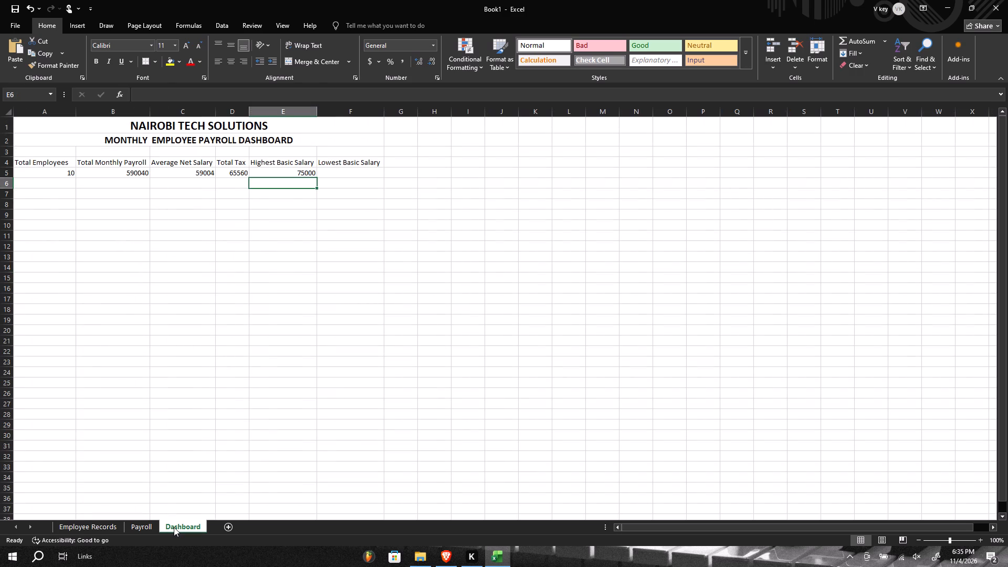
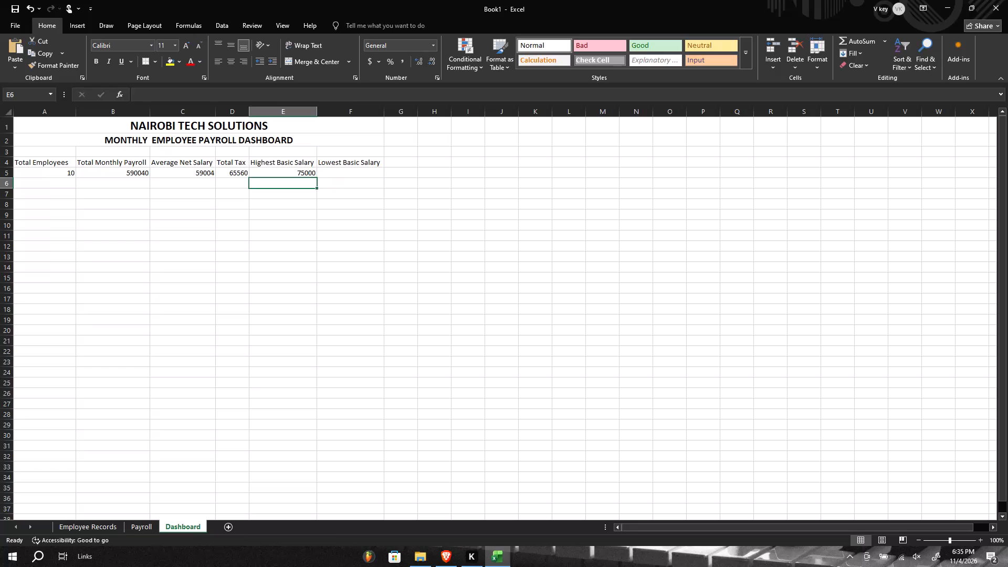
Enter the formula =MIN('Employee Records'!D2:D11) in F5, under Lowest Basic Salary on the Dashboard sheet.
{"action": "left_click", "coordinate": [365, 174]}
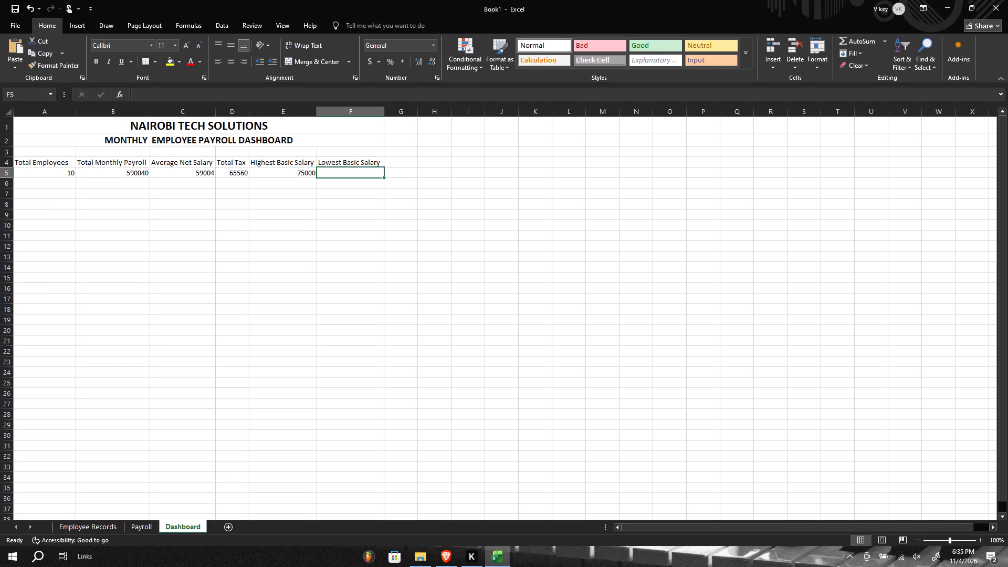
{"action": "key", "text": "equal"}
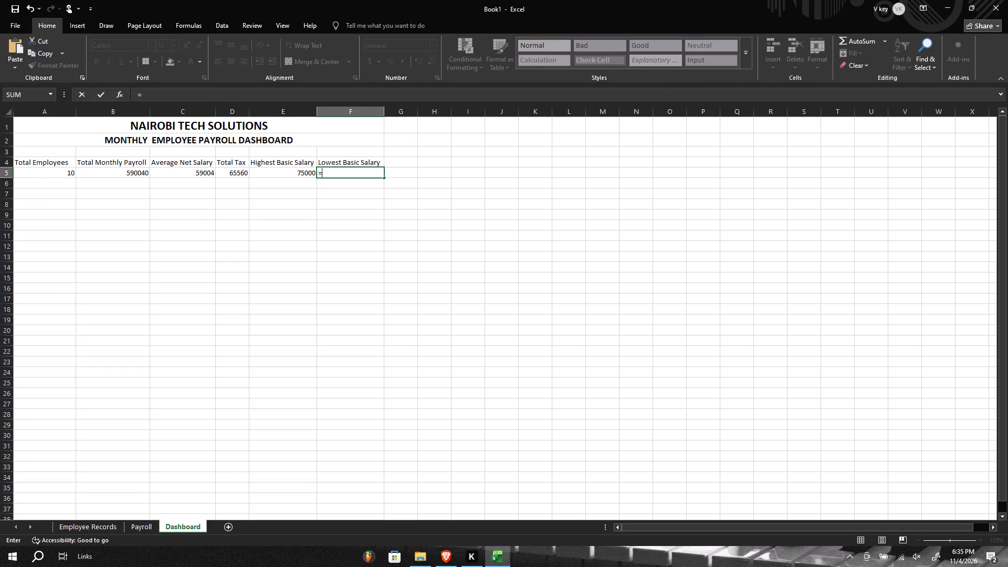
{"action": "type", "text": "min"}
{"action": "key", "text": "Tab"}
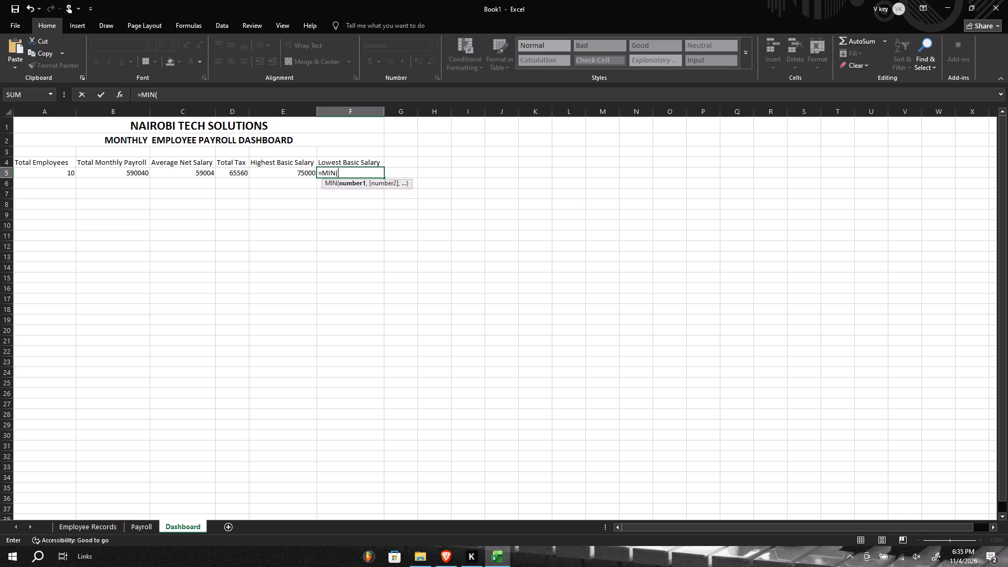
{"action": "key", "text": "apostrophe"}
{"action": "type", "text": "Employee"}
{"action": "key", "text": "space"}
{"action": "type", "text": "Records"}
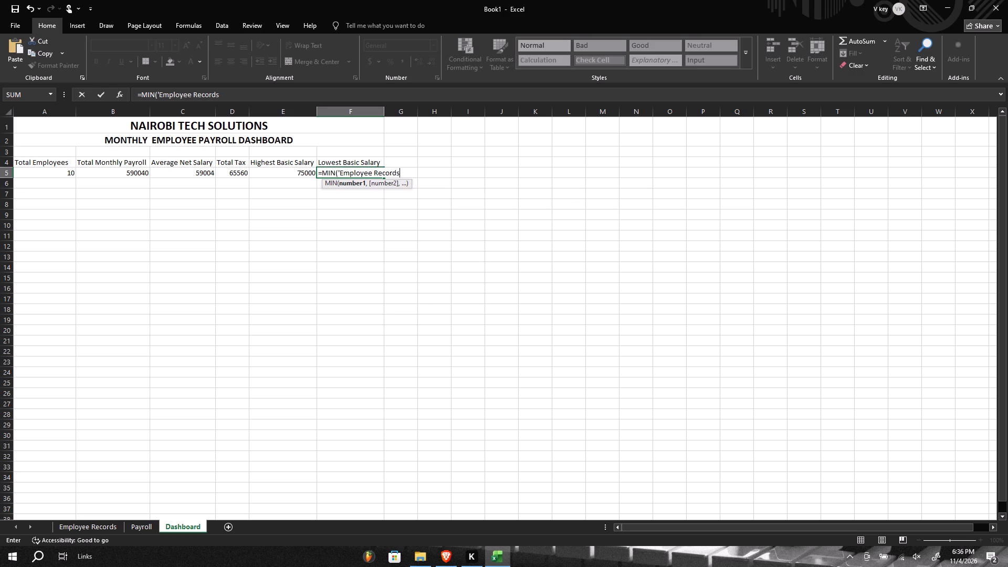
{"action": "key", "text": "apostrophe"}
{"action": "key", "text": "shift+exclam"}
{"action": "key", "text": "shift+d"}
{"action": "key", "text": "2"}
{"action": "key", "text": "shift+colon"}
{"action": "type", "text": "D11"}
{"action": "key", "text": "shift+parenright"}
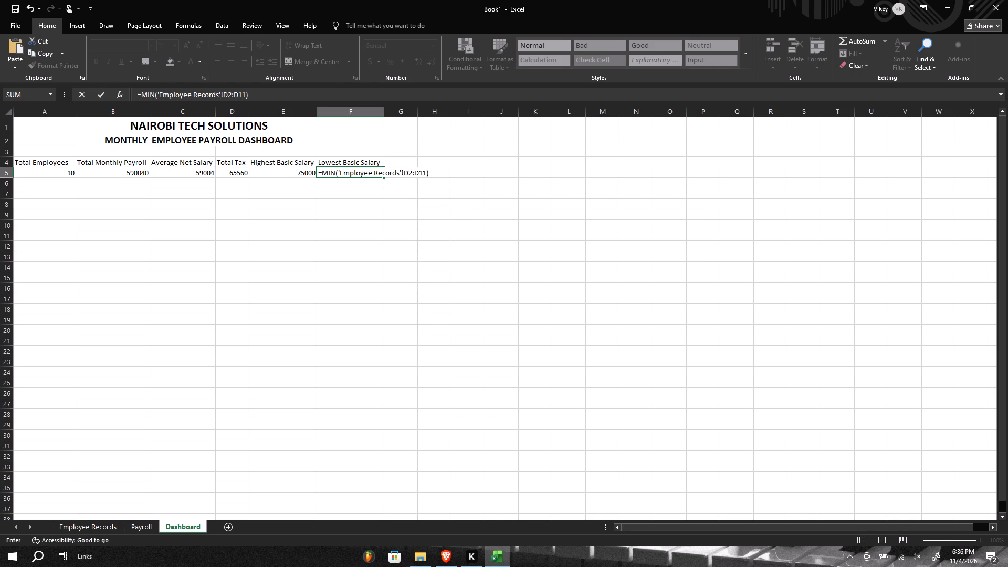
{"action": "key", "text": "Return"}
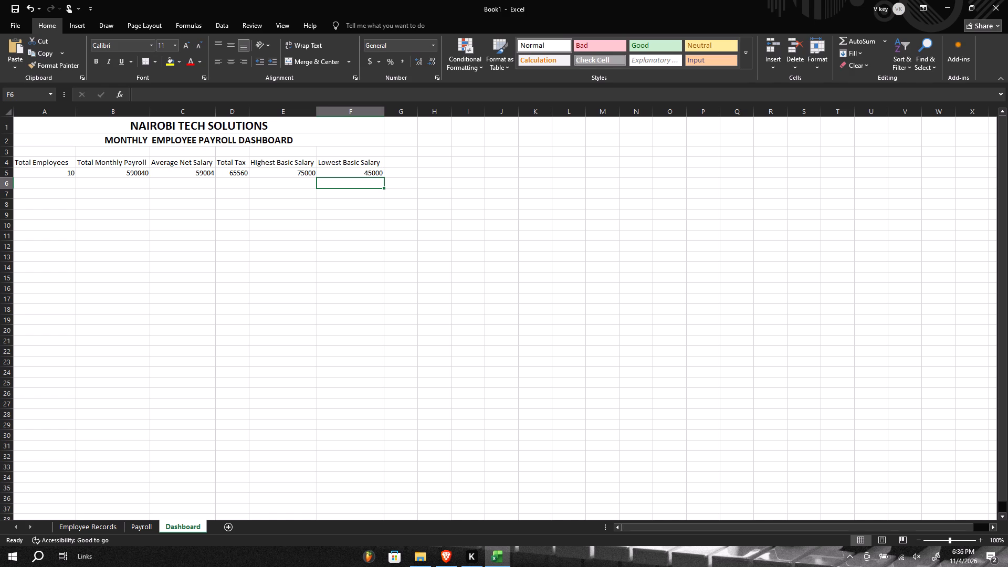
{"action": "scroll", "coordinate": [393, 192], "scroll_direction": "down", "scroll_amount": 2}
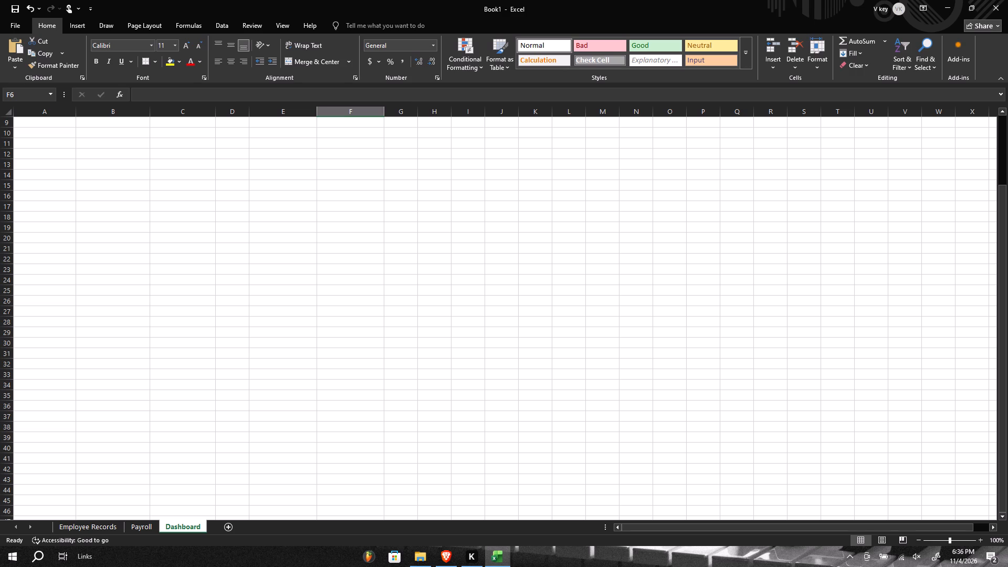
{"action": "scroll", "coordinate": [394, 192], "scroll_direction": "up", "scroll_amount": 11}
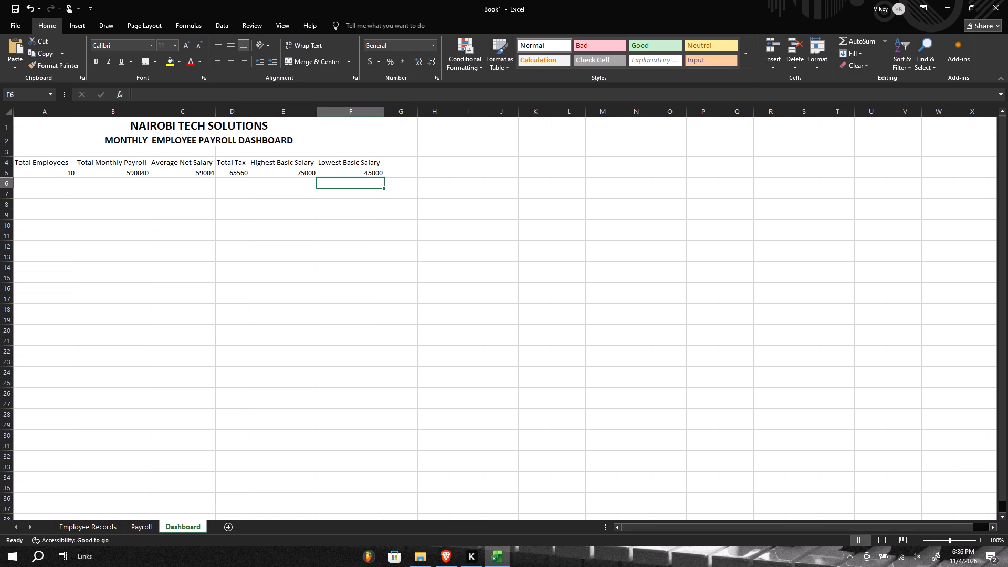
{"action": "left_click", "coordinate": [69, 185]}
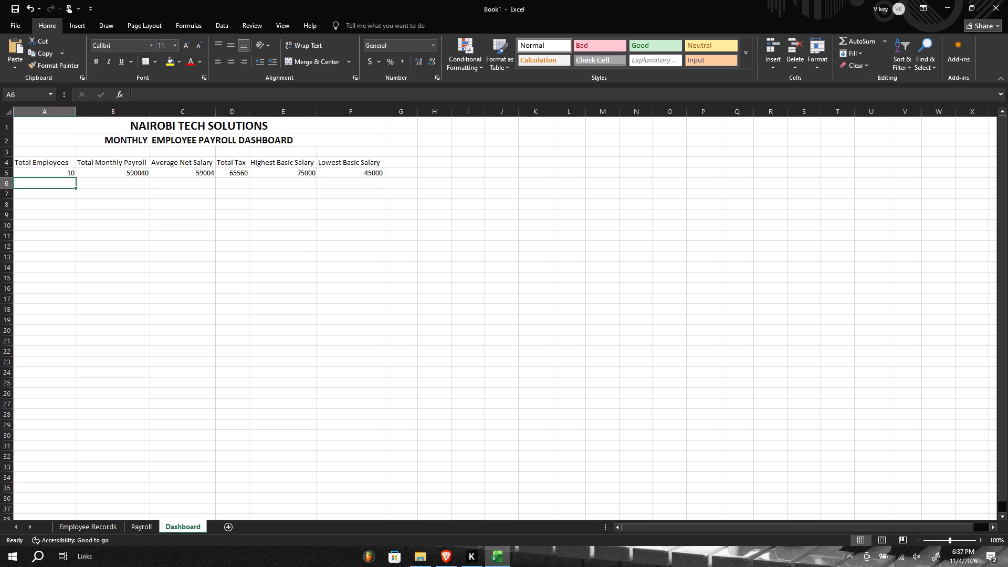
Widen column D, which holds Total Tax, slightly on the Dashboard sheet.
{"action": "left_click", "coordinate": [249, 113]}
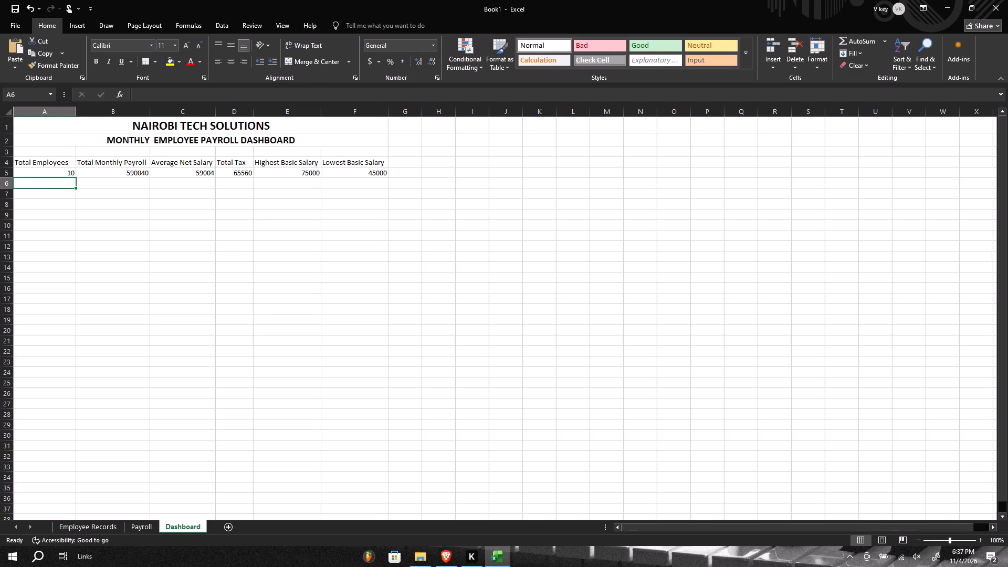
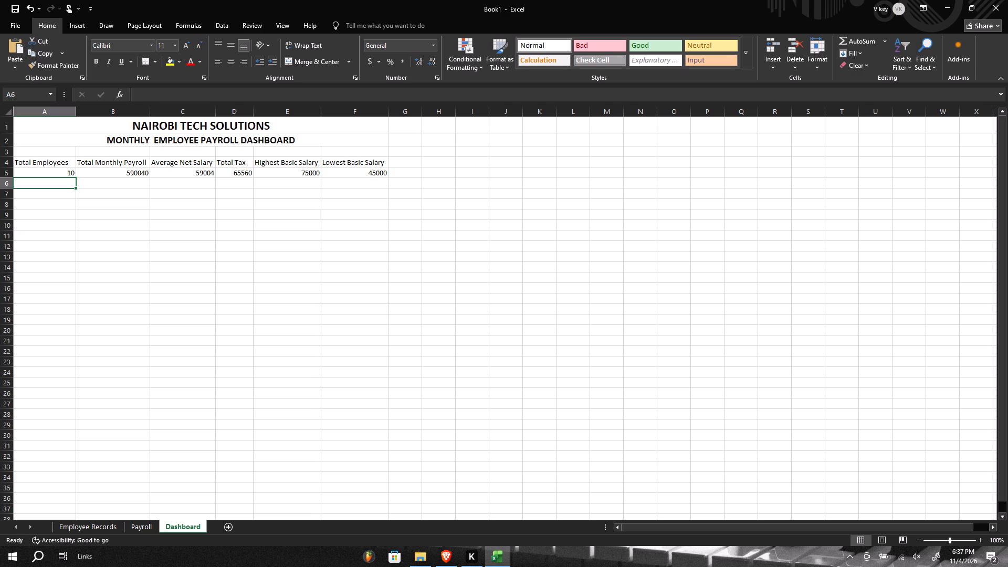
Increase the heights of rows 5 and 4, the summary values and their headings, on the Dashboard sheet.
{"action": "left_click_drag", "start_coordinate": [10, 176], "coordinate": [10, 187]}
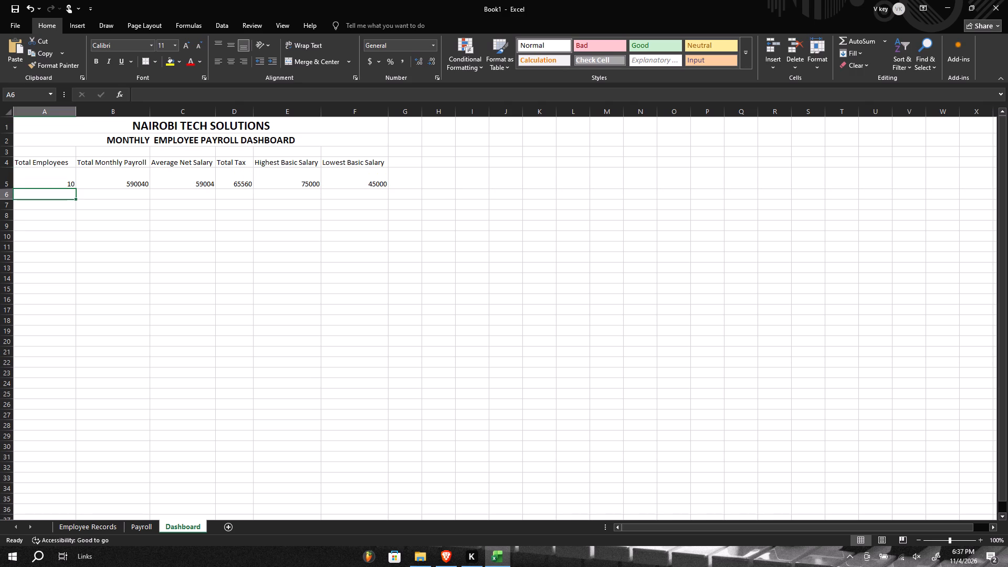
{"action": "left_click_drag", "start_coordinate": [12, 165], "coordinate": [12, 174]}
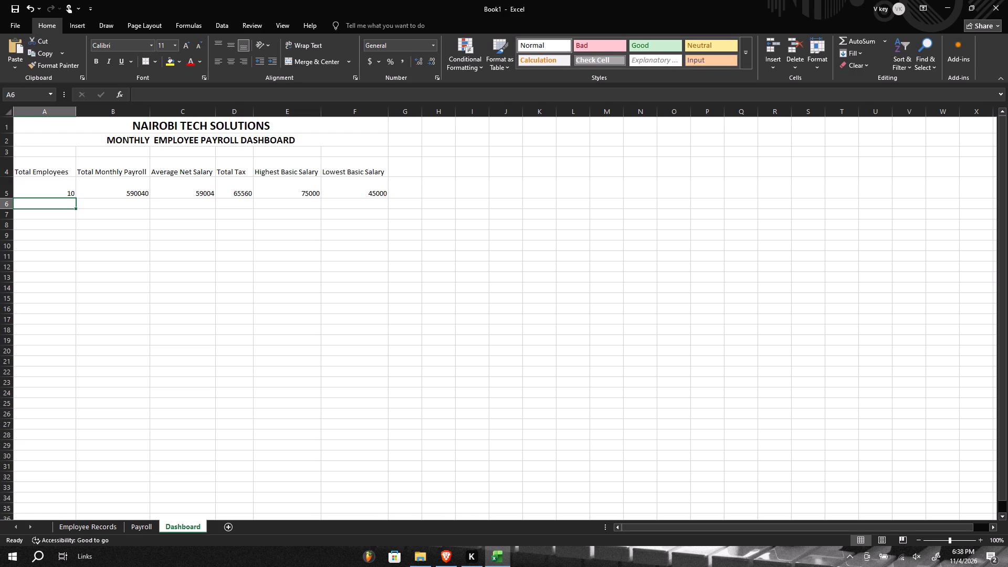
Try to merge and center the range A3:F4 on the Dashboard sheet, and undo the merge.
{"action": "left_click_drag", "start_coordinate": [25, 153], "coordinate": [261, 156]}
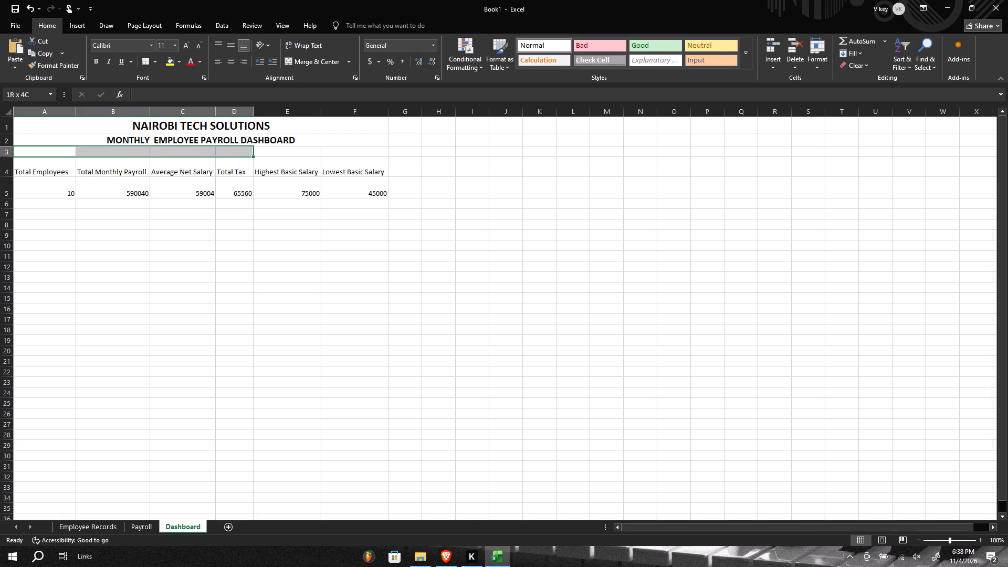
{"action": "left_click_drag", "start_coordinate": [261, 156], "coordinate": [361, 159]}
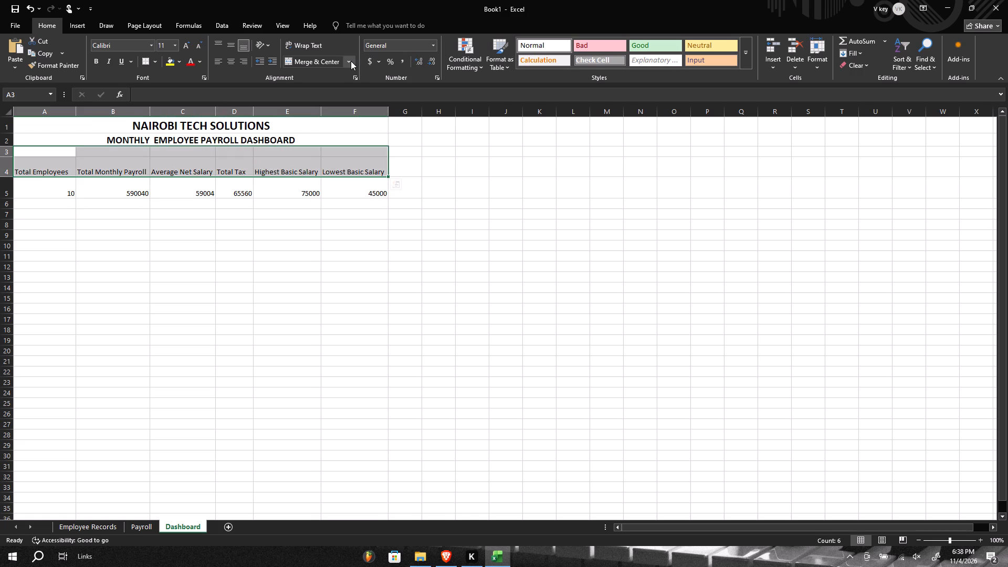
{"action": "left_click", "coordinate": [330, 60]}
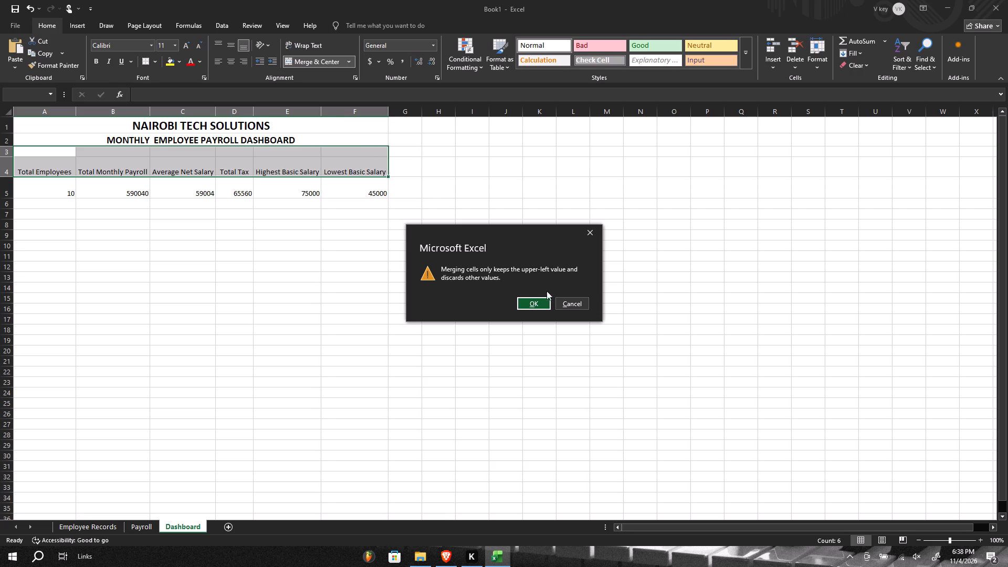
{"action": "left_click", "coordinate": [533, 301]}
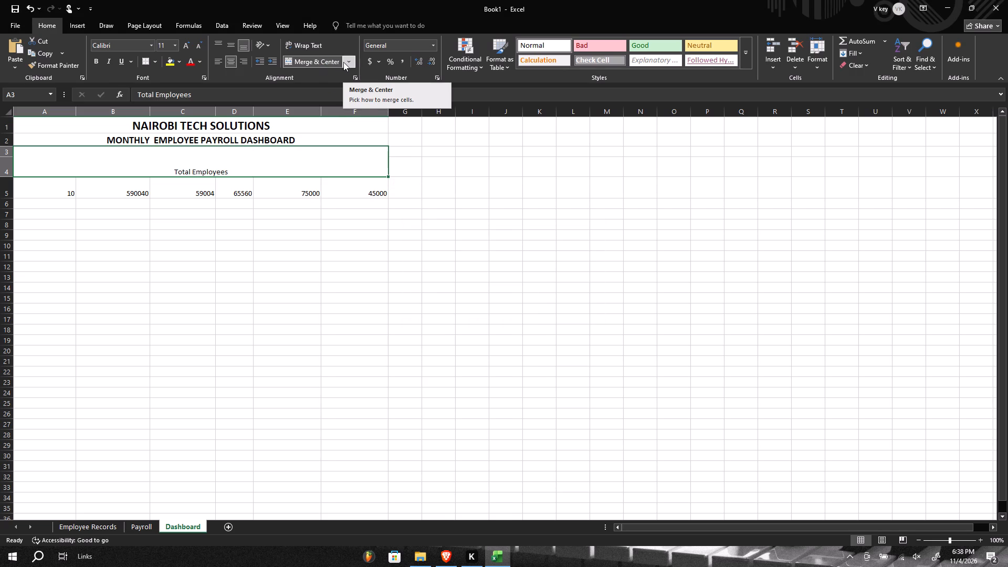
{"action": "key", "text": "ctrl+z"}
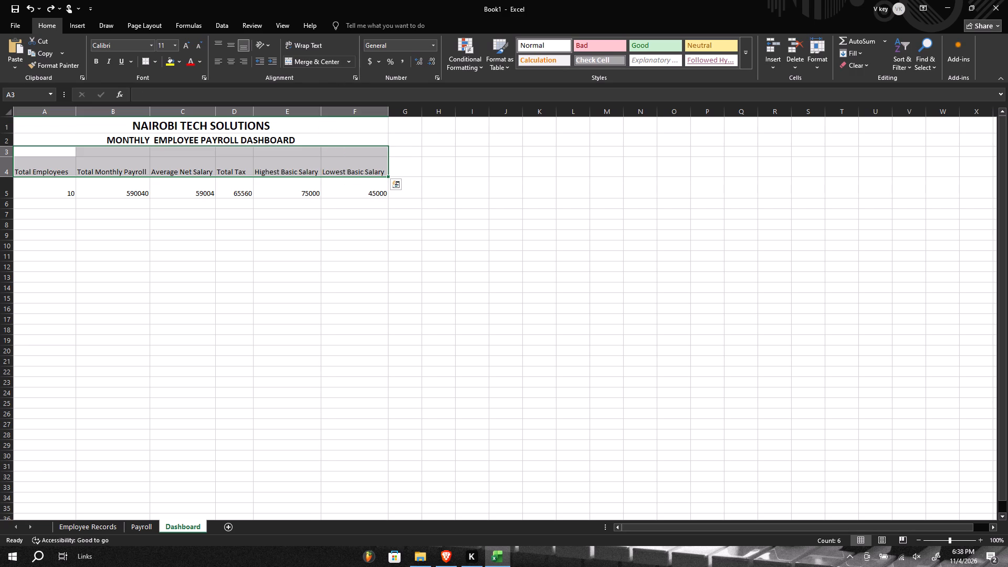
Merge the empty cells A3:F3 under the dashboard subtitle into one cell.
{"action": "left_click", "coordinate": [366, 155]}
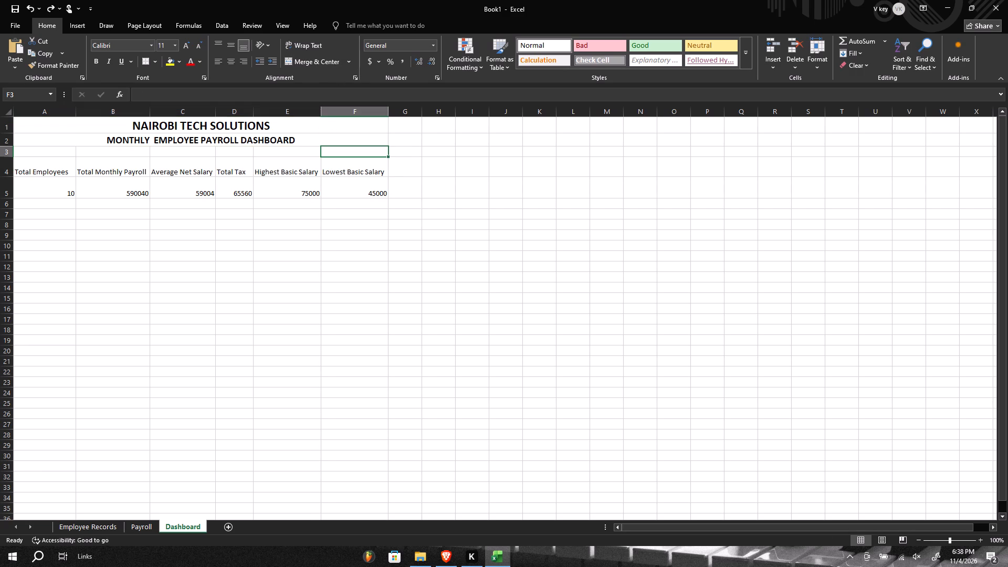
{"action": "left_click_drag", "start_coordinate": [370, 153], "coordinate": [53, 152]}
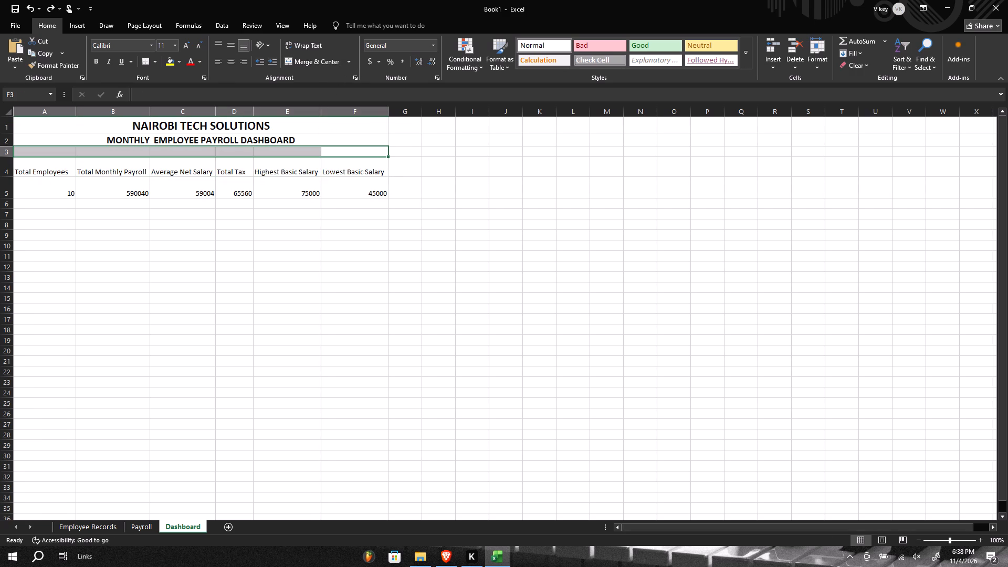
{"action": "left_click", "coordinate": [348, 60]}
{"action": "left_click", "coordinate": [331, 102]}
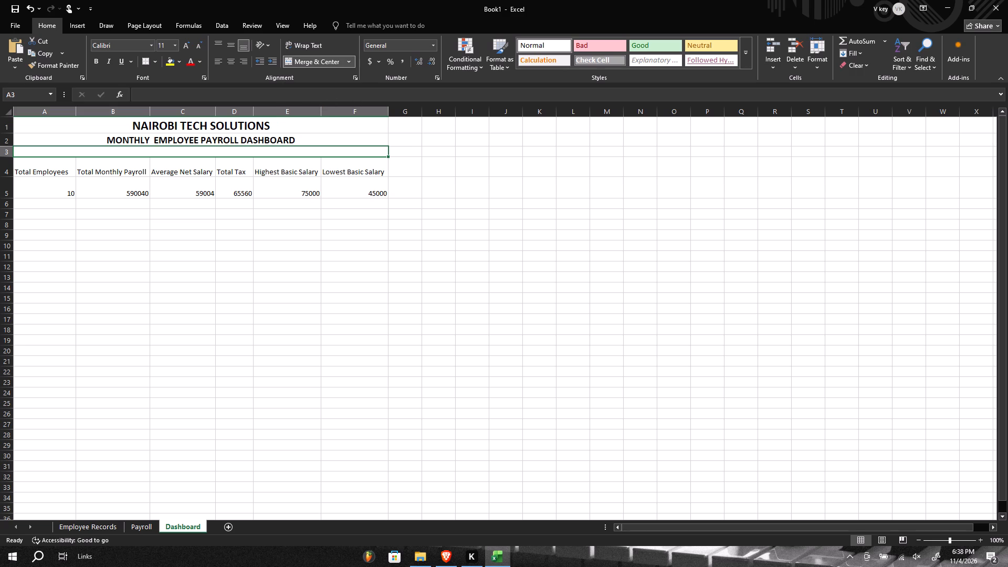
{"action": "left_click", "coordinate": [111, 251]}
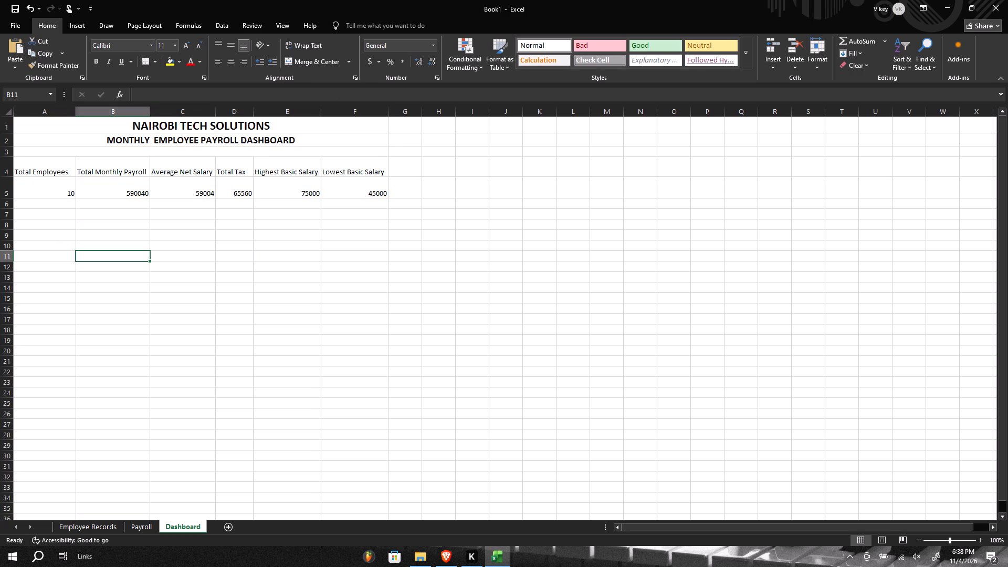
Merge and center the MONTHLY EMPLOYEE PAYROLL DASHBOARD subtitle across A2:F3.
{"action": "left_click_drag", "start_coordinate": [23, 150], "coordinate": [41, 147]}
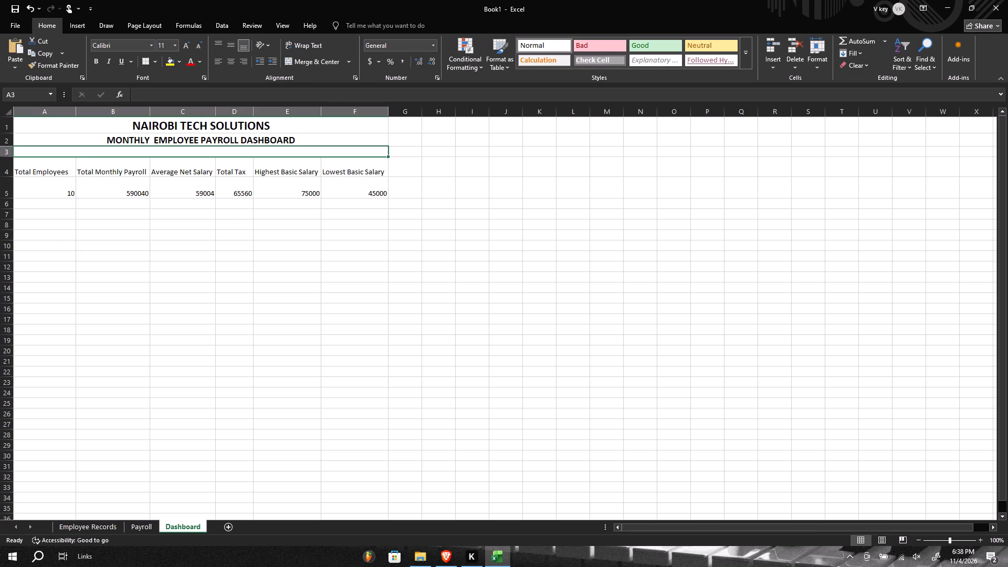
{"action": "left_click_drag", "start_coordinate": [41, 147], "coordinate": [43, 140]}
{"action": "left_click", "coordinate": [325, 61]}
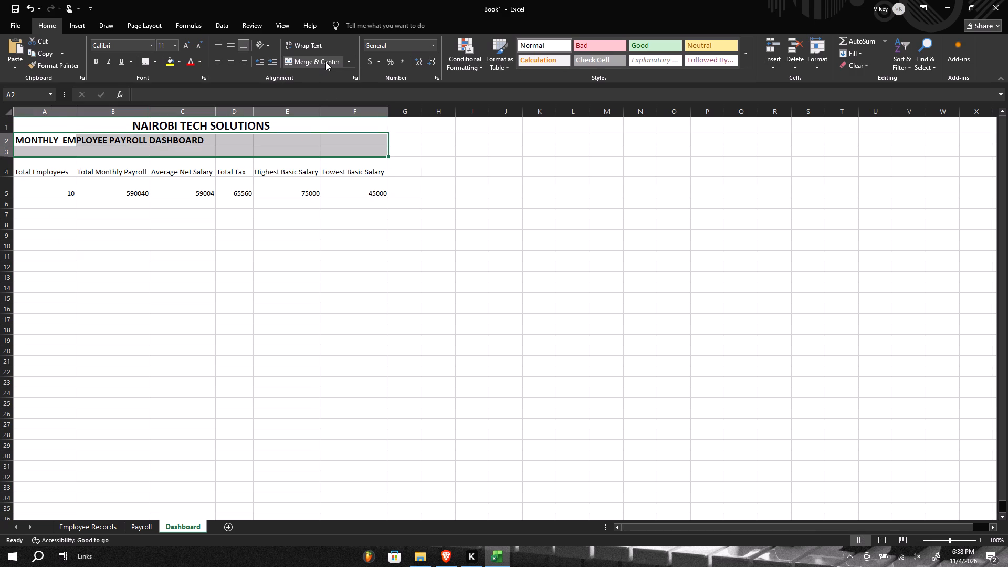
{"action": "left_click", "coordinate": [320, 61]}
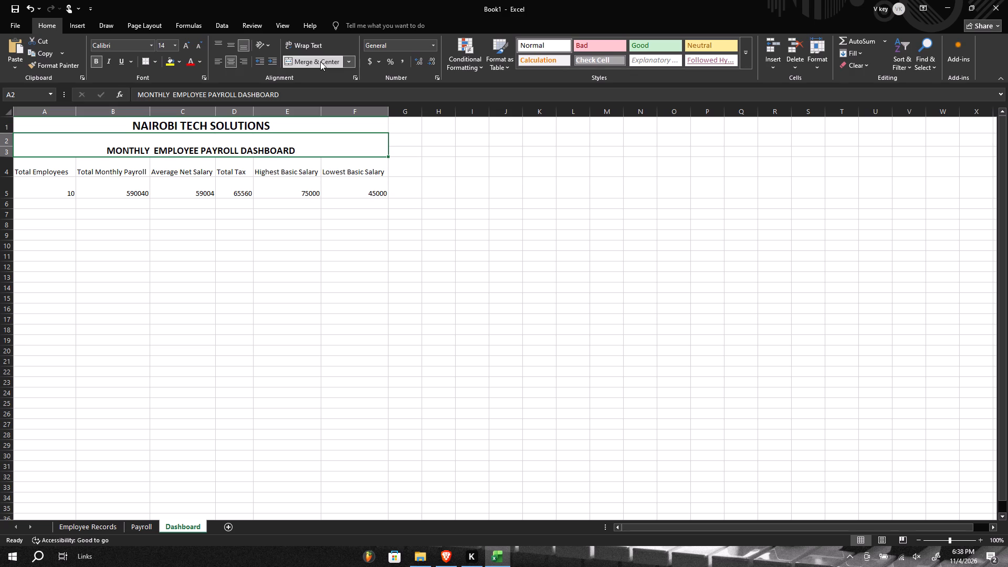
{"action": "left_click", "coordinate": [424, 272]}
Align the merged MONTHLY EMPLOYEE PAYROLL DASHBOARD subtitle vertically to the middle of its cell.
{"action": "left_click", "coordinate": [299, 155]}
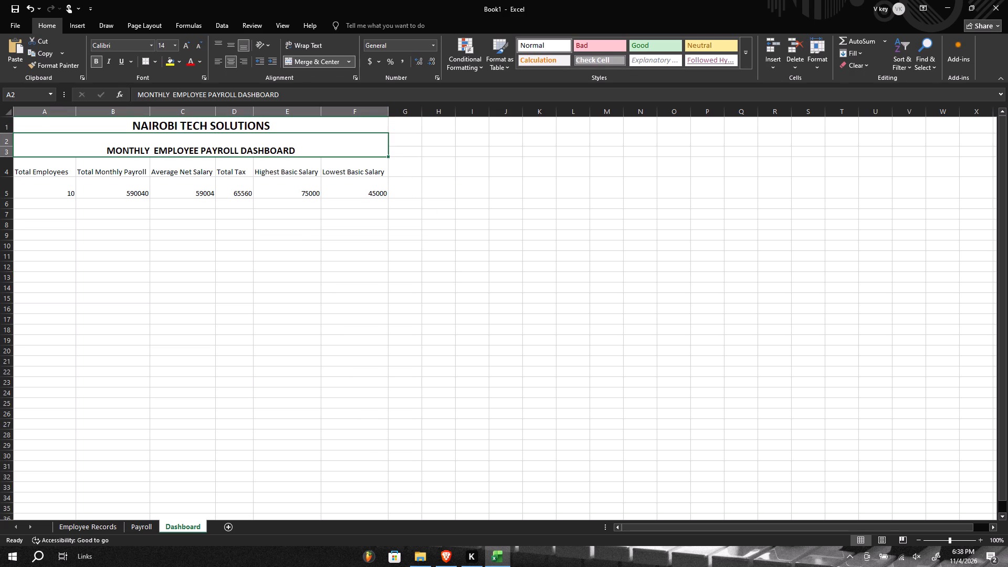
{"action": "left_click", "coordinate": [232, 45]}
{"action": "left_click", "coordinate": [323, 285]}
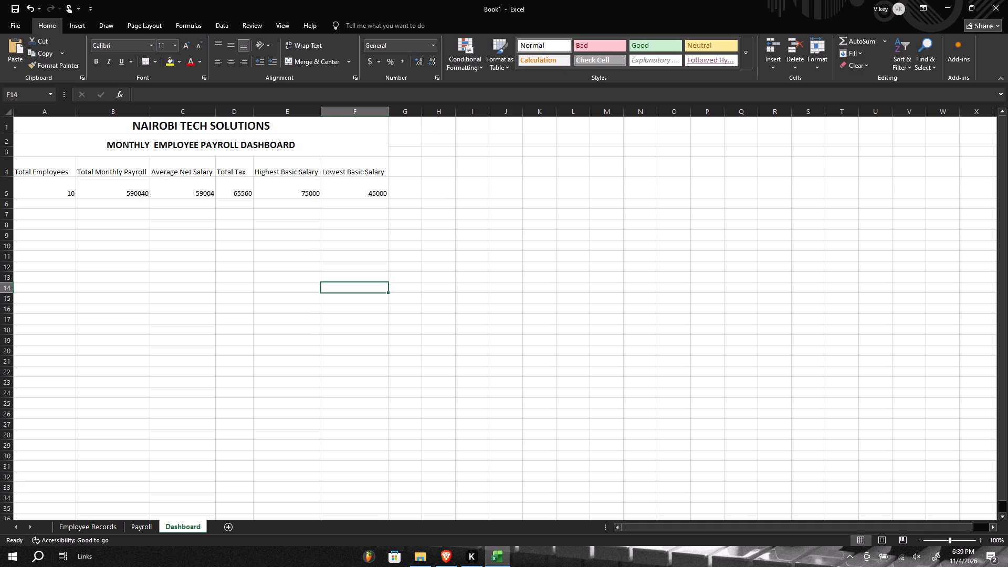
Enter the table headings Department in A11 and Employees in B11 on the Dashboard sheet.
{"action": "left_click", "coordinate": [24, 255]}
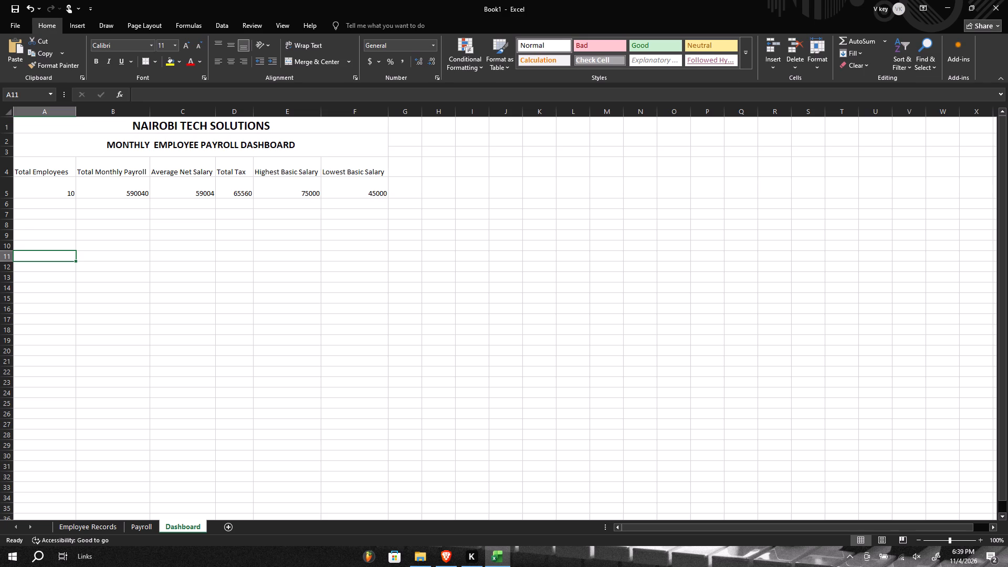
{"action": "key", "text": "shift+d"}
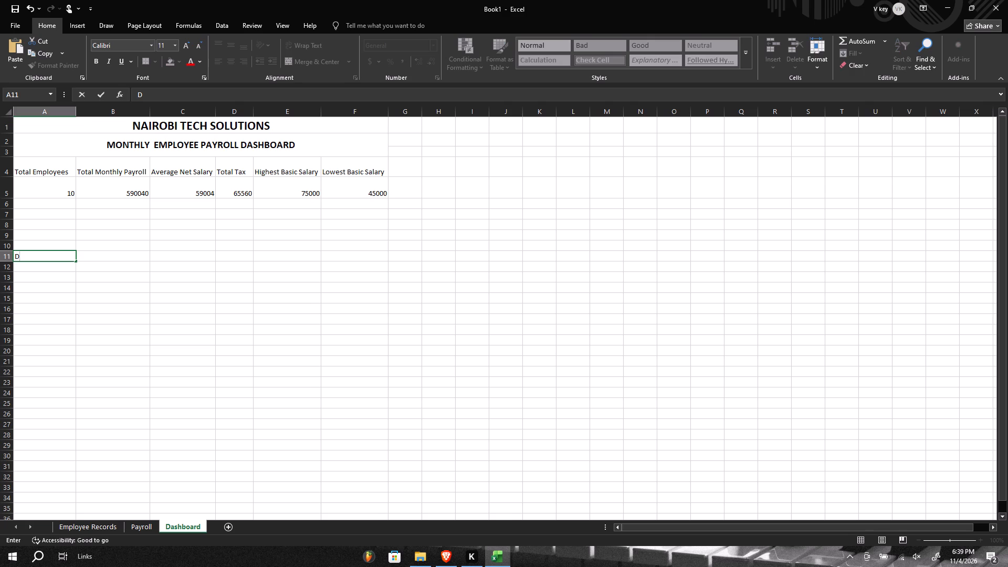
{"action": "type", "text": "epartment"}
{"action": "left_click", "coordinate": [131, 261]}
{"action": "left_click", "coordinate": [134, 257]}
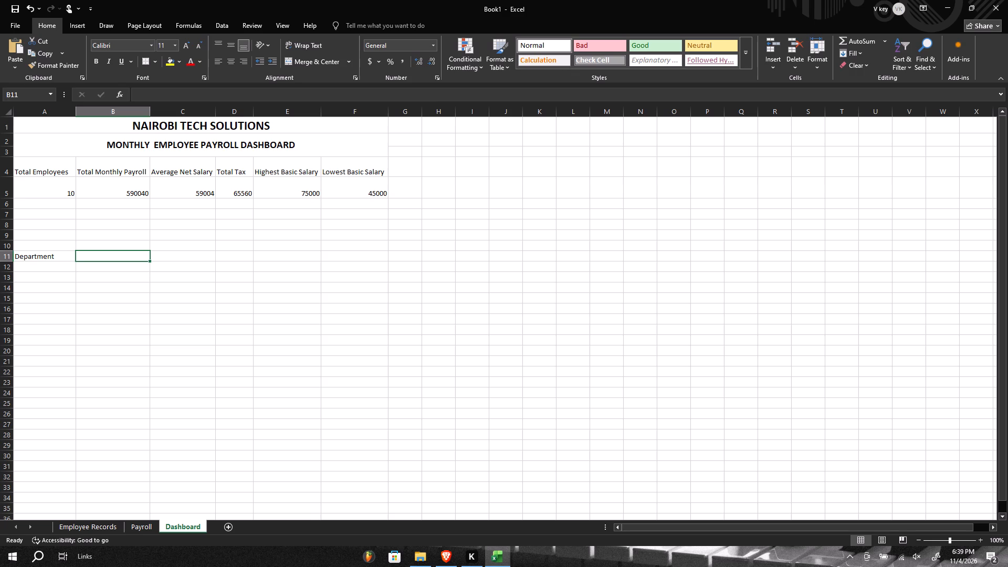
{"action": "key", "text": "shift+e"}
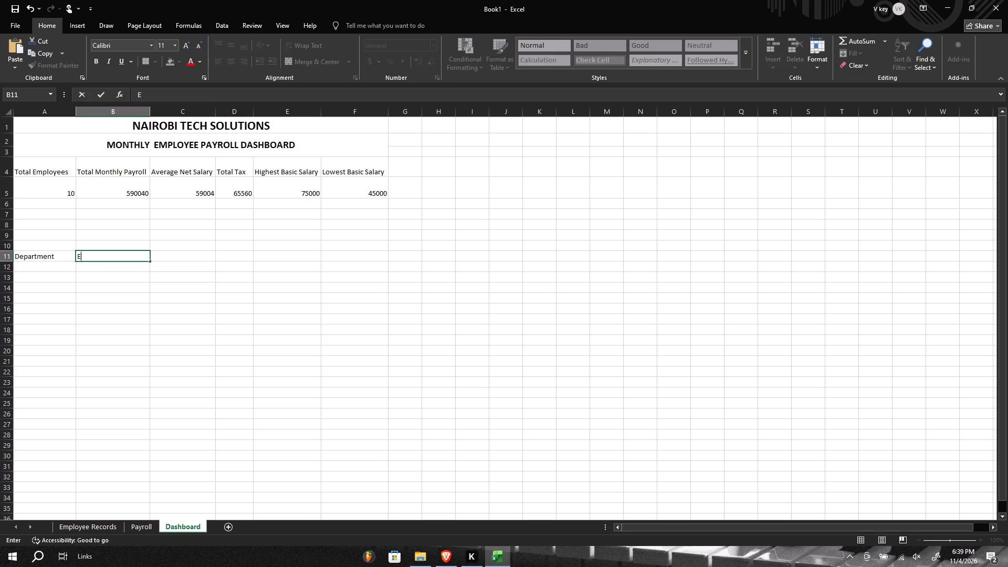
{"action": "type", "text": "mployees"}
List the departments IT, HR, Finance and Marketing in A12:A15 under the Department heading.
{"action": "left_click", "coordinate": [66, 268]}
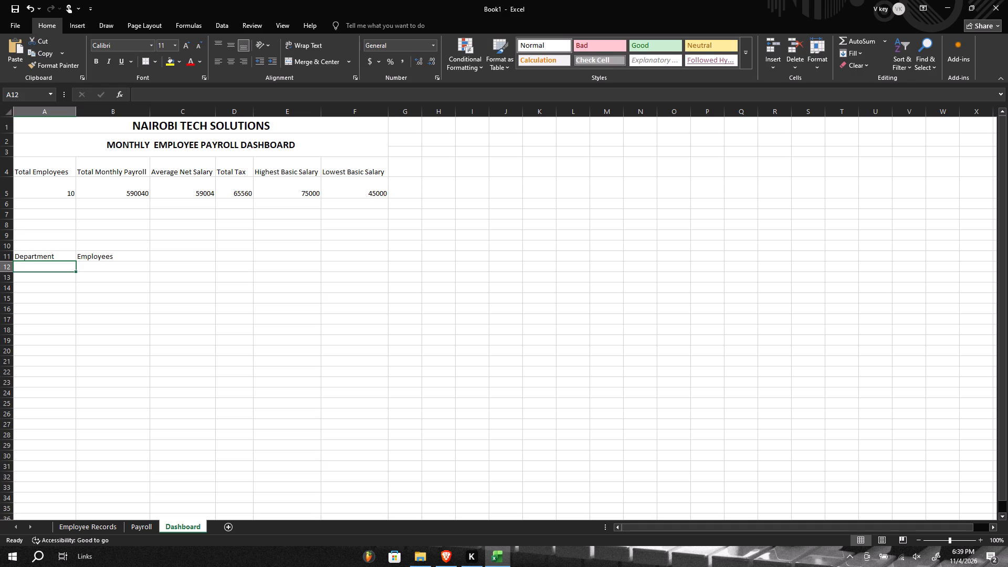
{"action": "type", "text": "IT"}
{"action": "key", "text": "Down"}
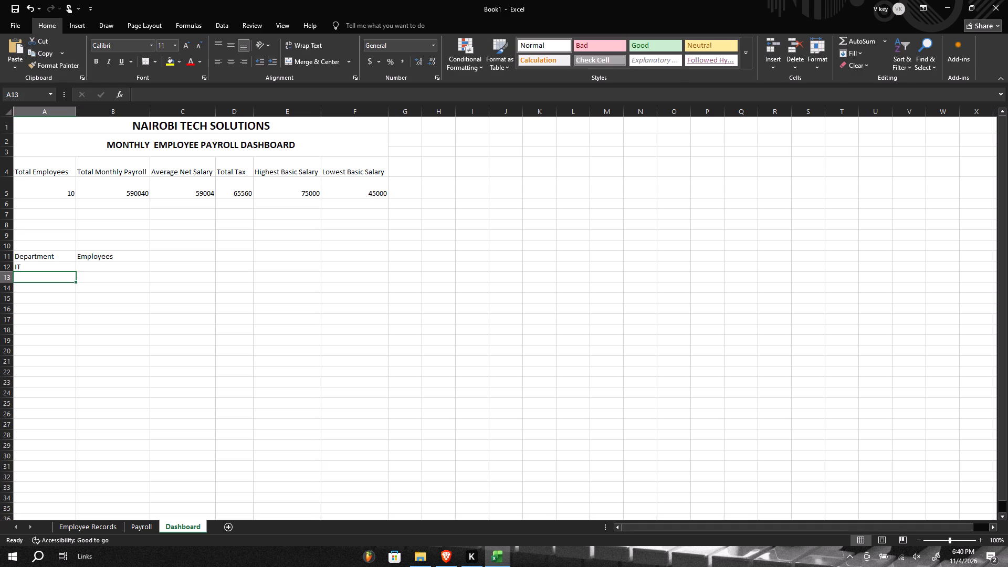
{"action": "key", "text": "shift+h"}
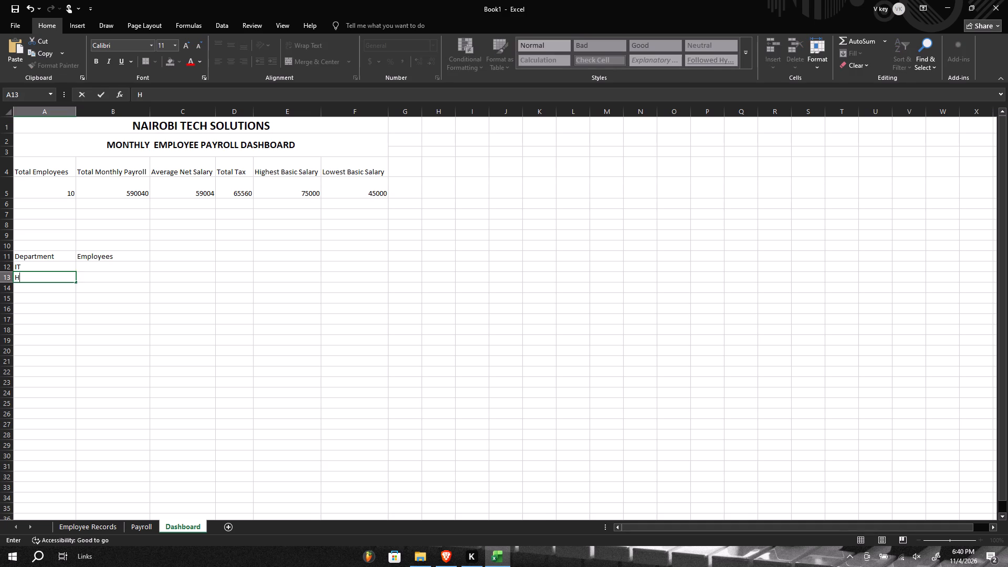
{"action": "key", "text": "shift+r"}
{"action": "key", "text": "Down"}
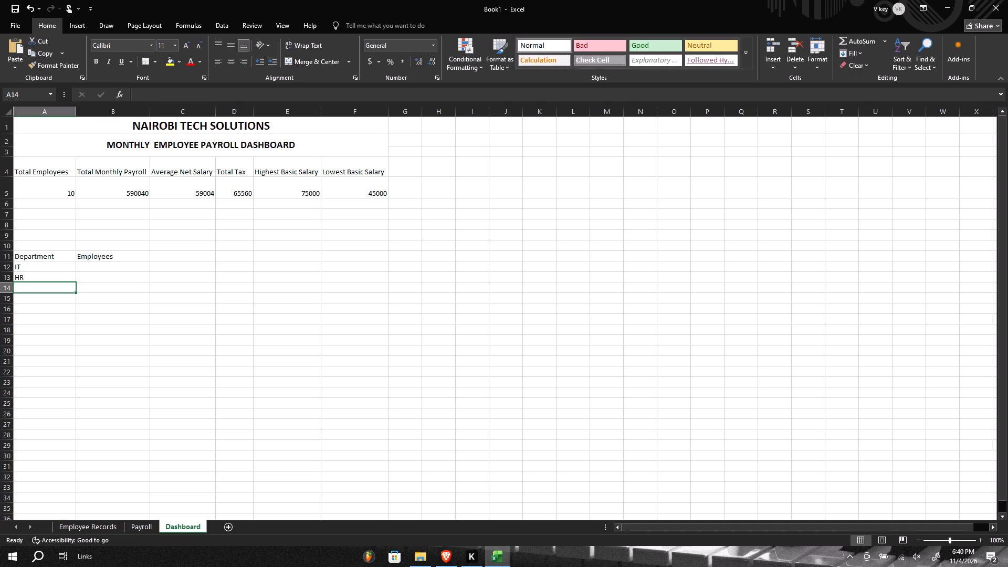
{"action": "key", "text": "shift+f"}
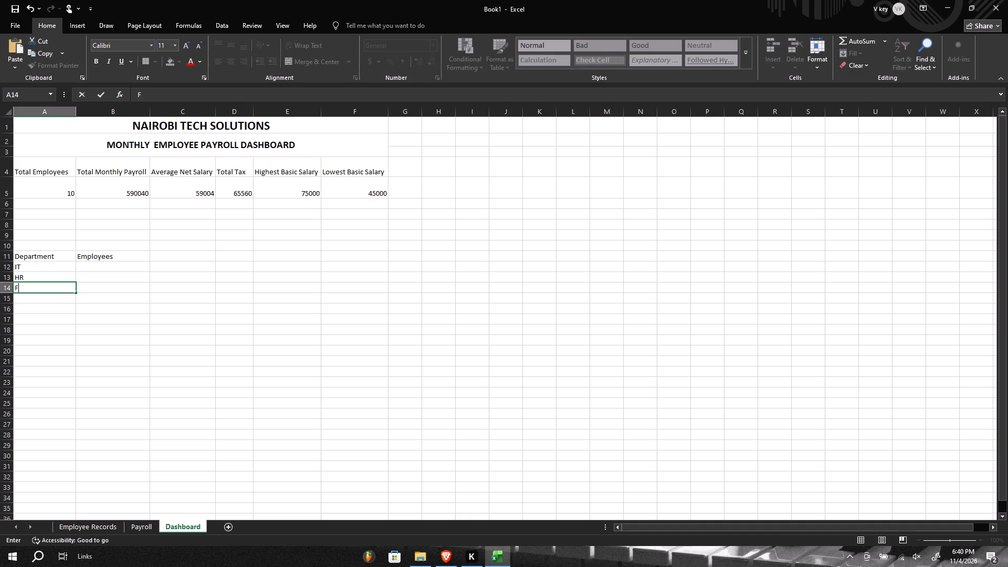
{"action": "type", "text": "inance"}
{"action": "key", "text": "Down"}
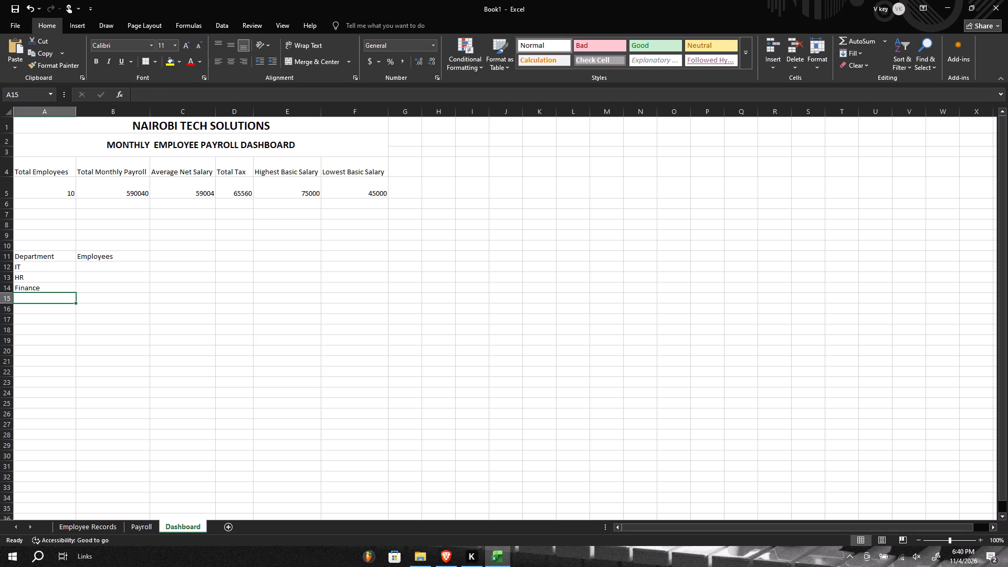
{"action": "key", "text": "shift+m"}
{"action": "type", "text": "ar"}
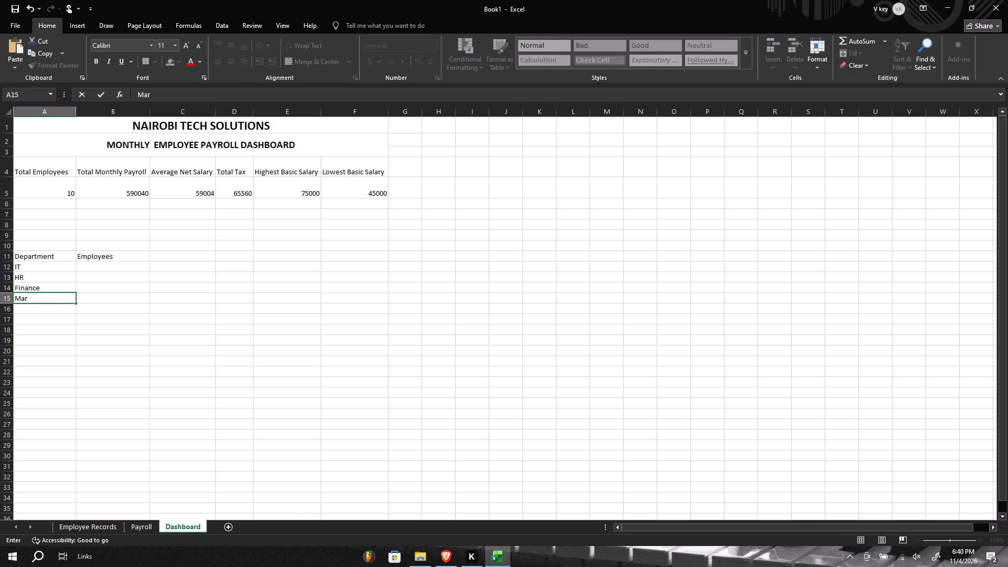
{"action": "type", "text": "keting"}
Count the IT employees in B12 with the formula =COUNTIF('Employee Records'!C:C,A12).
{"action": "key", "text": "Right"}
{"action": "key", "text": "Up"}
{"action": "key", "text": "Up"}
{"action": "key", "text": "Up"}
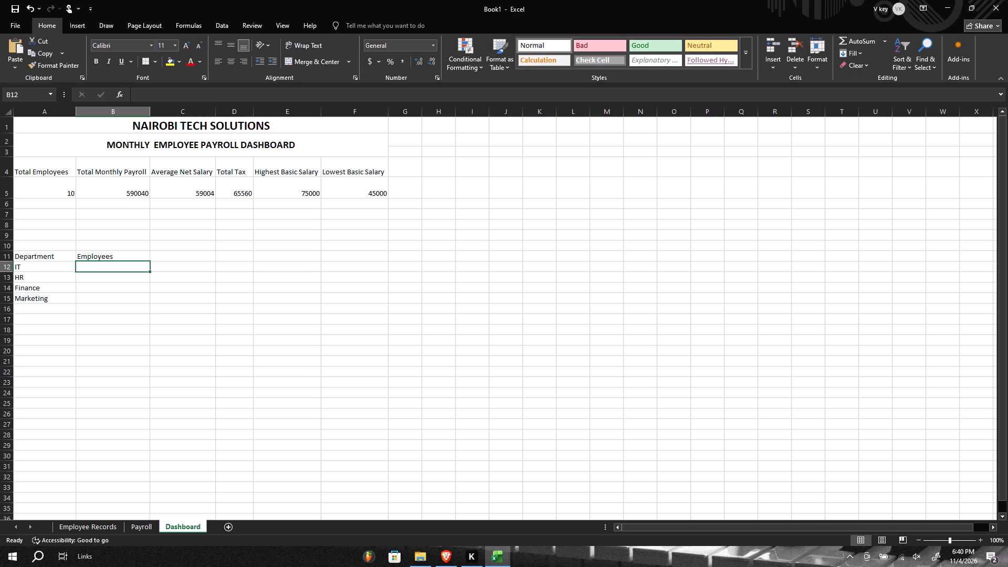
{"action": "key", "text": "equal"}
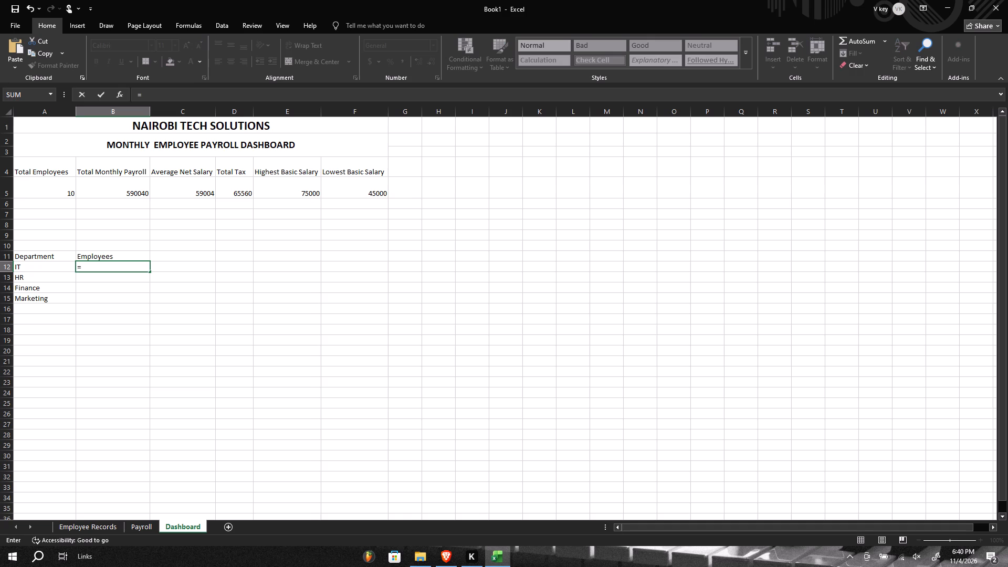
{"action": "type", "text": "cou"}
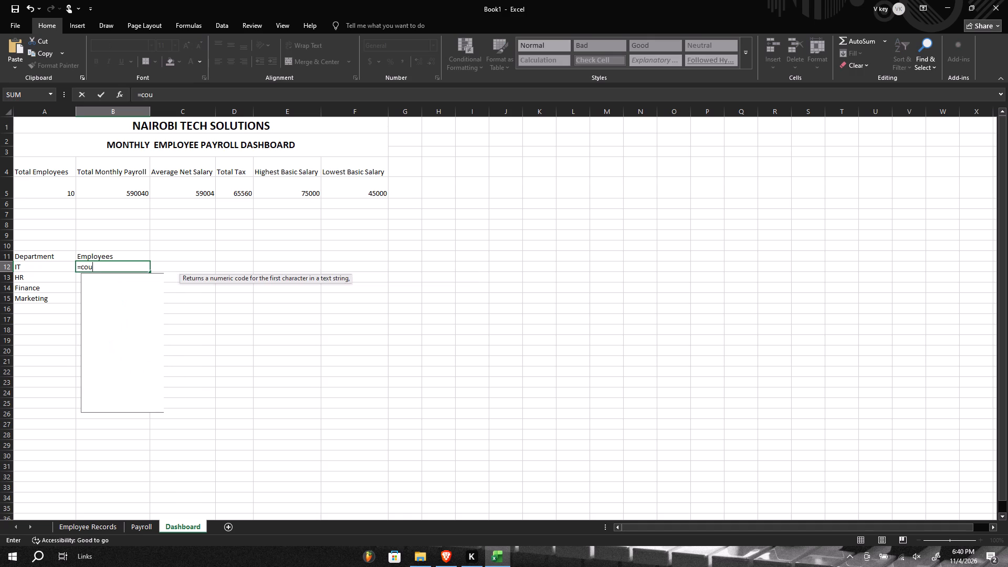
{"action": "key", "text": "Down"}
{"action": "key", "text": "Down"}
{"action": "key", "text": "Down"}
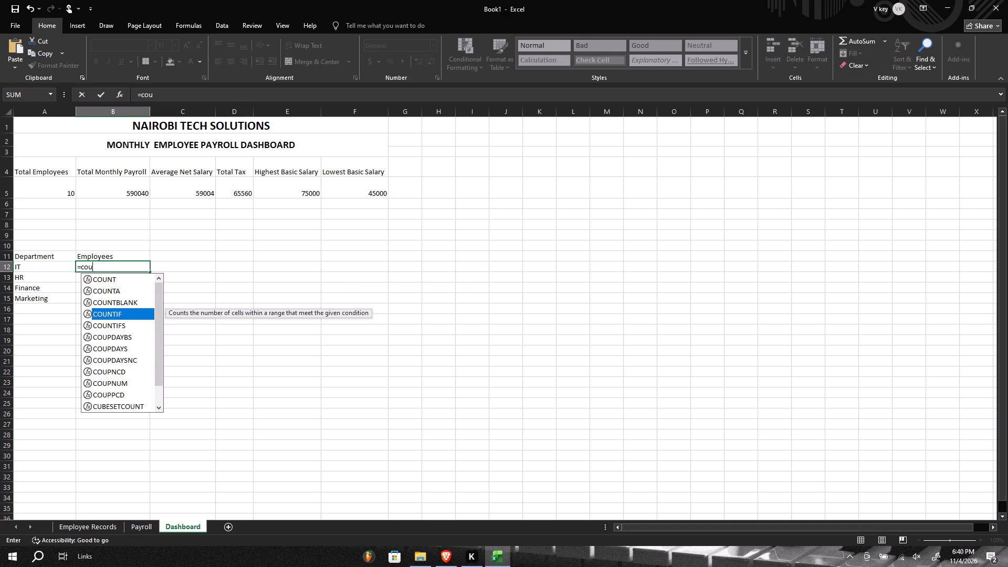
{"action": "key", "text": "Tab"}
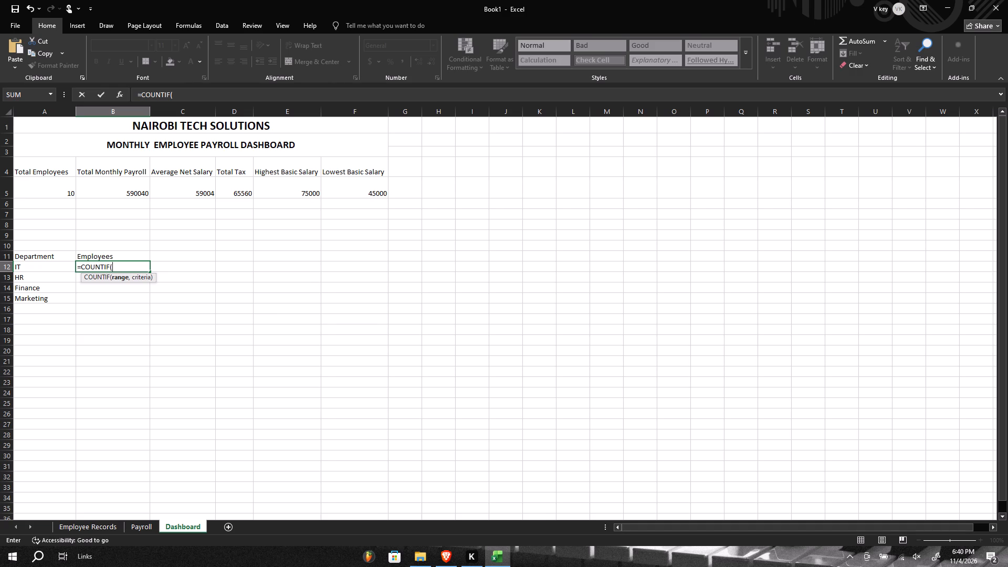
{"action": "key", "text": "apostrophe"}
{"action": "key", "text": "shift+e"}
{"action": "type", "text": "mployee"}
{"action": "key", "text": "space"}
{"action": "type", "text": "Records"}
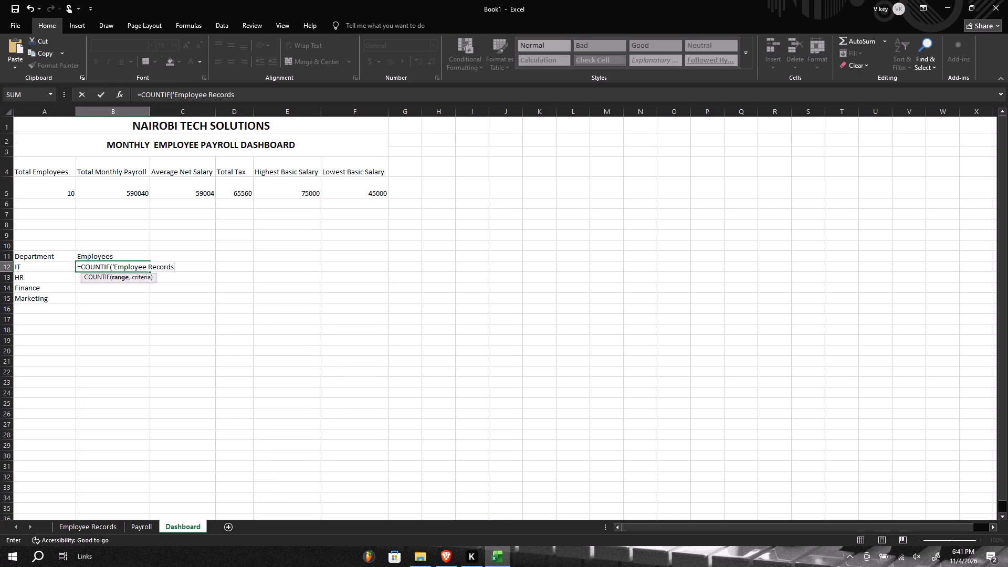
{"action": "key", "text": "apostrophe"}
{"action": "key", "text": "shift+exclam"}
{"action": "key", "text": "c"}
{"action": "key", "text": "shift+colon"}
{"action": "key", "text": "c"}
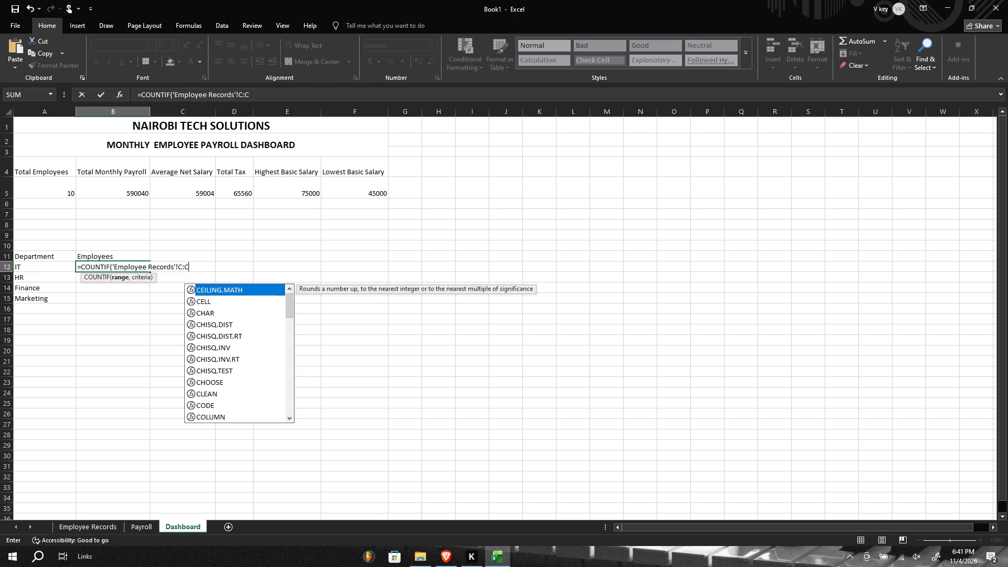
{"action": "key", "text": "comma"}
{"action": "key", "text": "a"}
{"action": "type", "text": "12"}
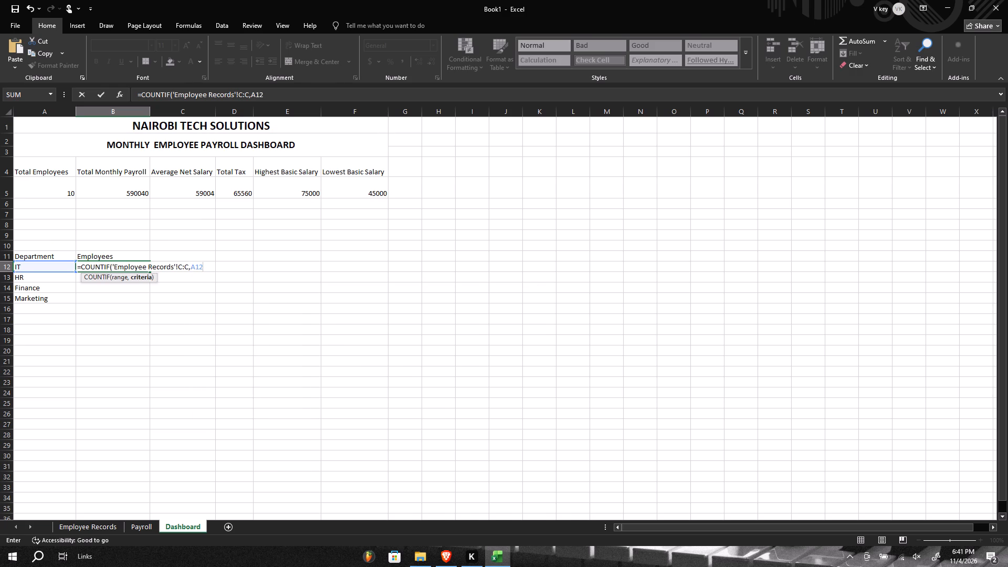
{"action": "key", "text": "shift+parenleft"}
{"action": "key", "text": "BackSpace"}
{"action": "key", "text": "shift+parenright"}
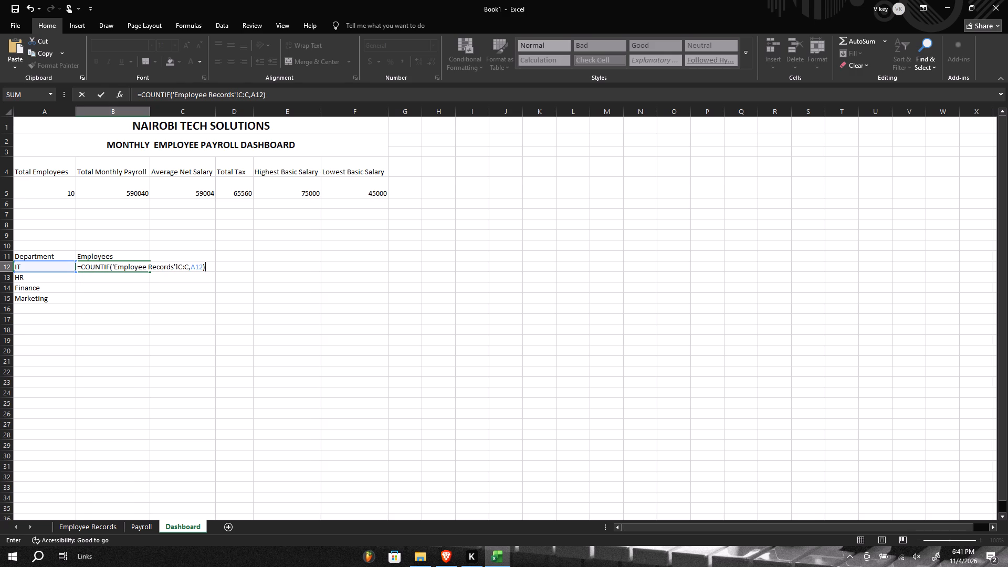
{"action": "key", "text": "Return"}
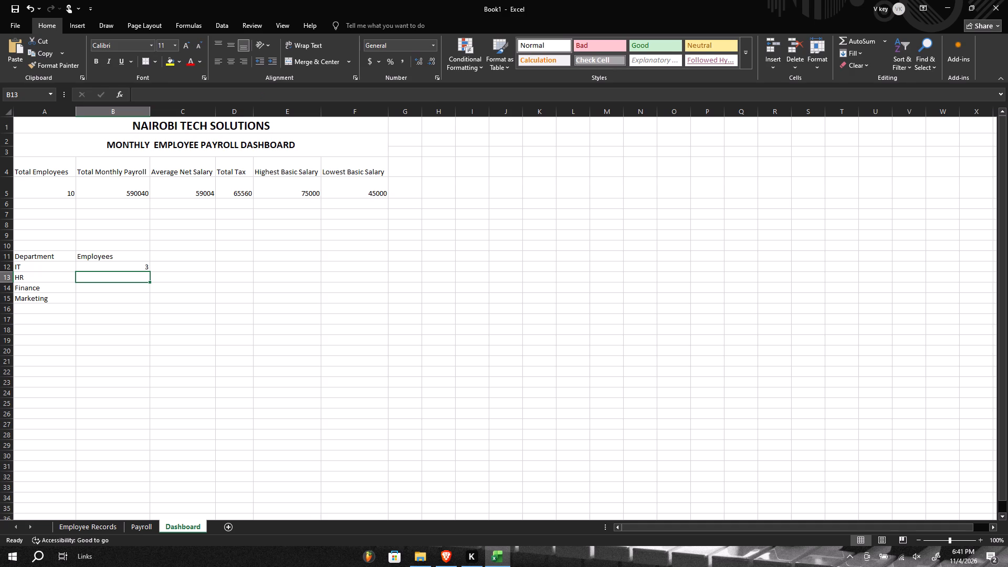
Fill the B12 employee-count formula down through B15 for HR, Finance and Marketing.
{"action": "left_click", "coordinate": [121, 269]}
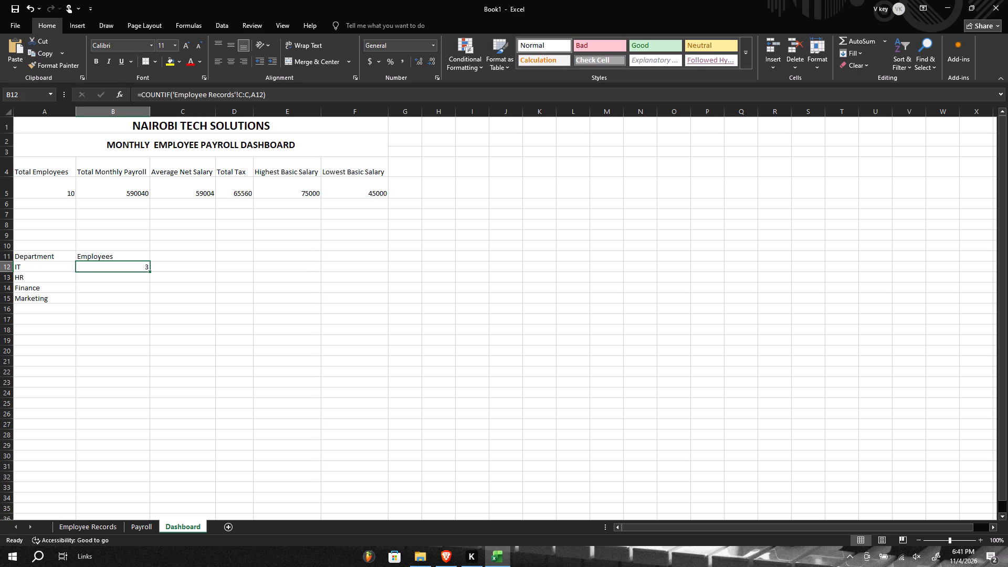
{"action": "left_click_drag", "start_coordinate": [148, 271], "coordinate": [148, 276]}
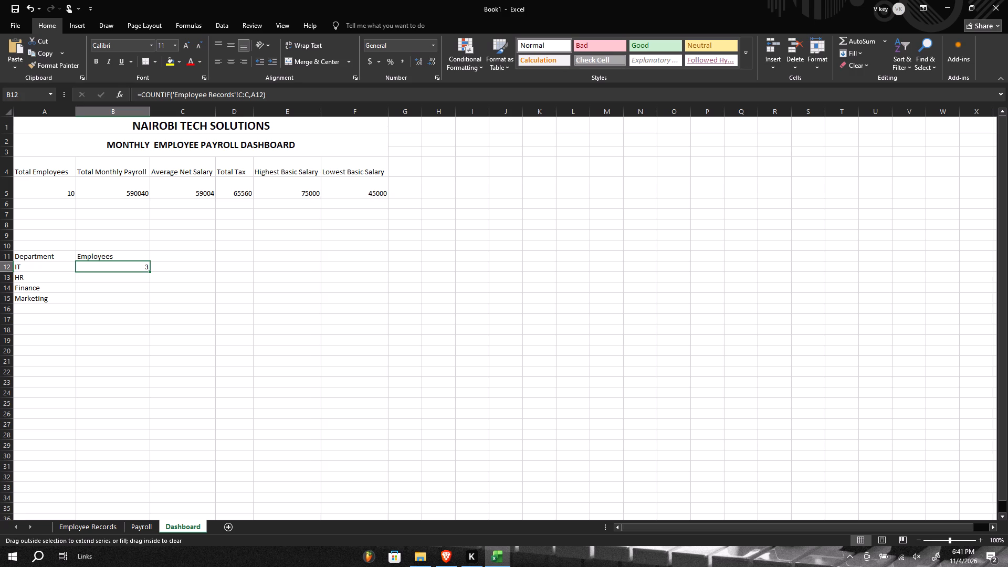
{"action": "left_click_drag", "start_coordinate": [148, 276], "coordinate": [148, 303]}
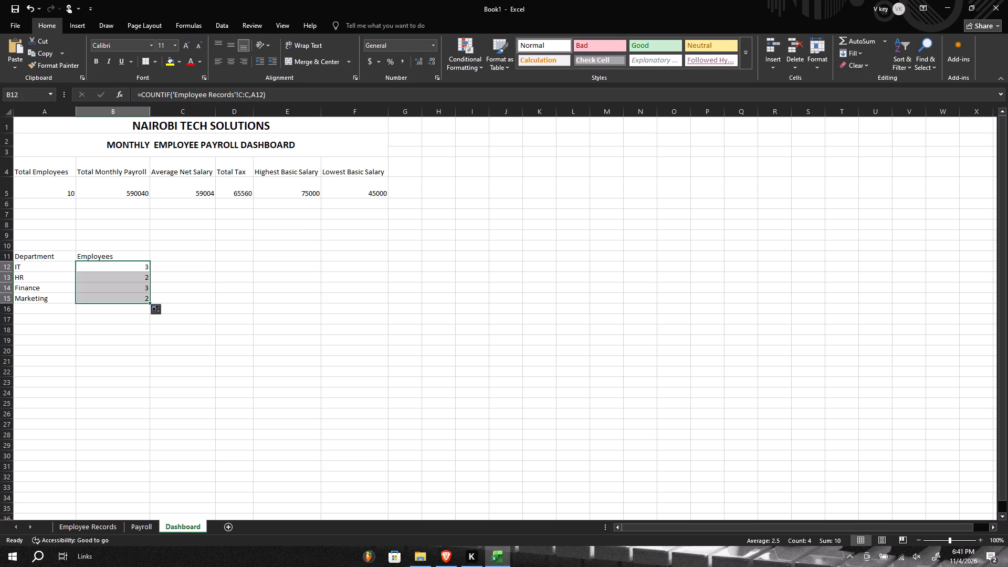
{"action": "left_click", "coordinate": [211, 296]}
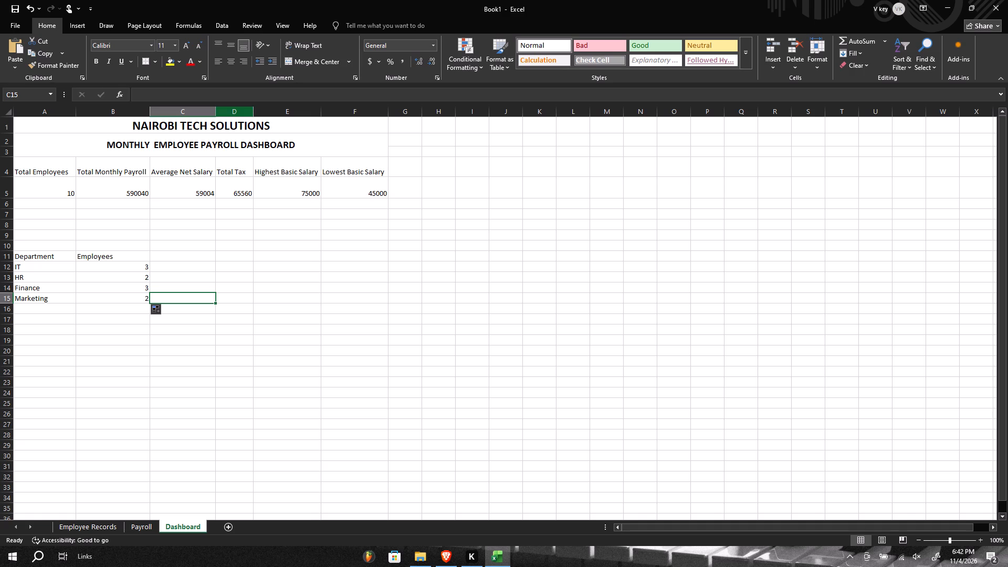
Enter the label Highest paid in cell A20 below the department table.
{"action": "left_click", "coordinate": [45, 340]}
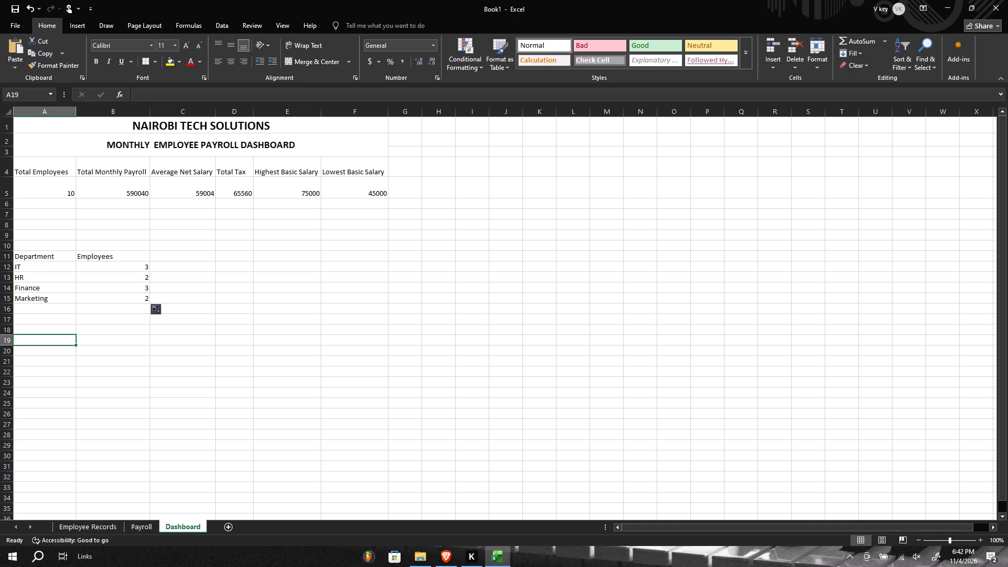
{"action": "left_click", "coordinate": [47, 352]}
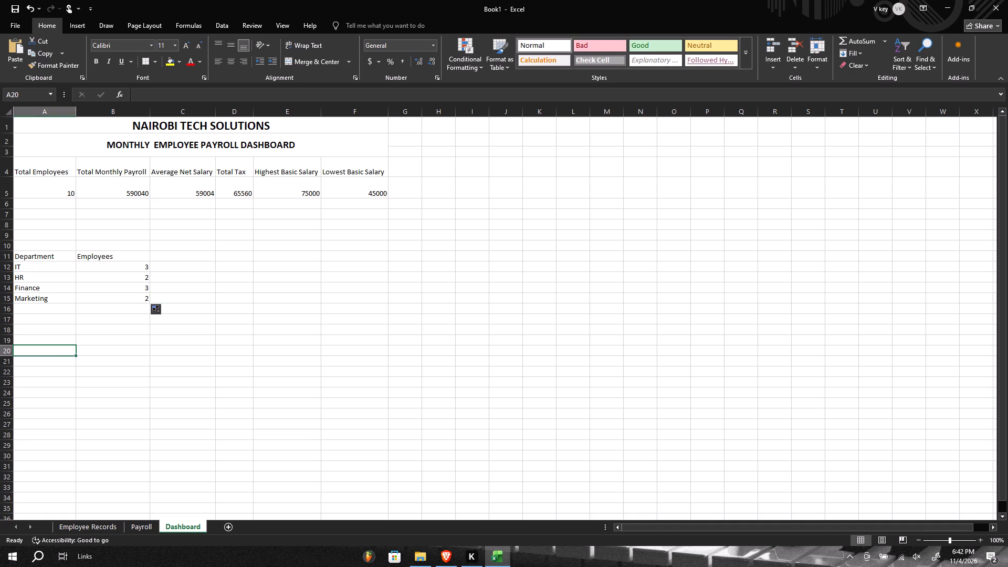
{"action": "key", "text": "shift+h"}
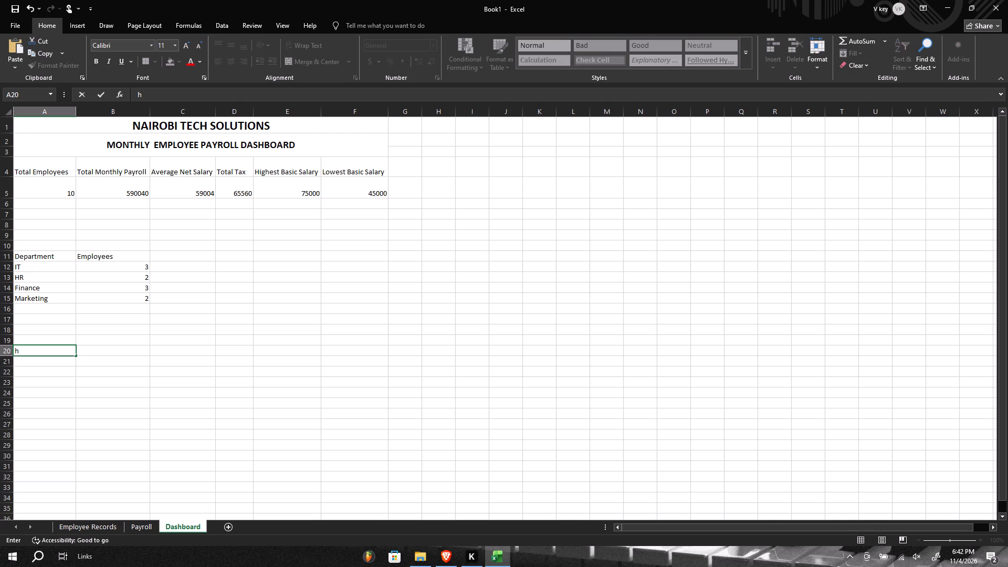
{"action": "key", "text": "BackSpace"}
{"action": "key", "text": "h"}
{"action": "type", "text": "ighest"}
{"action": "key", "text": "space"}
{"action": "type", "text": "paid"}
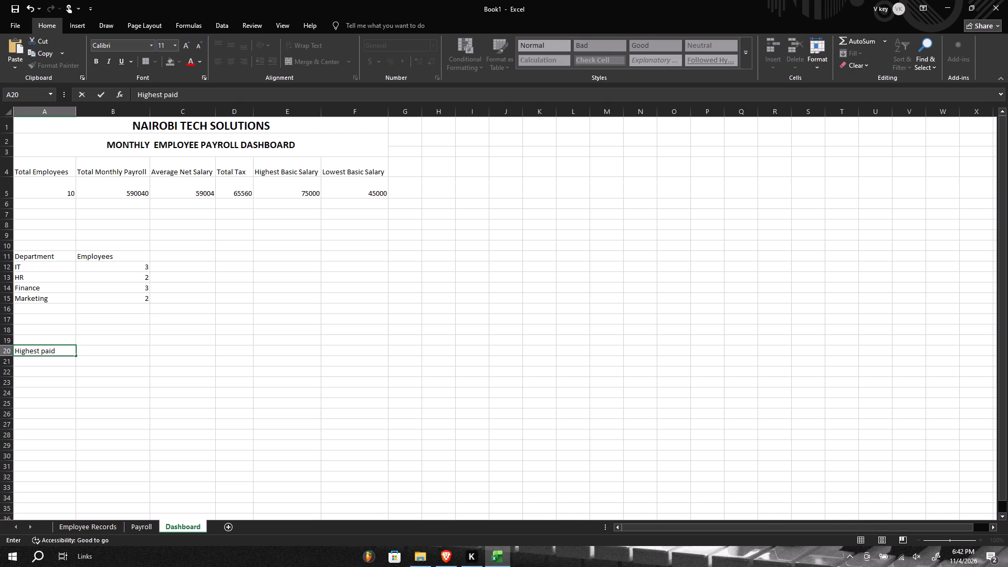
Start an XLOOKUP formula in B20 beside the Highest paid label.
{"action": "left_click", "coordinate": [135, 353]}
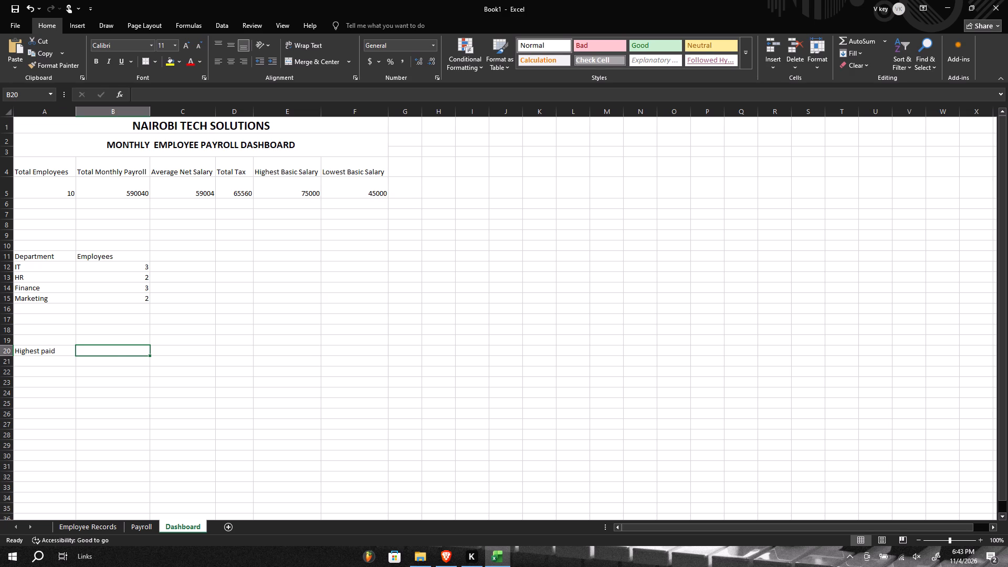
{"action": "key", "text": "equal"}
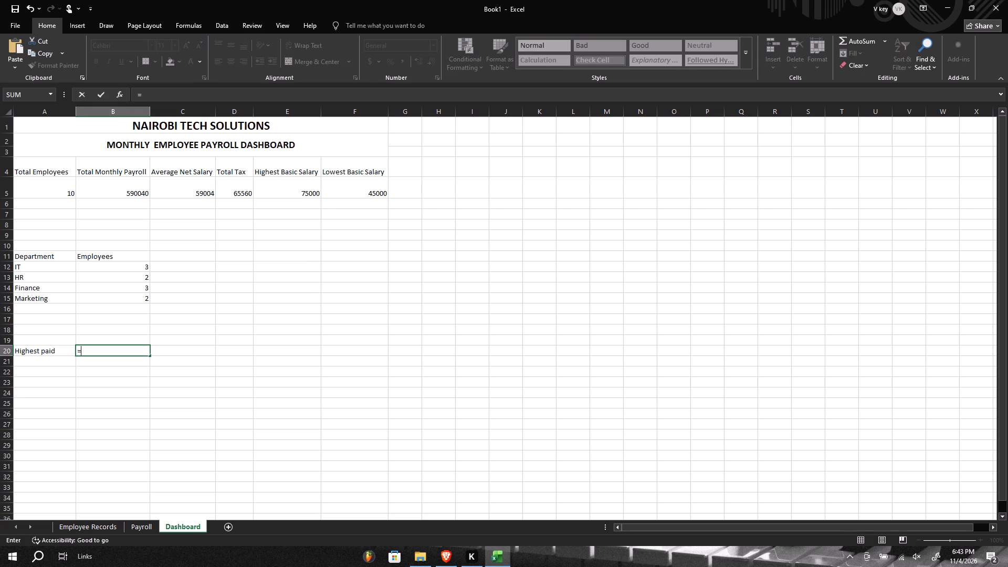
{"action": "type", "text": "XL"}
{"action": "type", "text": "OO"}
{"action": "key", "text": "k"}
{"action": "key", "text": "u"}
{"action": "key", "text": "p"}
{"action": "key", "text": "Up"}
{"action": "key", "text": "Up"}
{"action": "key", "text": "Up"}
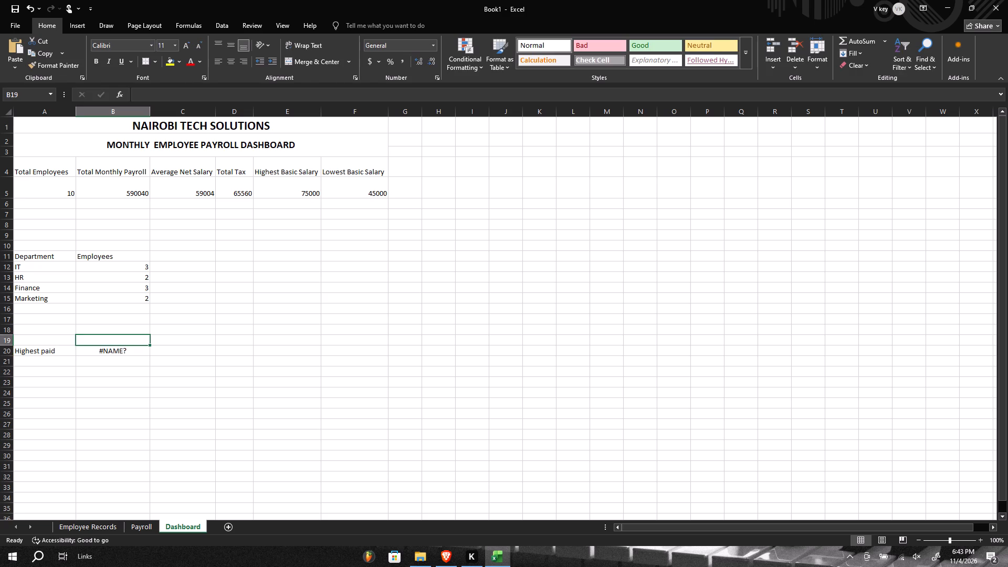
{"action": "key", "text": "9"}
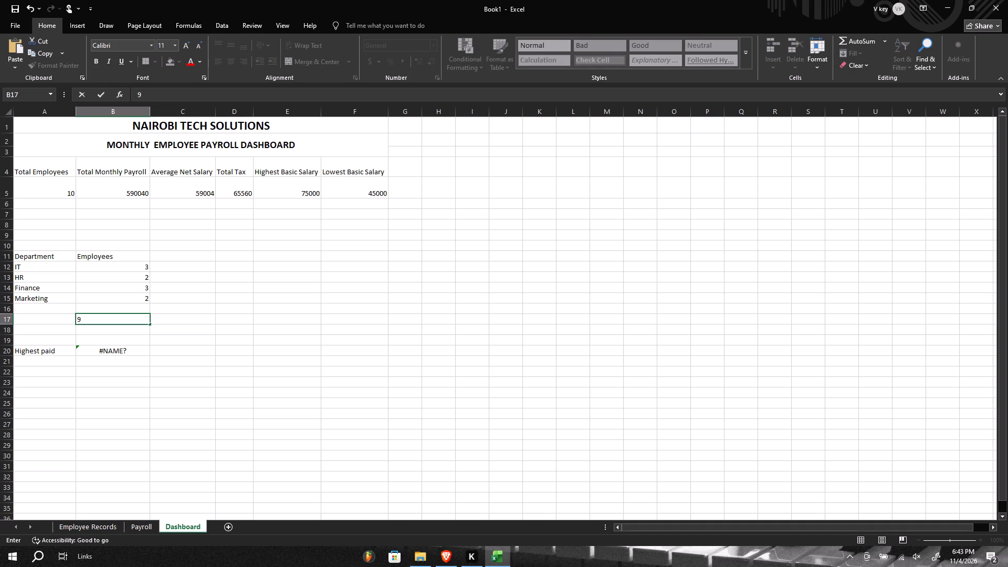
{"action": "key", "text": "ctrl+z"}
Extend the B20 XLOOKUP formula with the lookup value MAX('Employee Records'!D2:D11).
{"action": "left_click", "coordinate": [120, 351]}
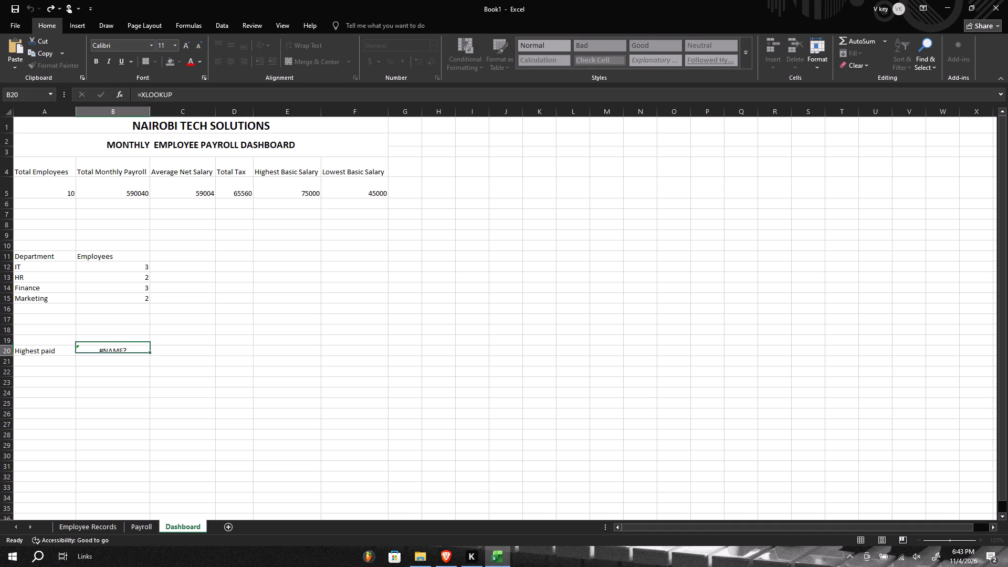
{"action": "left_click", "coordinate": [172, 97]}
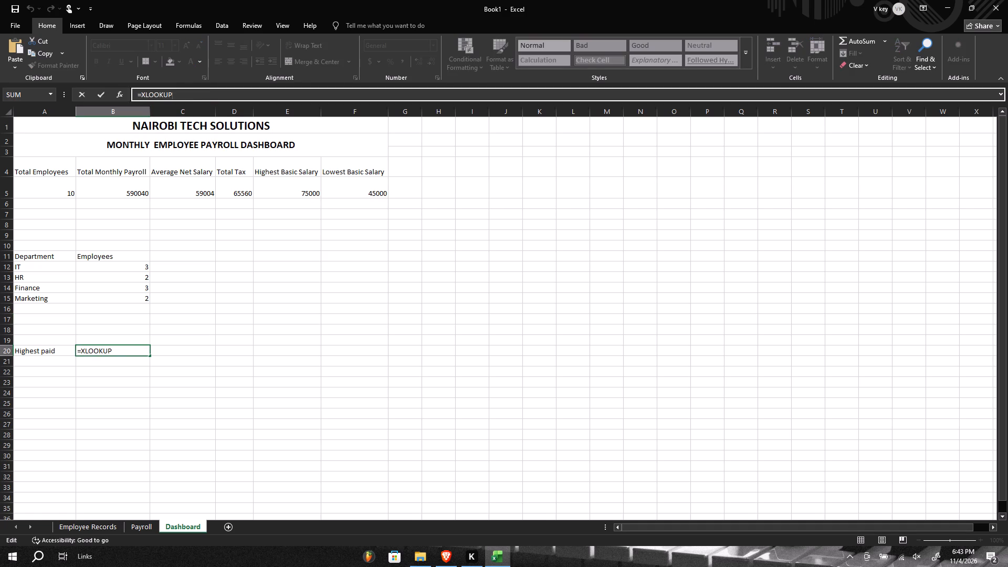
{"action": "left_click", "coordinate": [116, 351]}
{"action": "key", "text": "shift+parenleft"}
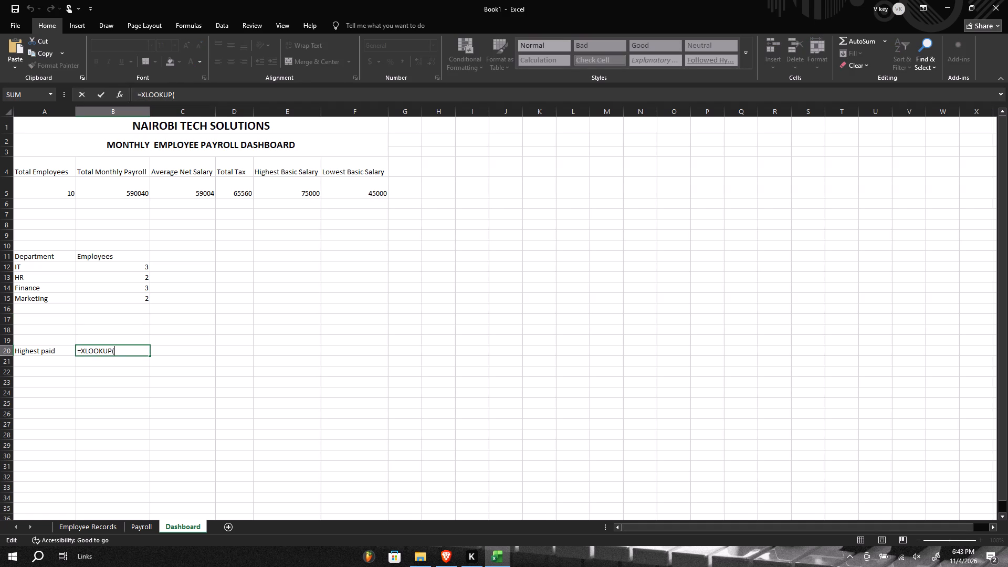
{"action": "type", "text": "MA"}
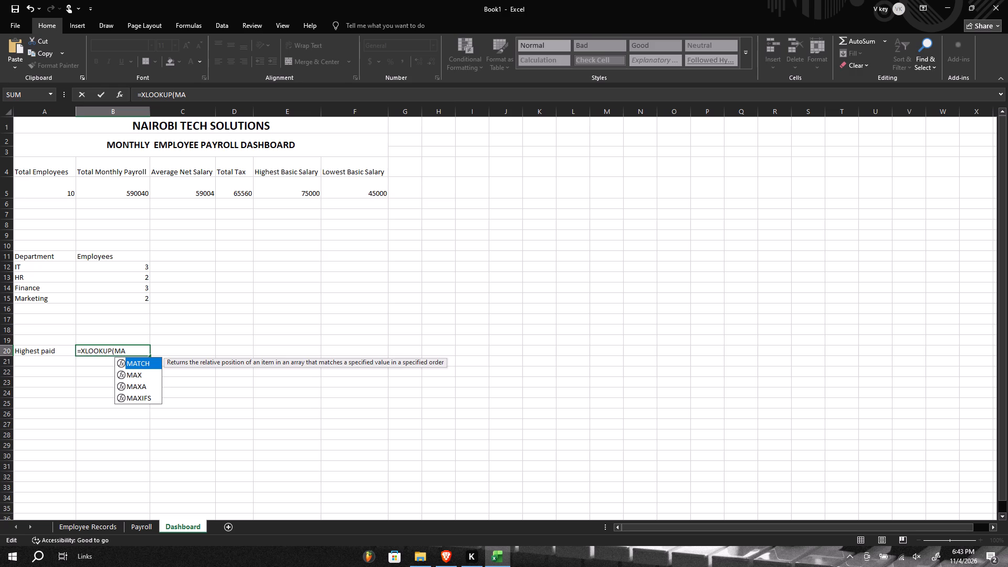
{"action": "key", "text": "Down"}
{"action": "key", "text": "Tab"}
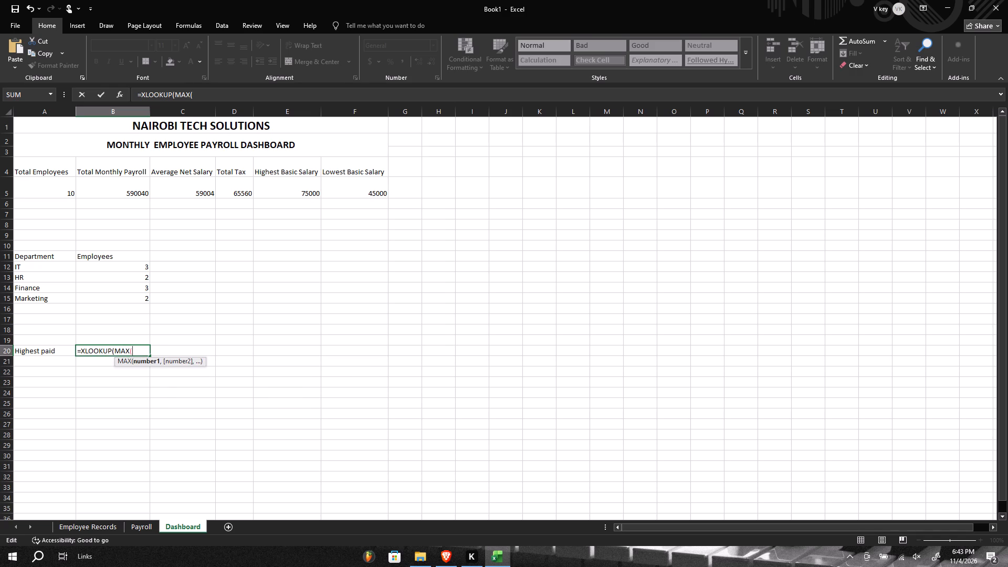
{"action": "key", "text": "apostrophe"}
{"action": "type", "text": "mployee"}
{"action": "key", "text": "space"}
{"action": "type", "text": "Re"}
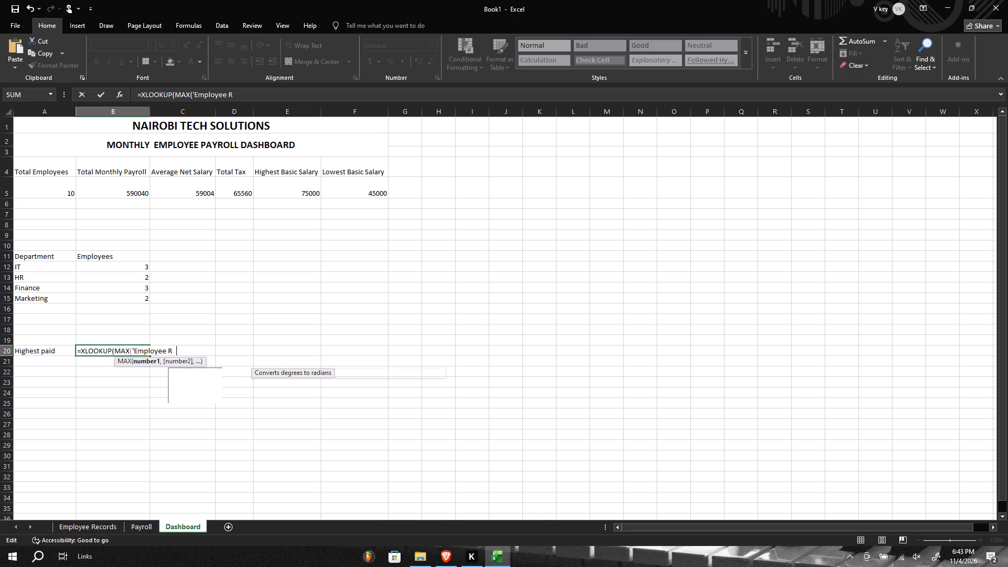
{"action": "type", "text": "cords"}
{"action": "key", "text": "apostrophe"}
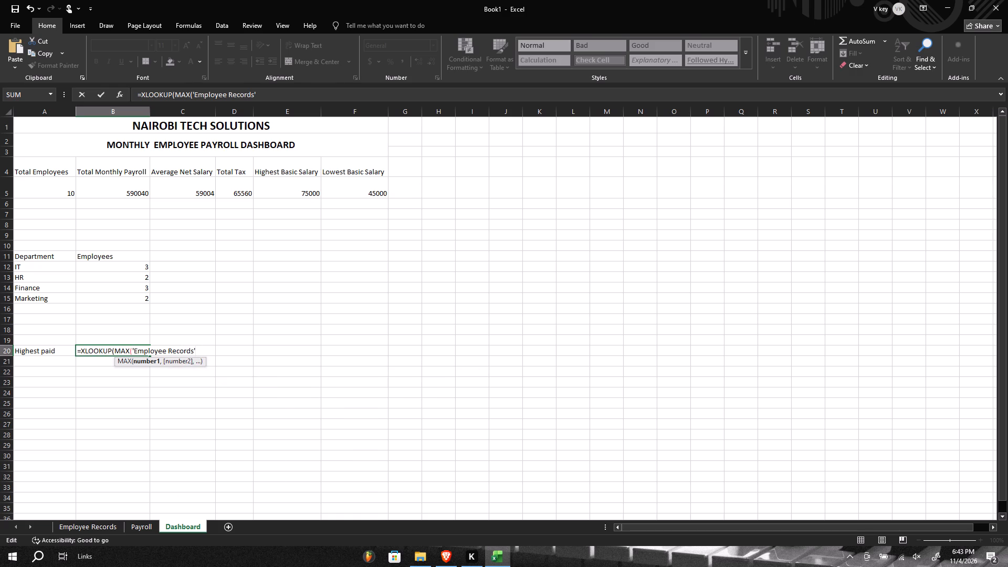
{"action": "key", "text": "shift+exclam"}
{"action": "key", "text": "shift+d"}
{"action": "key", "text": "2"}
{"action": "key", "text": "shift+colon"}
{"action": "type", "text": "D11"}
{"action": "key", "text": "shift+parenright"}
{"action": "key", "text": "comma"}
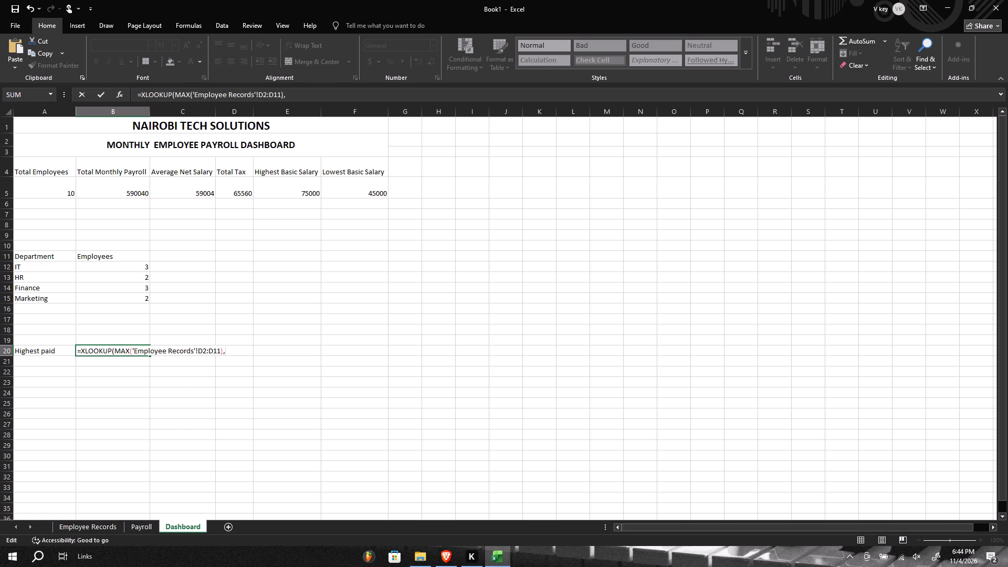
Finish the B20 XLOOKUP formula with 'Employee Records'!B2:B11 as its second argument and enter it.
{"action": "key", "text": "apostrophe"}
{"action": "type", "text": "Employe"}
{"action": "key", "text": "e"}
{"action": "key", "text": "space"}
{"action": "type", "text": "Record"}
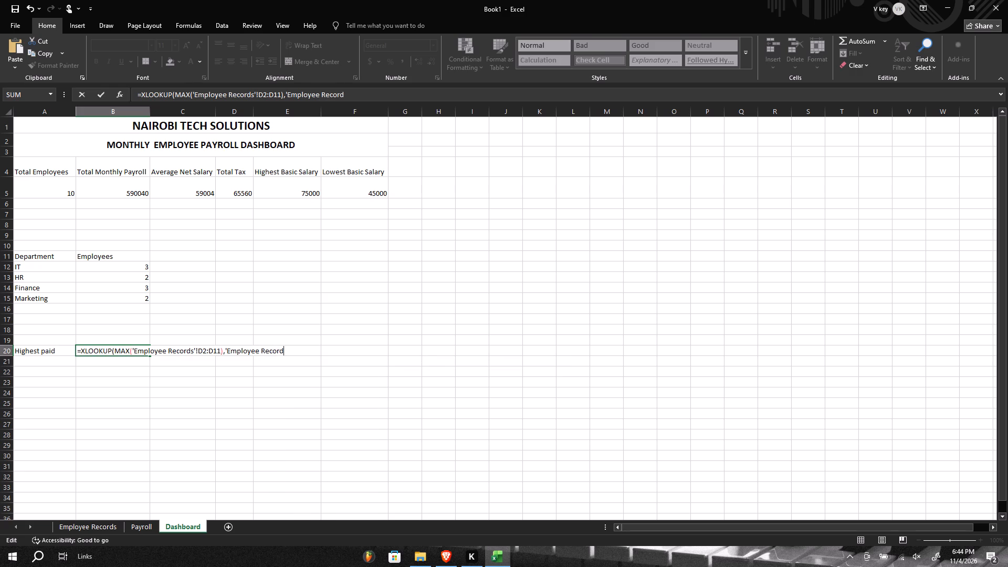
{"action": "key", "text": "s"}
{"action": "key", "text": "apostrophe"}
{"action": "key", "text": "shift+exclam"}
{"action": "type", "text": "B2"}
{"action": "key", "text": "shift+colon"}
{"action": "type", "text": "B11"}
{"action": "key", "text": "shift+parenright"}
{"action": "key", "text": "Return"}
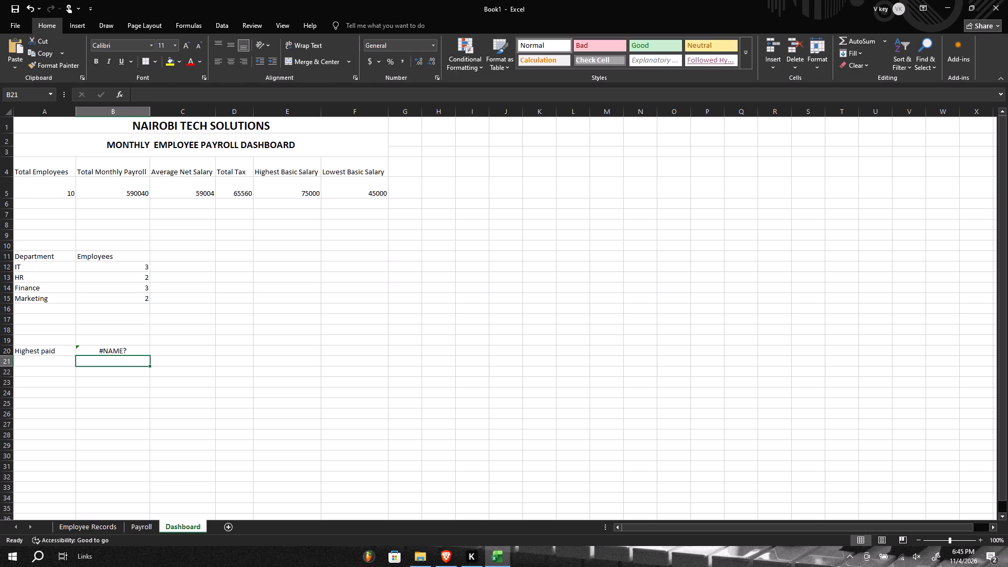
Check the ranges in the B20 lookup formula against the employee table on the Employee Records sheet.
{"action": "left_click", "coordinate": [139, 351]}
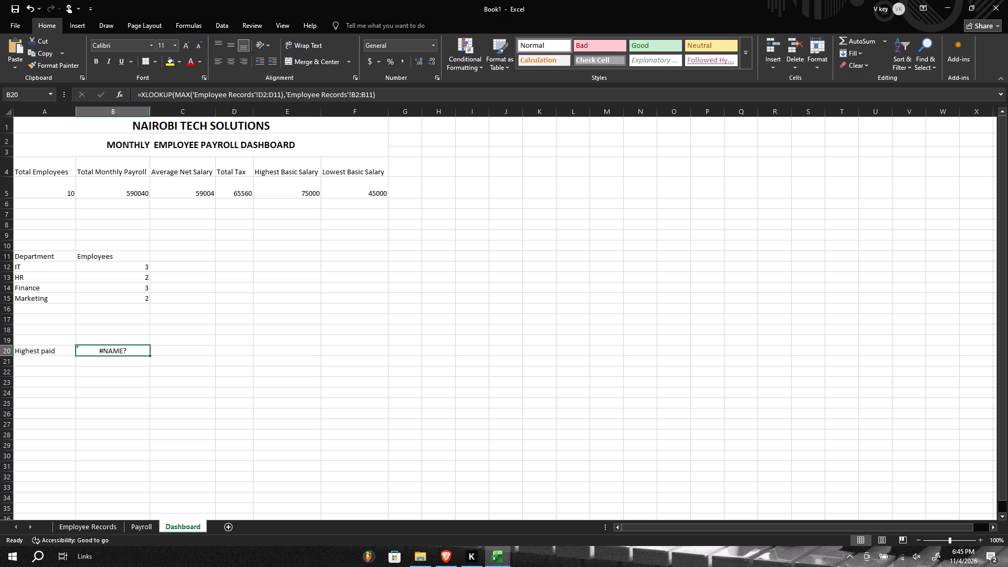
{"action": "left_click", "coordinate": [99, 525]}
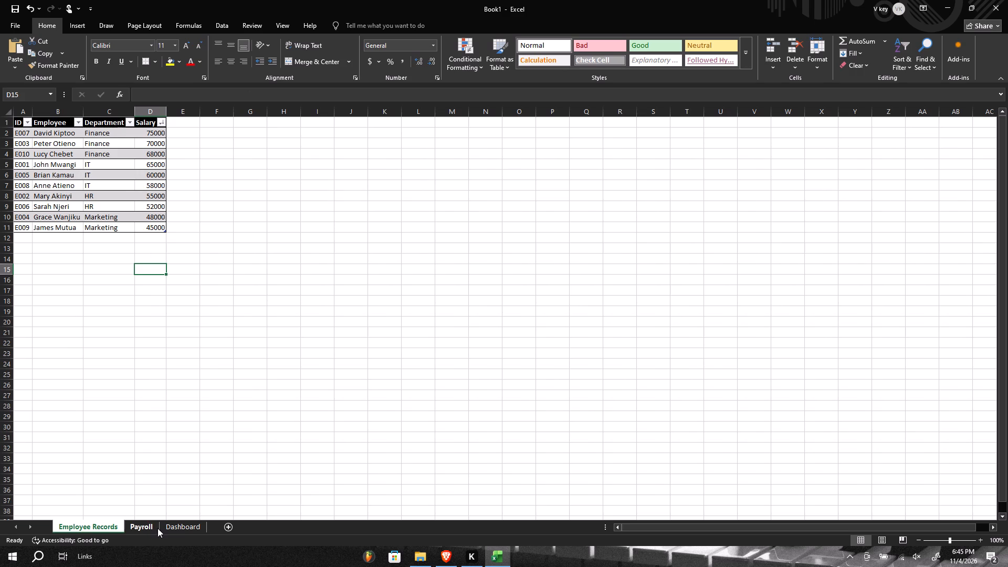
{"action": "left_click", "coordinate": [172, 527]}
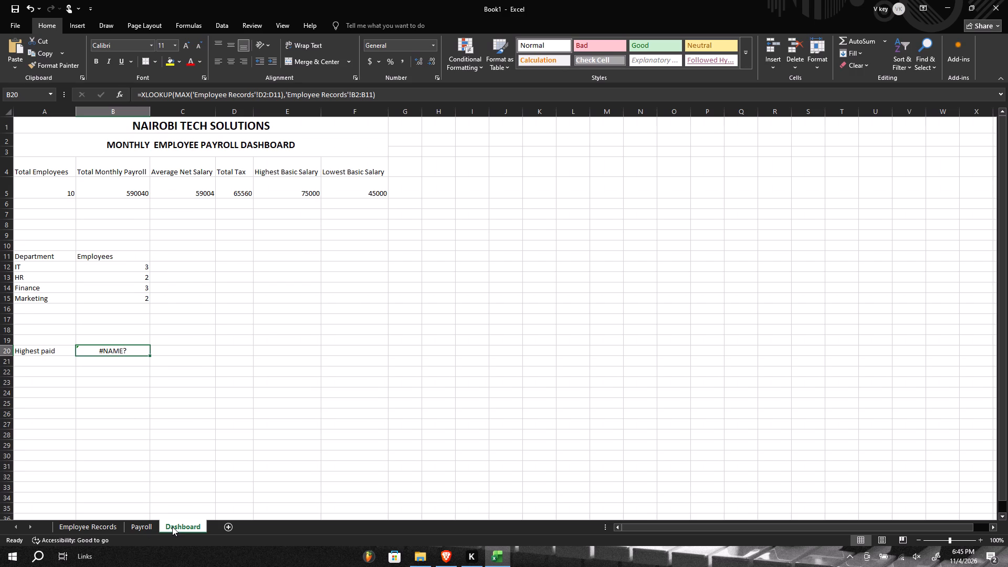
{"action": "left_click", "coordinate": [107, 522]}
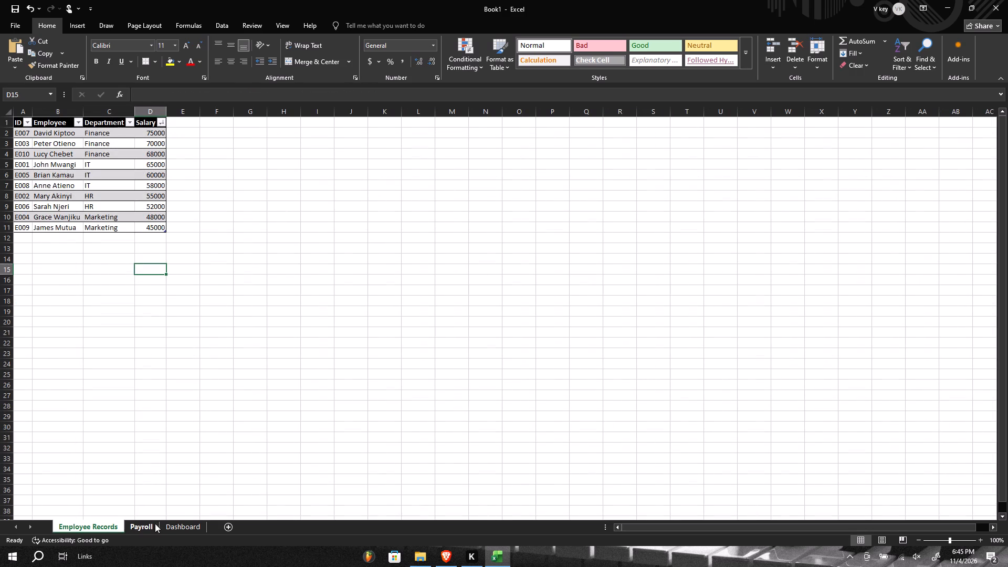
{"action": "left_click", "coordinate": [180, 524]}
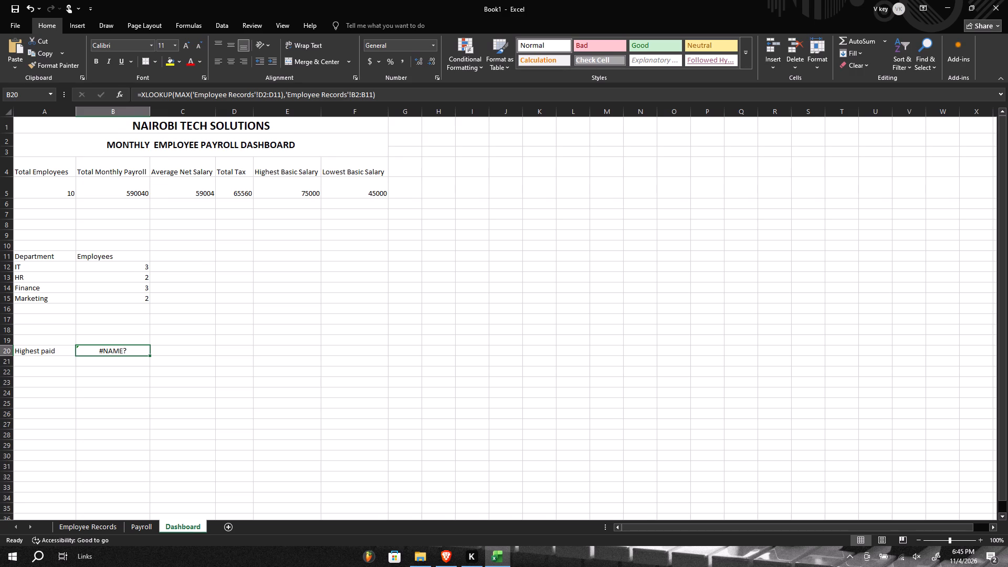
AutoFit the widths of columns A through F on the Dashboard sheet.
{"action": "left_click_drag", "start_coordinate": [48, 114], "coordinate": [101, 113]}
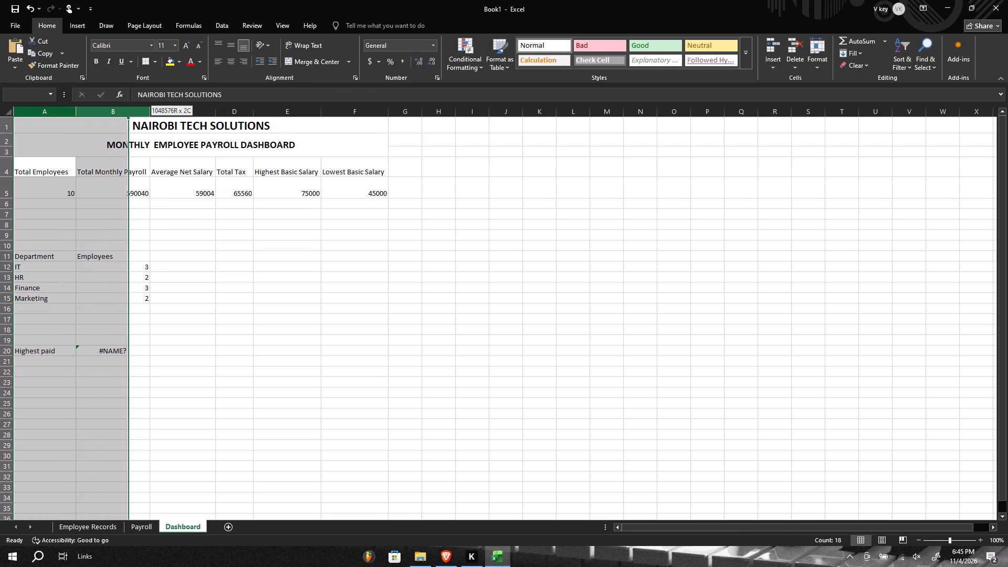
{"action": "left_click_drag", "start_coordinate": [101, 113], "coordinate": [378, 110]}
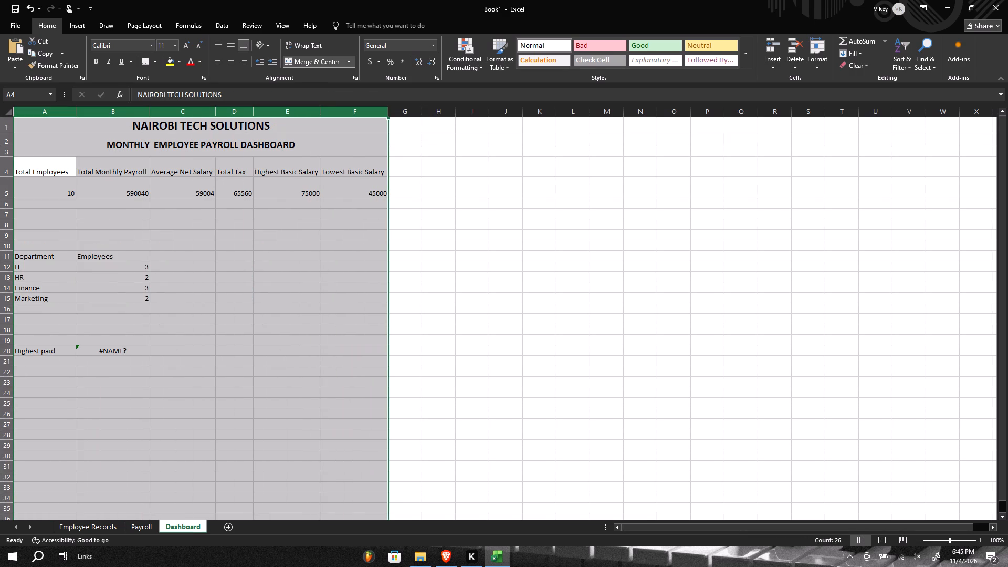
{"action": "double_click", "coordinate": [321, 112]}
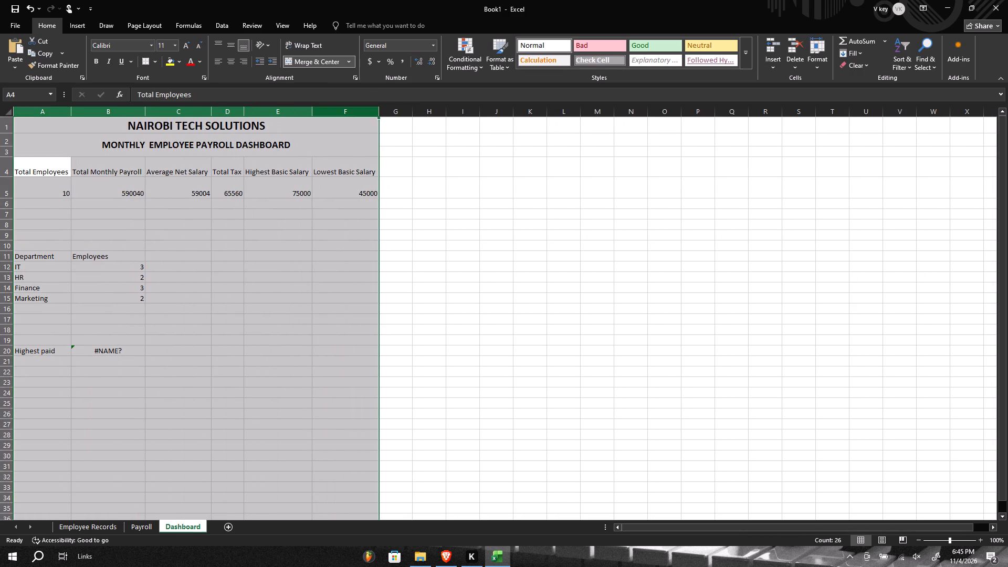
{"action": "left_click", "coordinate": [391, 340]}
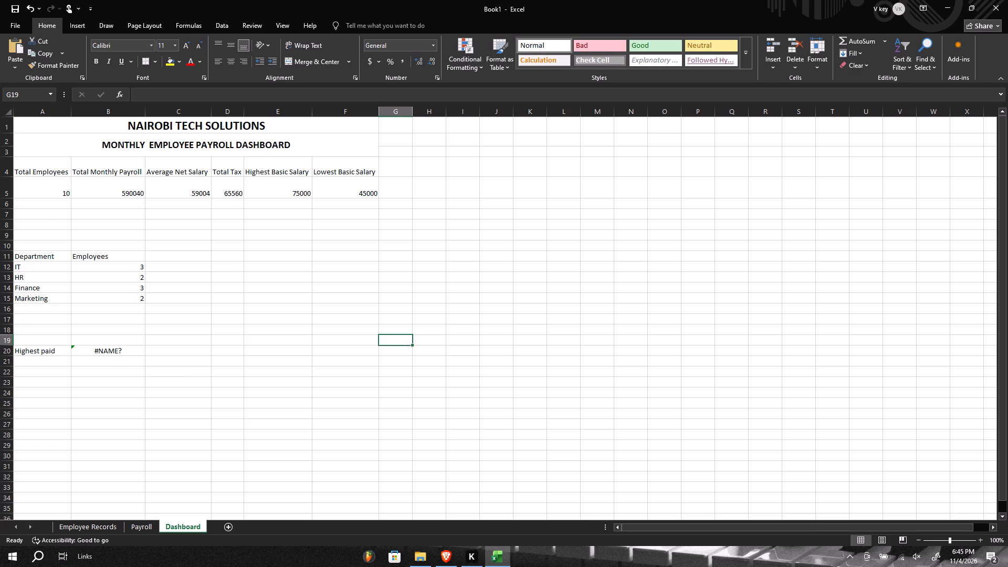
Review the Highest paid formula in B20 against the Employee Records columns again.
{"action": "left_click", "coordinate": [119, 355]}
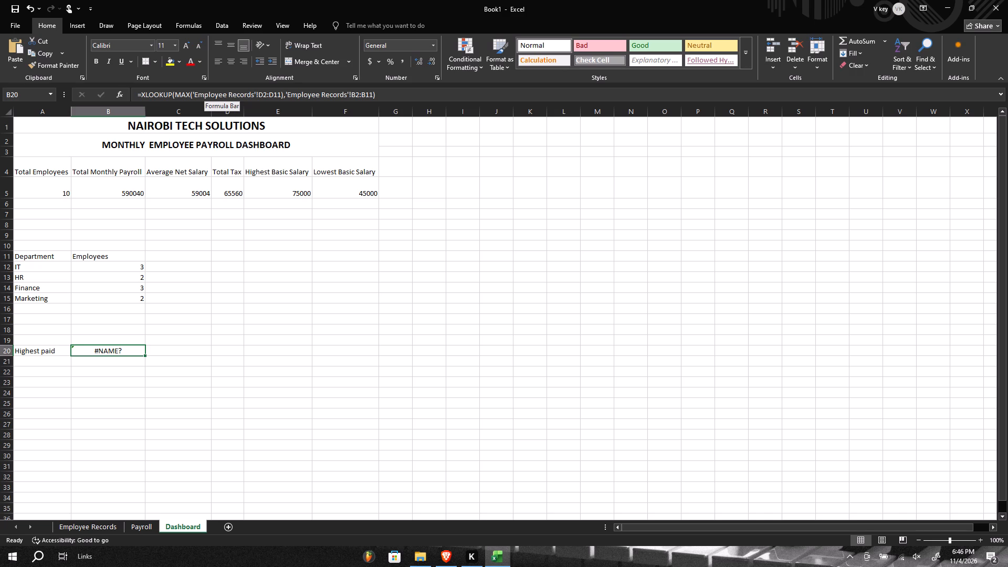
{"action": "left_click", "coordinate": [97, 524]}
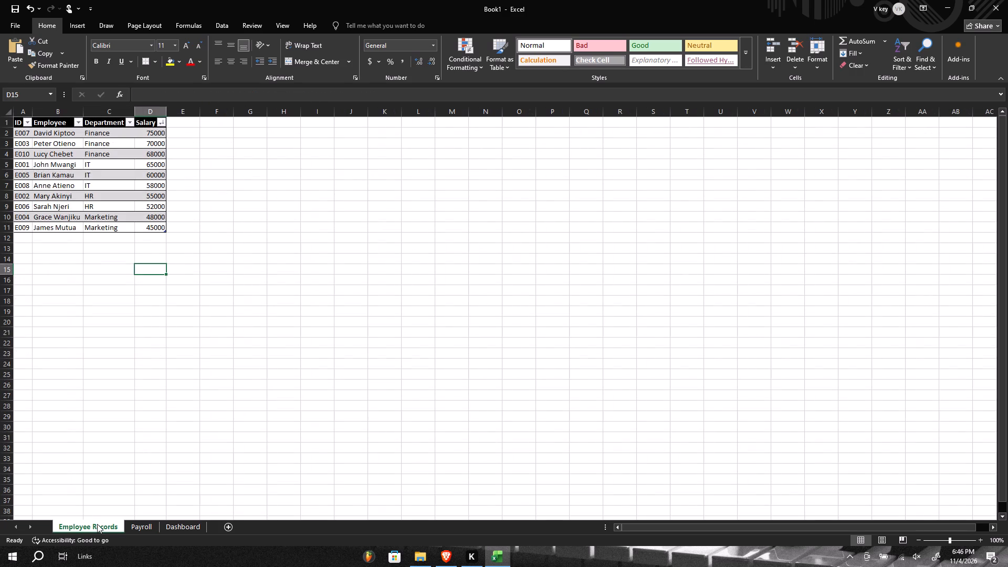
{"action": "left_click", "coordinate": [177, 527]}
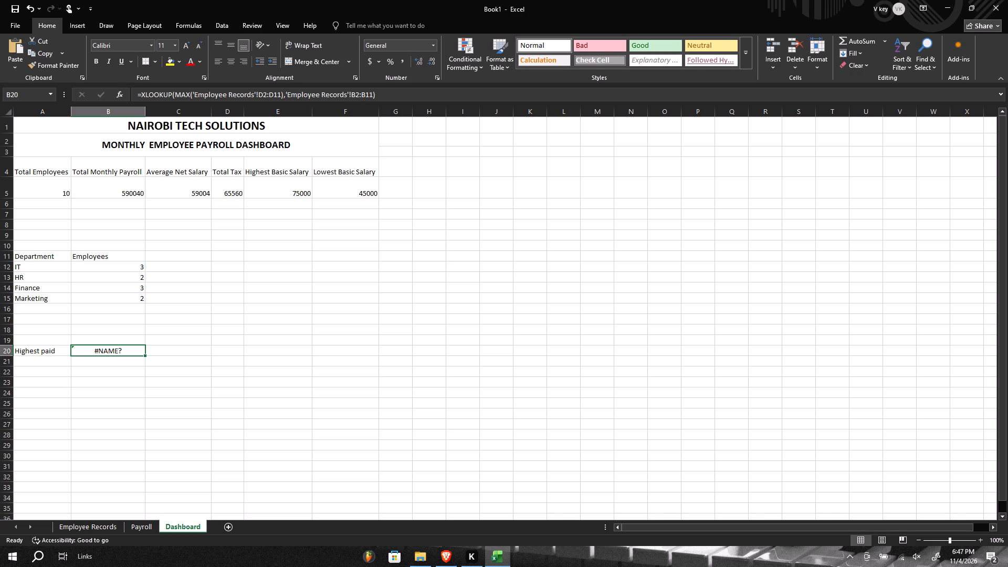
{"action": "left_click", "coordinate": [267, 422]}
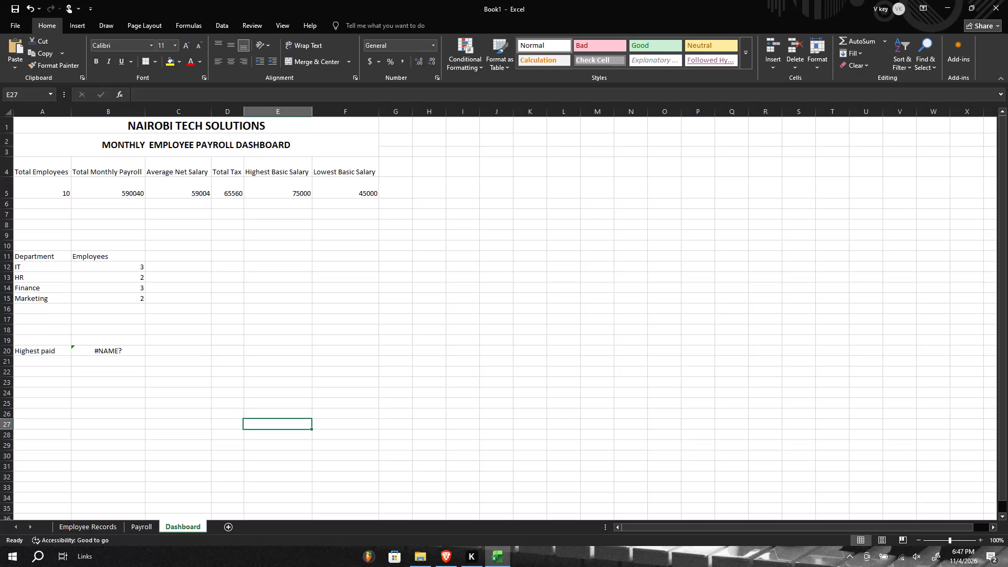
{"action": "scroll", "coordinate": [313, 195], "scroll_direction": "up", "scroll_amount": 2}
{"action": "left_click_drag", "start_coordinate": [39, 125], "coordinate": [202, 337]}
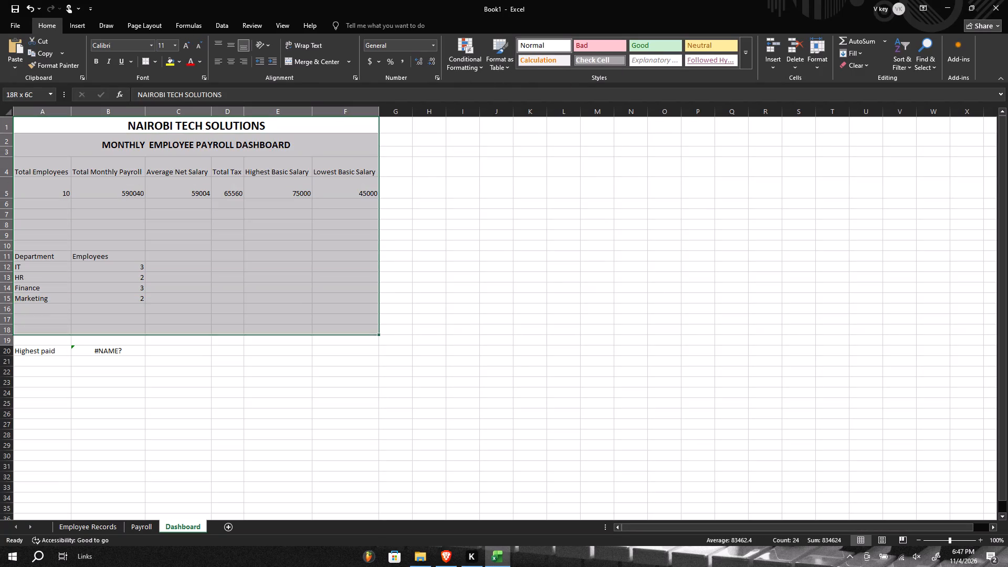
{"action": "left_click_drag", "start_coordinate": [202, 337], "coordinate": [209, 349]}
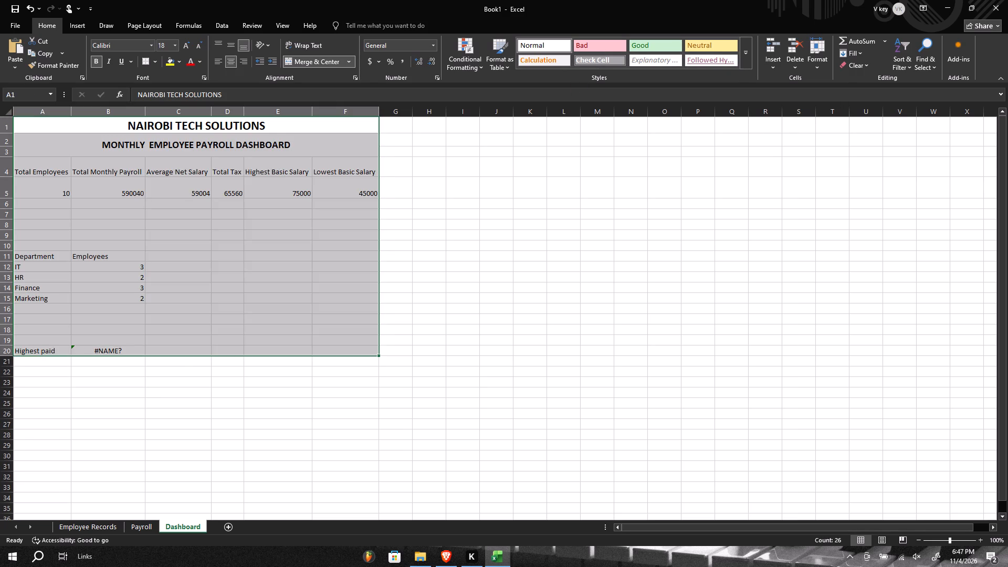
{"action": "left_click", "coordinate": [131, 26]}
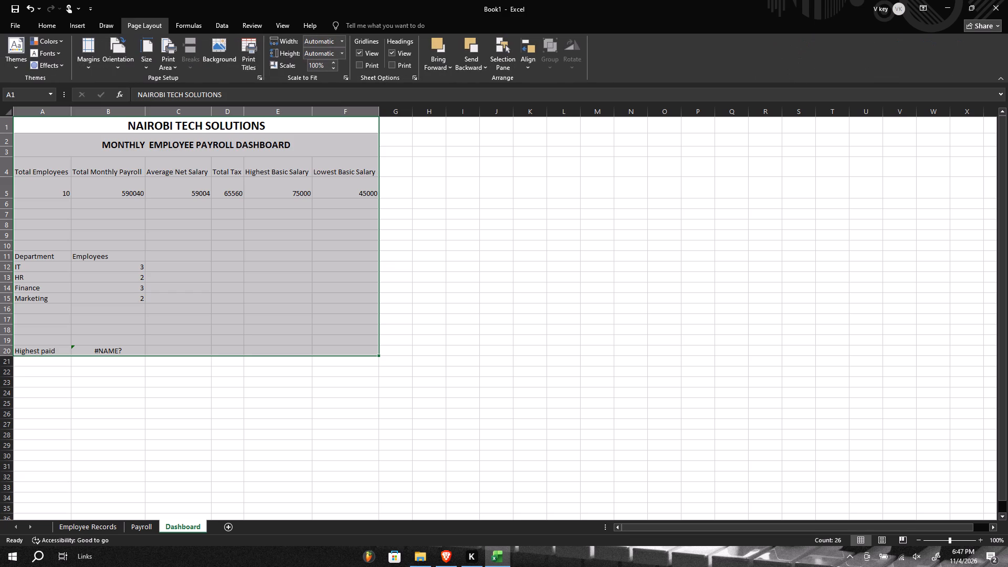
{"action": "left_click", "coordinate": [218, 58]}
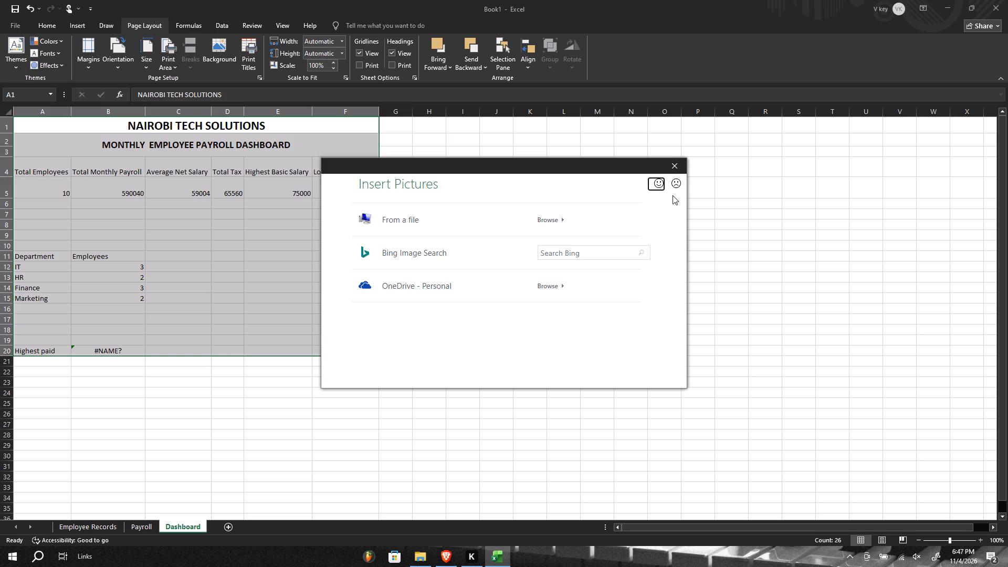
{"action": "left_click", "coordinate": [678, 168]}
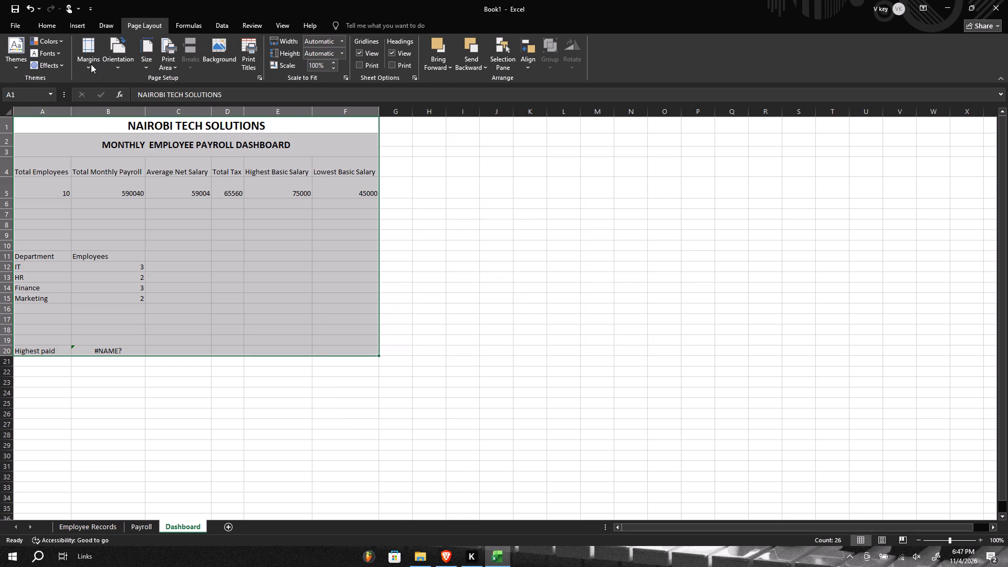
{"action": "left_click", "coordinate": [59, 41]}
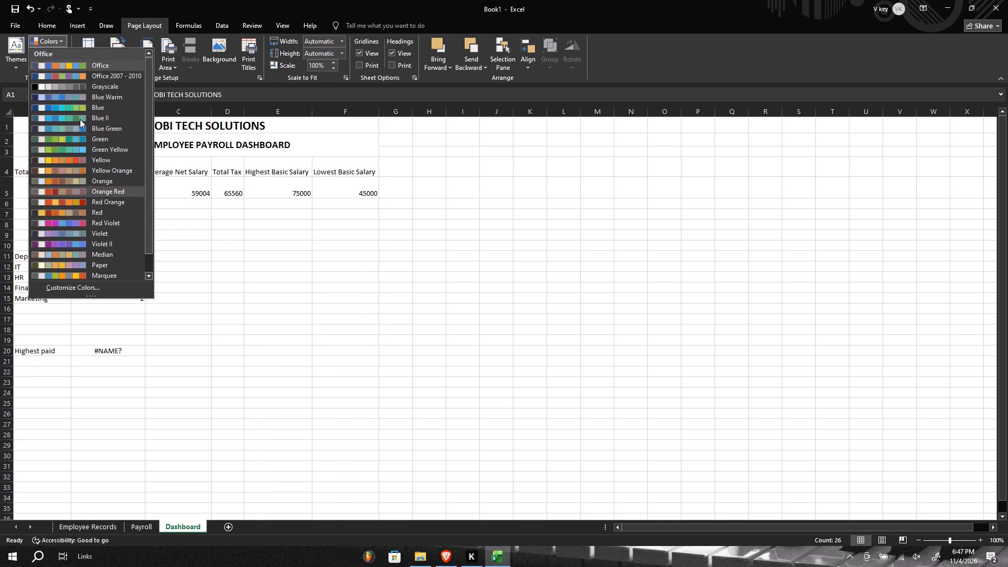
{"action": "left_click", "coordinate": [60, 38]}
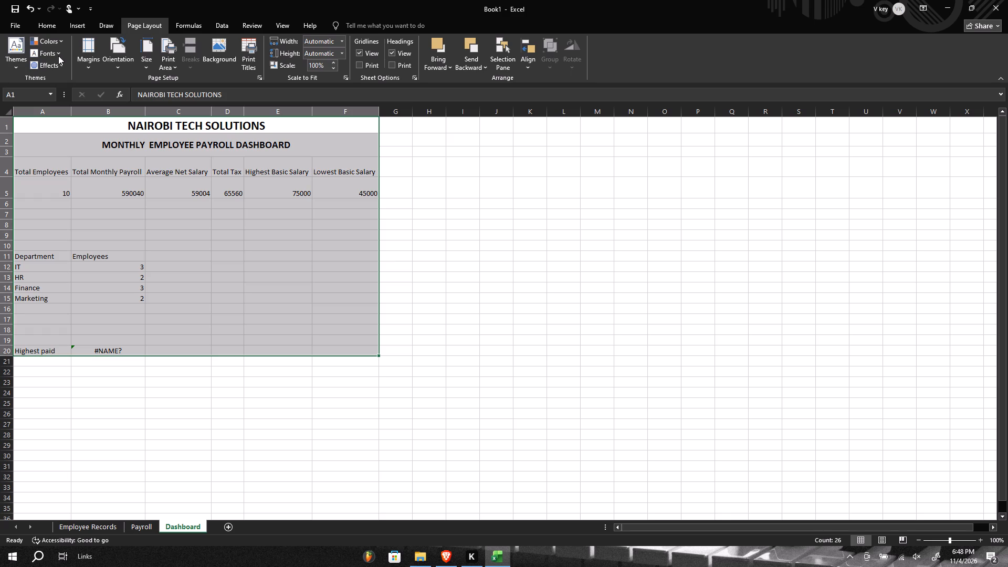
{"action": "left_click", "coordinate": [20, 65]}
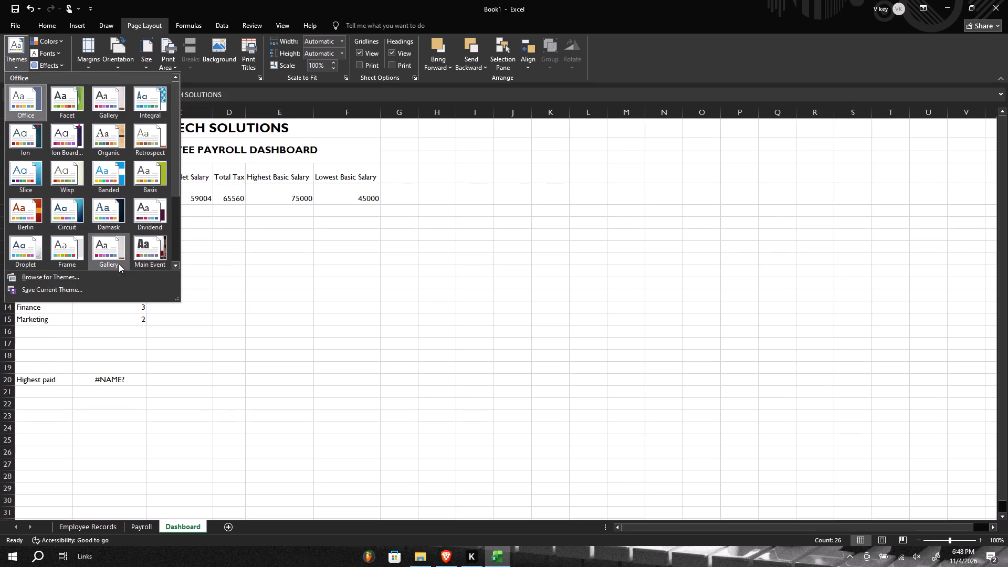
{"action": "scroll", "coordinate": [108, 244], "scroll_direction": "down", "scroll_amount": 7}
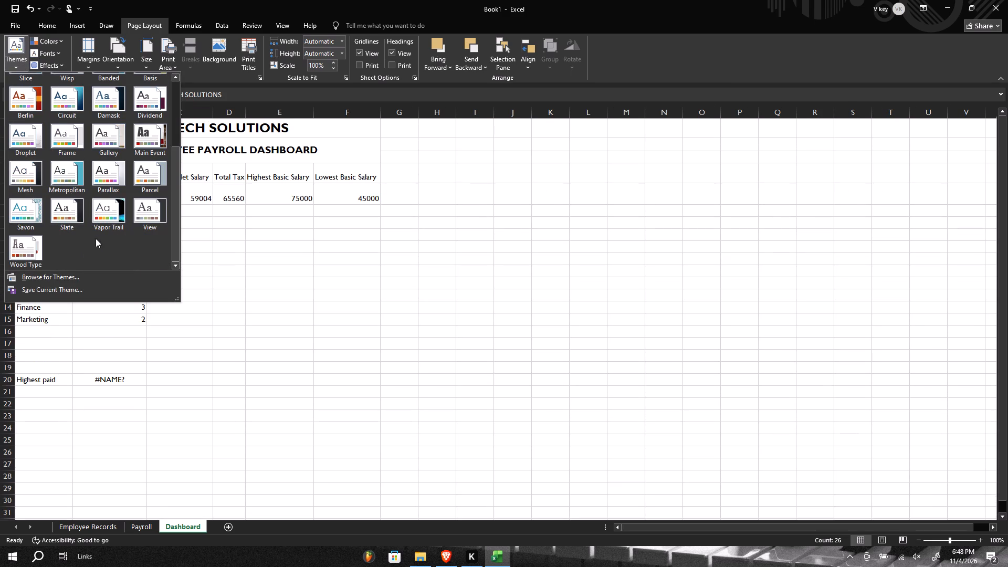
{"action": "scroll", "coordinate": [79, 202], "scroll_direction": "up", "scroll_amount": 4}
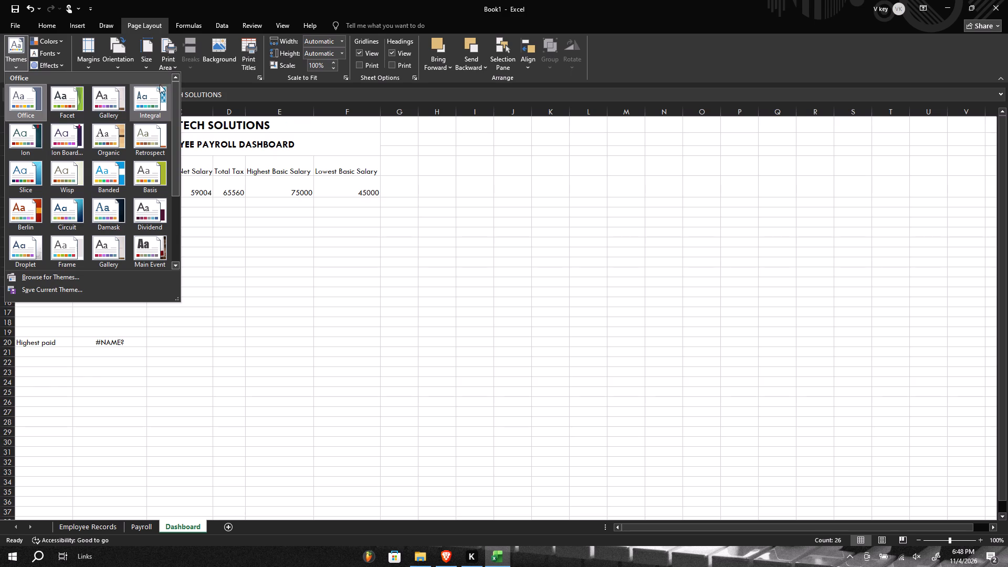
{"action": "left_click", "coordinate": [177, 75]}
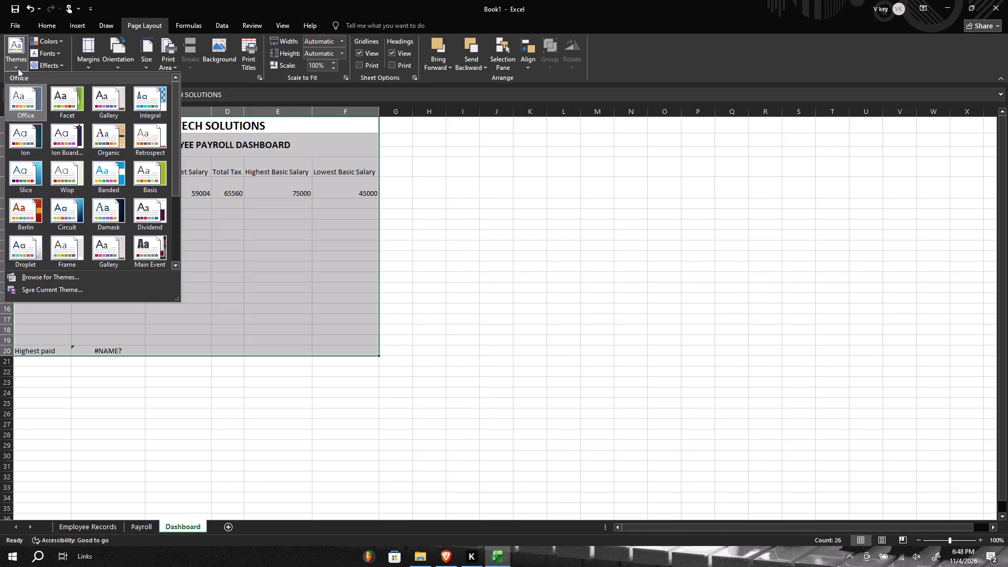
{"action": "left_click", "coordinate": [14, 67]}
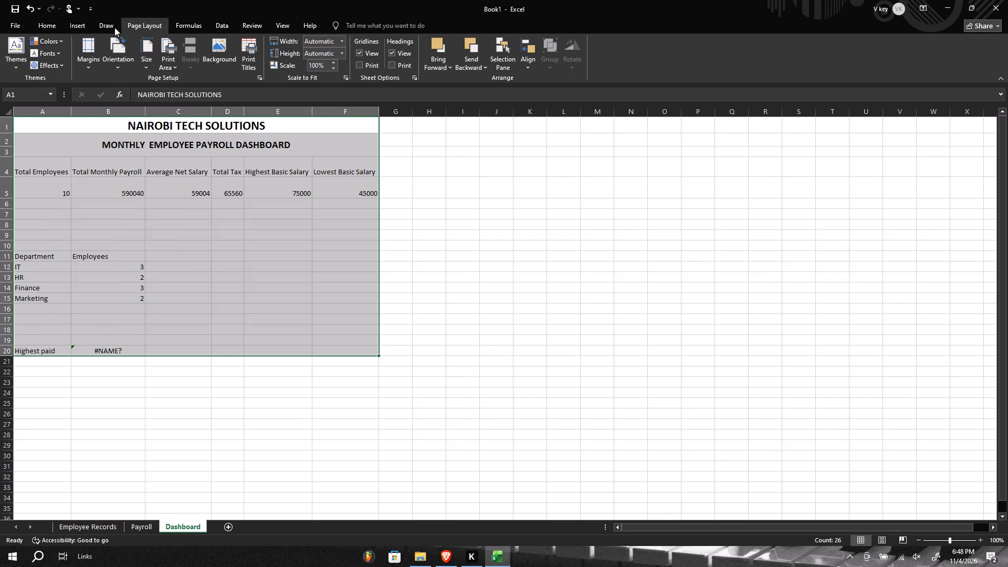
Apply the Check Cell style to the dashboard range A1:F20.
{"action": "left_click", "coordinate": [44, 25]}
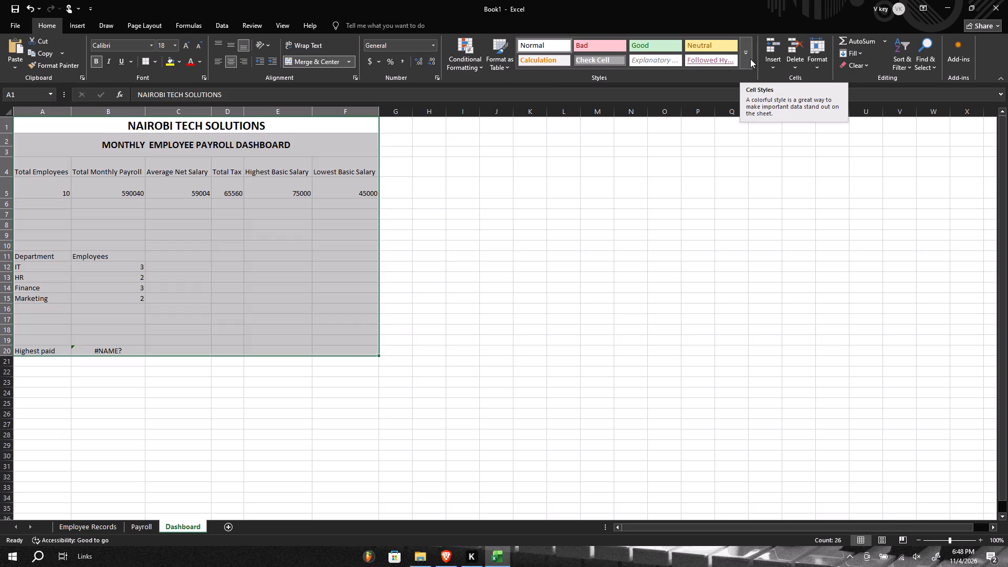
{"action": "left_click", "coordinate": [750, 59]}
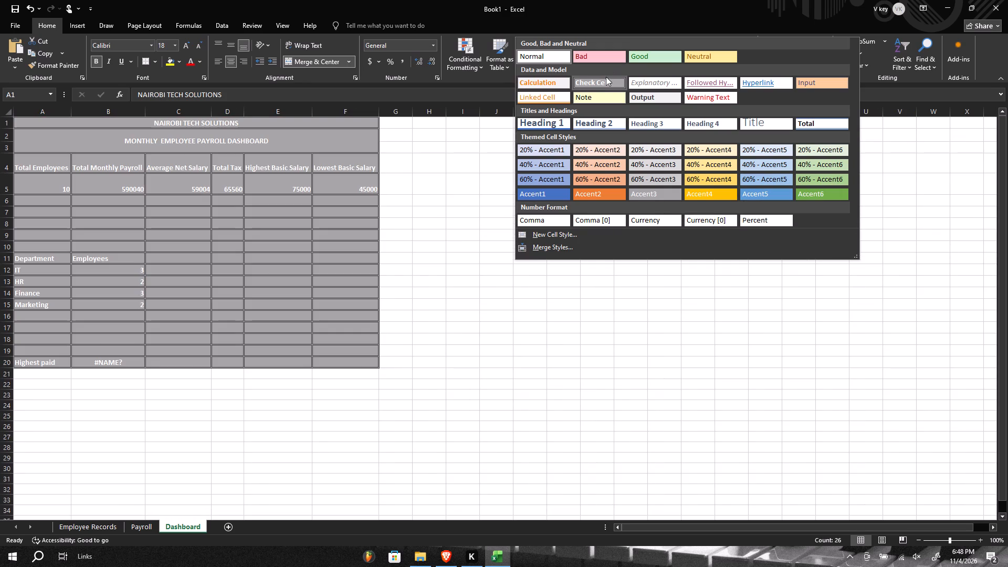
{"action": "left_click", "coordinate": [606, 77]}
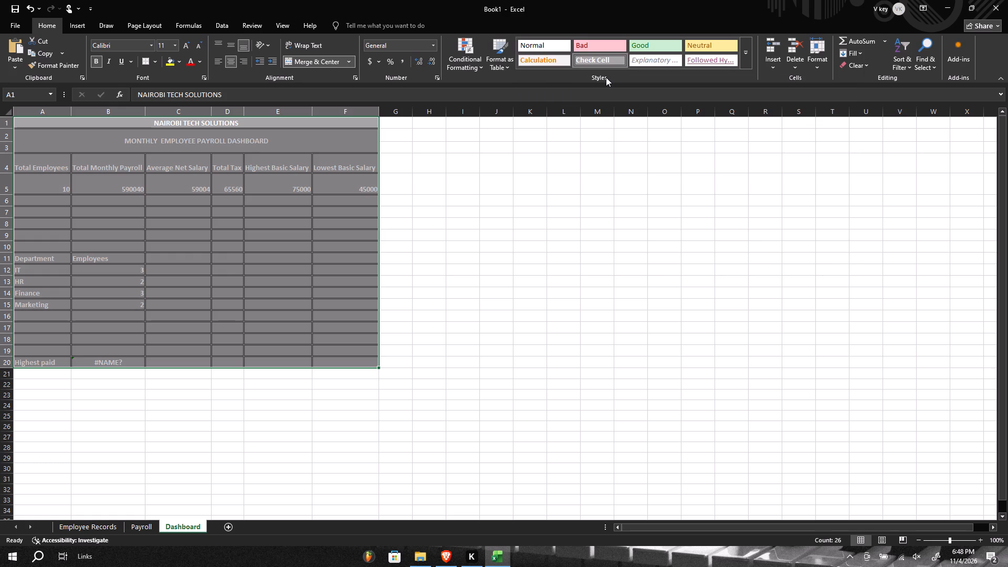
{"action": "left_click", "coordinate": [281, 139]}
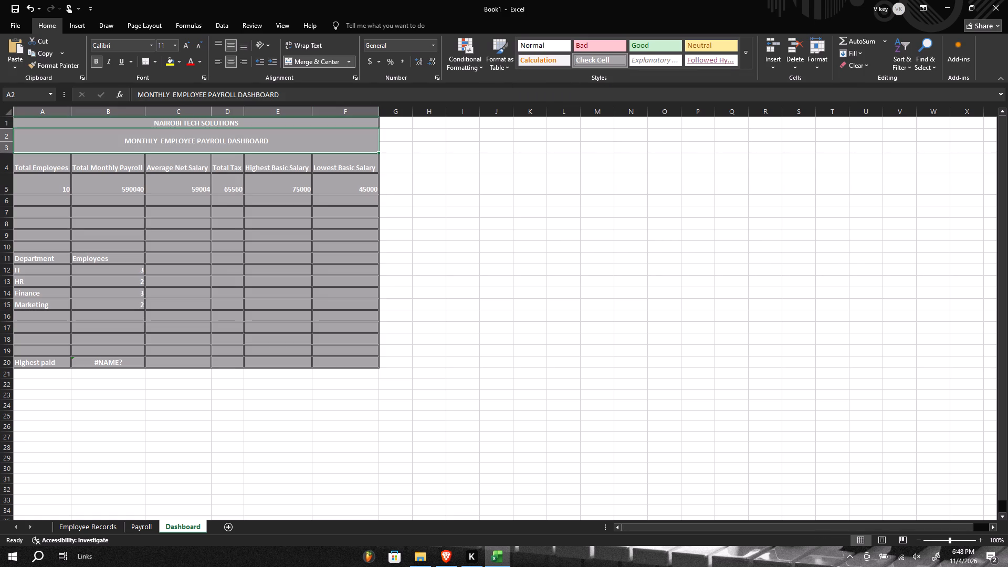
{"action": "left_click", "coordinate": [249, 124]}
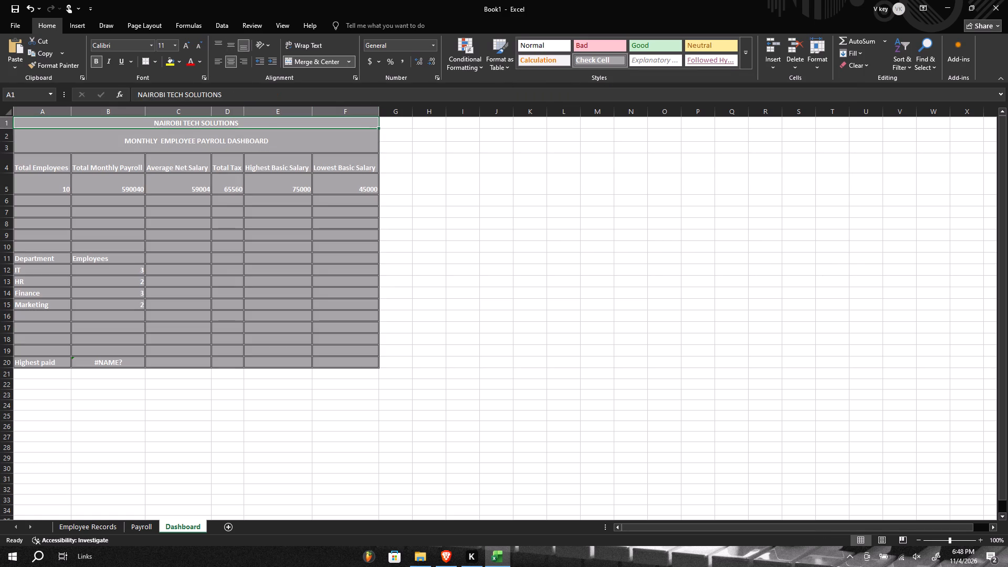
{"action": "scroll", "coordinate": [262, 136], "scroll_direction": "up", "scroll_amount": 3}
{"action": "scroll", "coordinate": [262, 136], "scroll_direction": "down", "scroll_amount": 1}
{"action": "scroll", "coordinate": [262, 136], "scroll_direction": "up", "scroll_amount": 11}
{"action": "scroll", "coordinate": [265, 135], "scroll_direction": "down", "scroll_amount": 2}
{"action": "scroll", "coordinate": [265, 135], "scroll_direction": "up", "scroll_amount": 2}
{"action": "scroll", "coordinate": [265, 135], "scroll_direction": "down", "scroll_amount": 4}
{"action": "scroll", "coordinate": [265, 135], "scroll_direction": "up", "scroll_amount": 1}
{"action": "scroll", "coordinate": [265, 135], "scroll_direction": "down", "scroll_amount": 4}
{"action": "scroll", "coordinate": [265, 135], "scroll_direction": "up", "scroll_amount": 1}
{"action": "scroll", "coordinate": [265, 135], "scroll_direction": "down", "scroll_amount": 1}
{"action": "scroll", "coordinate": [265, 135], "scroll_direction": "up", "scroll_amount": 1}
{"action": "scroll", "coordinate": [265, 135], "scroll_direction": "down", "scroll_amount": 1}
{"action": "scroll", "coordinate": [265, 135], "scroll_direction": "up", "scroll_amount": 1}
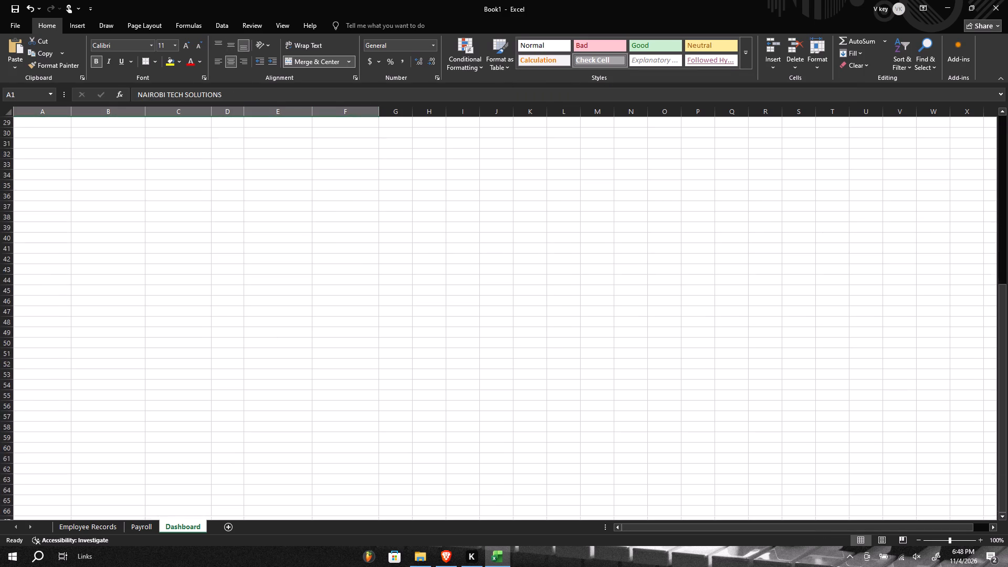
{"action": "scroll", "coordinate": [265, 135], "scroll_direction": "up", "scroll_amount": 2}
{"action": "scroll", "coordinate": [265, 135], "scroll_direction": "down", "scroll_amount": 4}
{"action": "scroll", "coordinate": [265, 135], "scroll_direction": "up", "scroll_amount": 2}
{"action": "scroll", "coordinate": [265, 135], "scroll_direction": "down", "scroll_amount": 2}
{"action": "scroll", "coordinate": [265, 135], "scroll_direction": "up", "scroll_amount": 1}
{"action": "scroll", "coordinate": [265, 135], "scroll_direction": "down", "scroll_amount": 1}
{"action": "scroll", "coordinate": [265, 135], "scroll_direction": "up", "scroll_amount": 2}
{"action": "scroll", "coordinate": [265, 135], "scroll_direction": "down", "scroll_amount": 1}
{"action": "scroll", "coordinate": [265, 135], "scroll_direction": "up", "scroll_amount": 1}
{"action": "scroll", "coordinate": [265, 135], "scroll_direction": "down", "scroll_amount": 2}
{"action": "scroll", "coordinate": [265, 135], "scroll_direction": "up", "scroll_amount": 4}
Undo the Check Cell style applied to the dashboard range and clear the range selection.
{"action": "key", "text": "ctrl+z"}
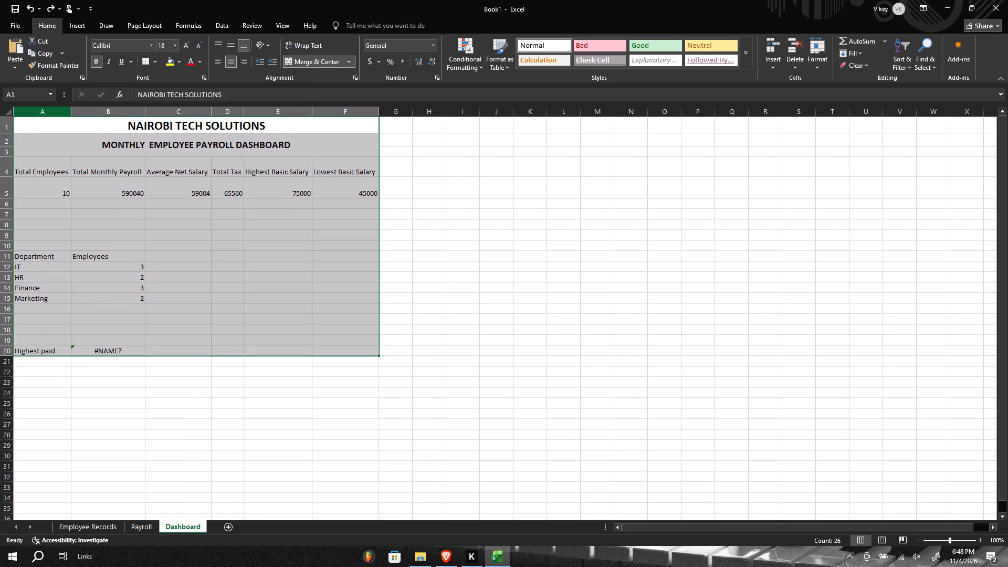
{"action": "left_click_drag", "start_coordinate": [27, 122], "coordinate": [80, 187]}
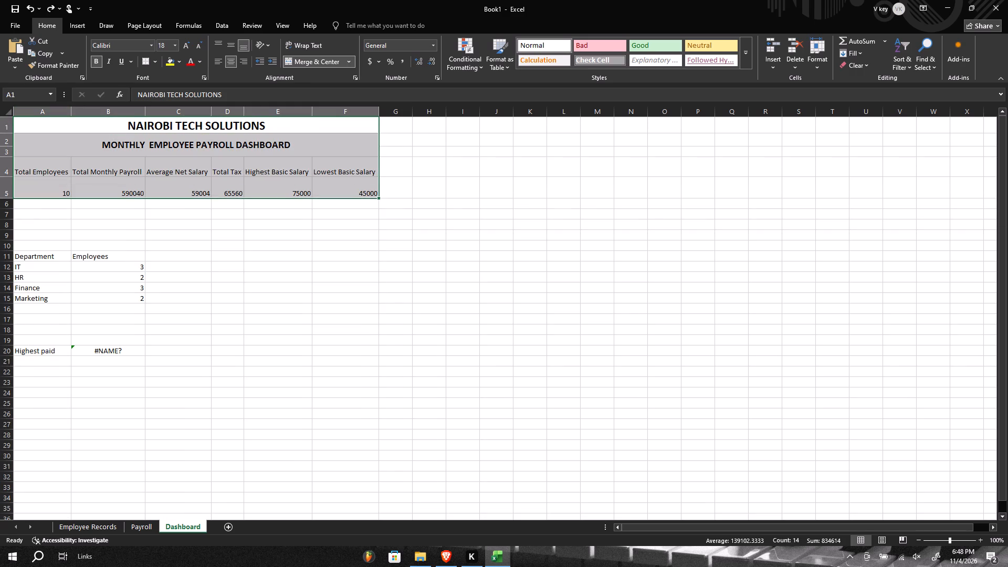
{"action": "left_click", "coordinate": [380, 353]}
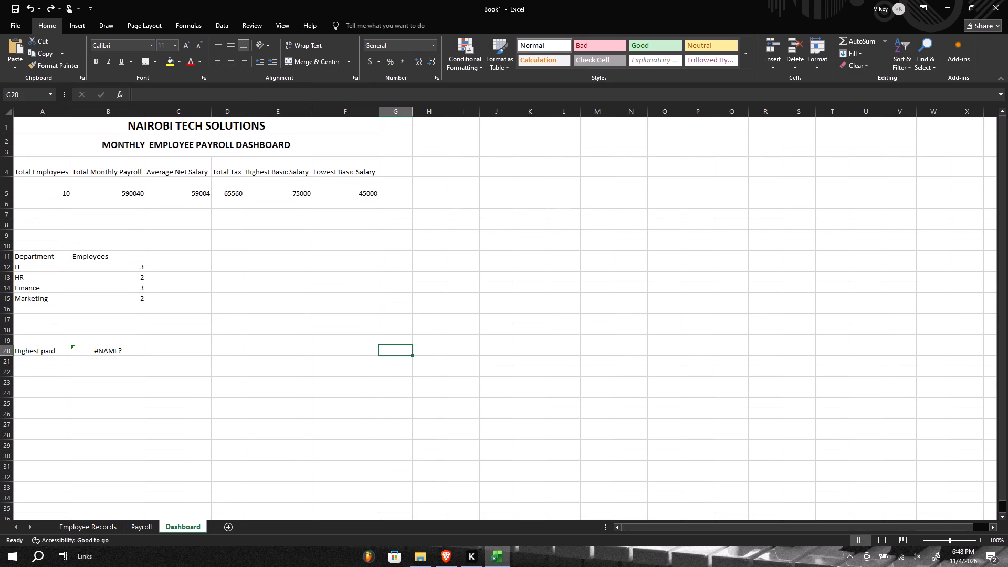
Delete the Highest paid lookup formula in B20 and its label in A20 on the Dashboard sheet.
{"action": "left_click", "coordinate": [134, 354]}
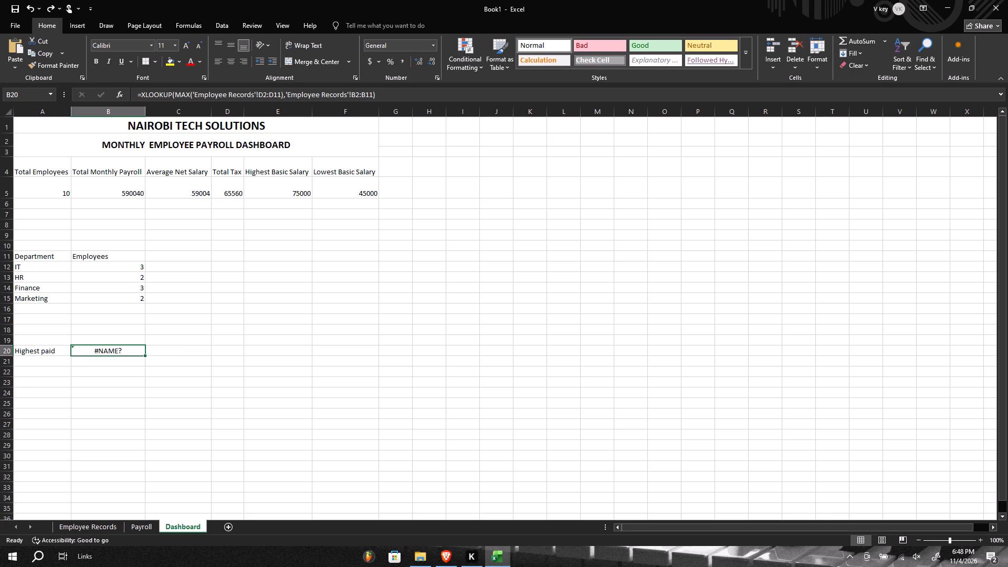
{"action": "key", "text": "Delete"}
{"action": "left_click", "coordinate": [59, 350]}
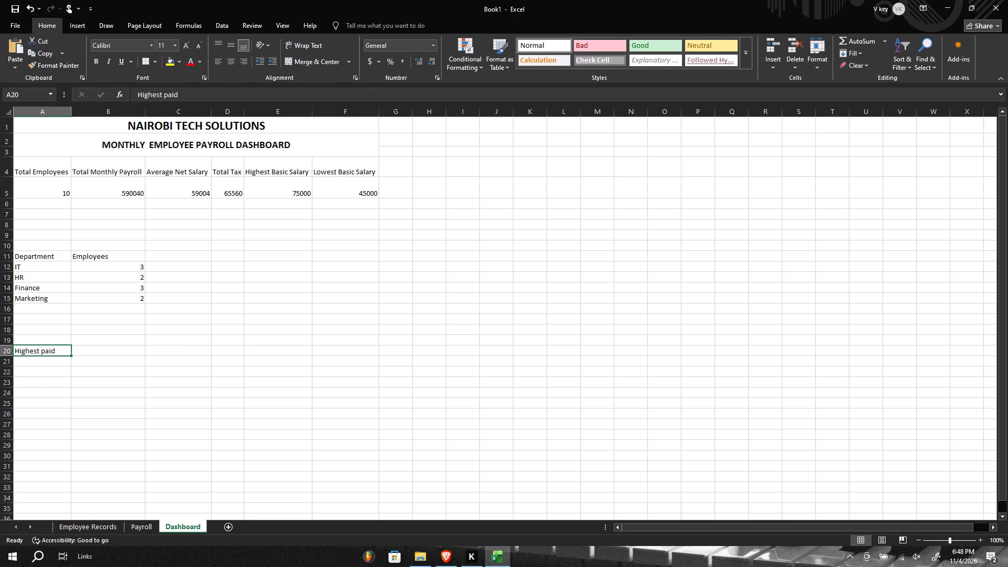
{"action": "key", "text": "Delete"}
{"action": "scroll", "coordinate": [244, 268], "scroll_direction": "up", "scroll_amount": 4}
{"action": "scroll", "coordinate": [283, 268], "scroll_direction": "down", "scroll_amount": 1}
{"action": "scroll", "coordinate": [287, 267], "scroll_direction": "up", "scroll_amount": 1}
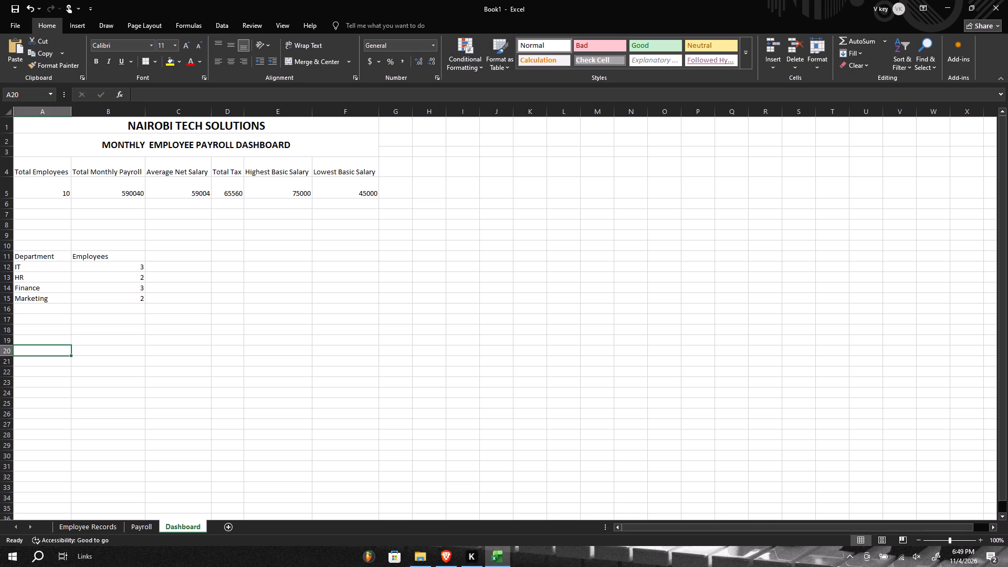
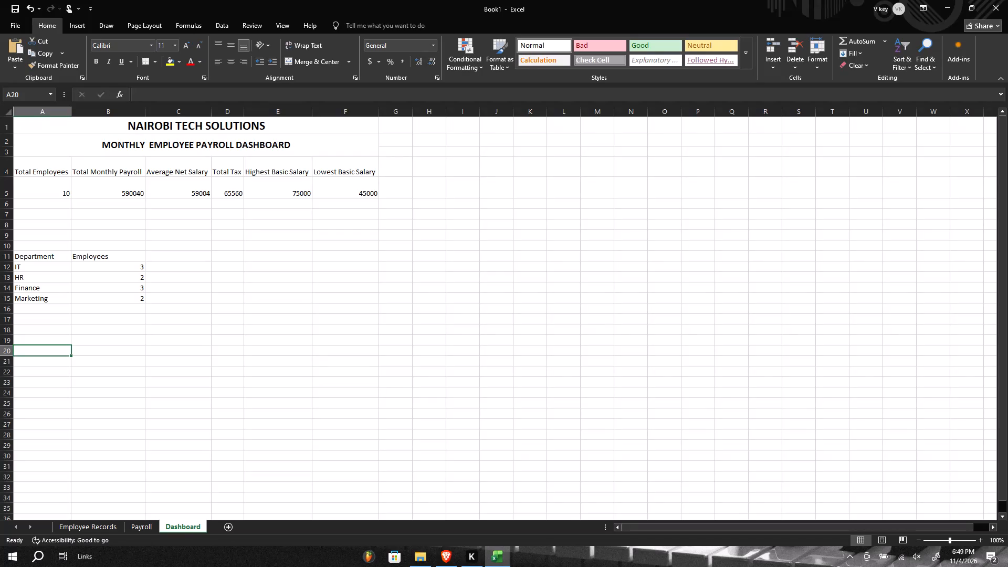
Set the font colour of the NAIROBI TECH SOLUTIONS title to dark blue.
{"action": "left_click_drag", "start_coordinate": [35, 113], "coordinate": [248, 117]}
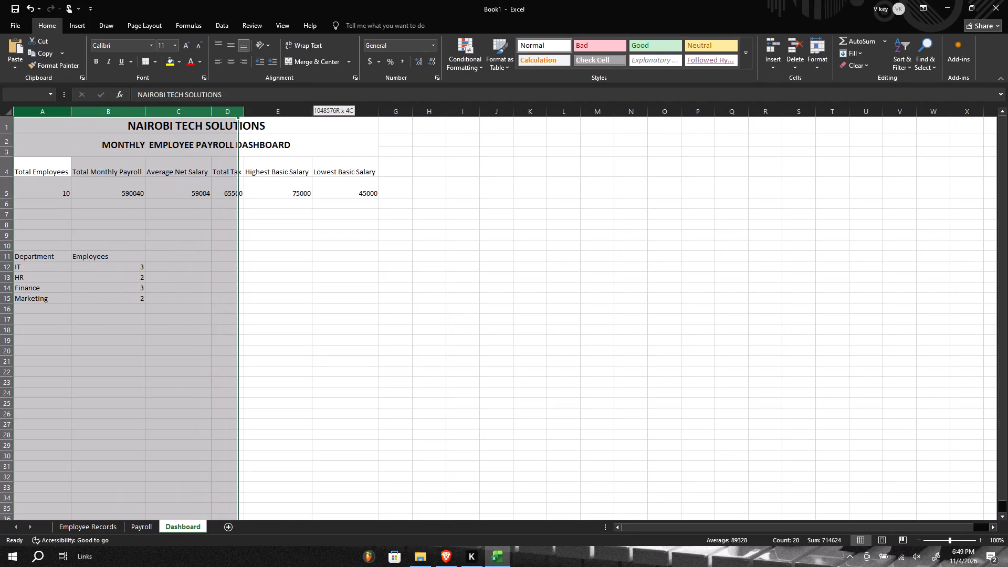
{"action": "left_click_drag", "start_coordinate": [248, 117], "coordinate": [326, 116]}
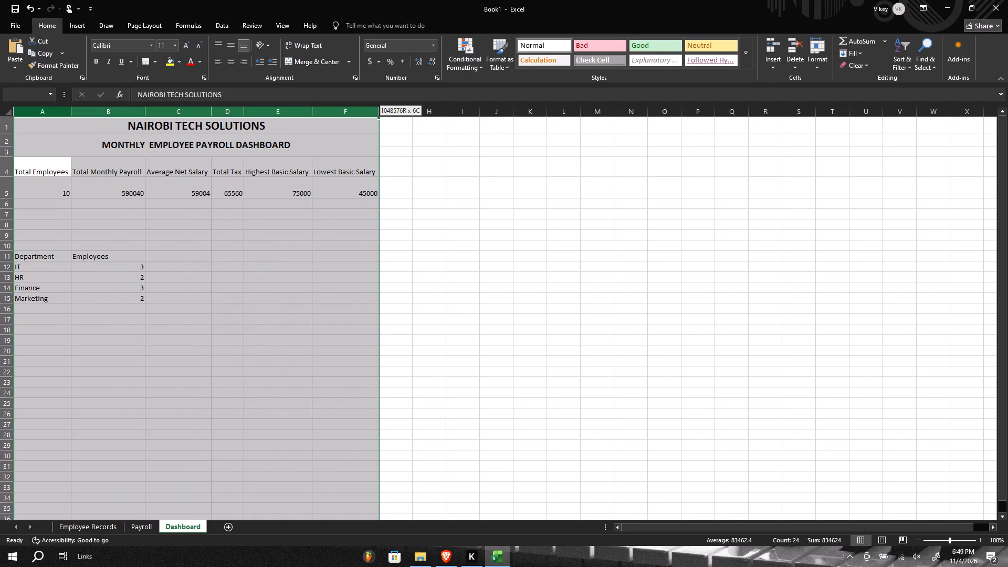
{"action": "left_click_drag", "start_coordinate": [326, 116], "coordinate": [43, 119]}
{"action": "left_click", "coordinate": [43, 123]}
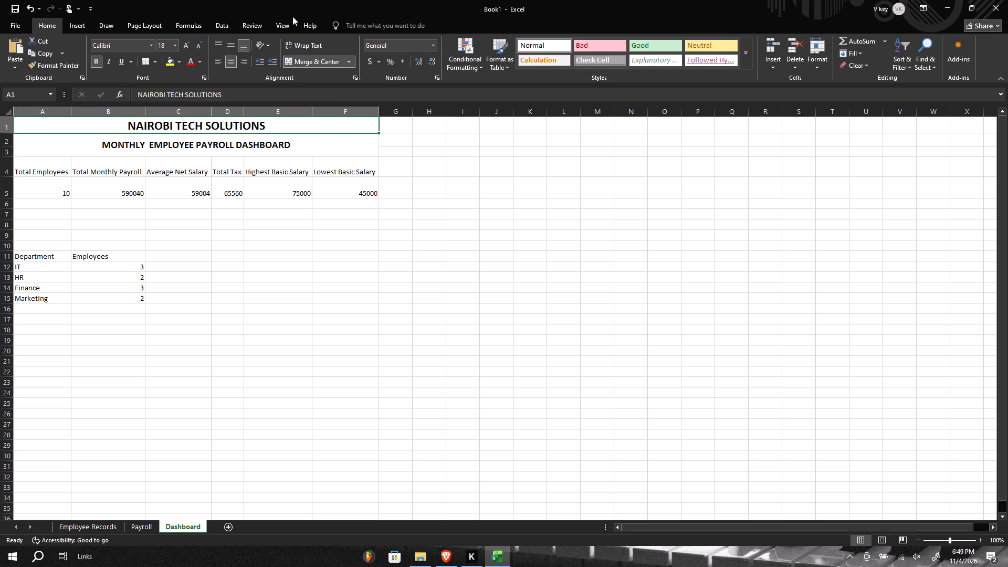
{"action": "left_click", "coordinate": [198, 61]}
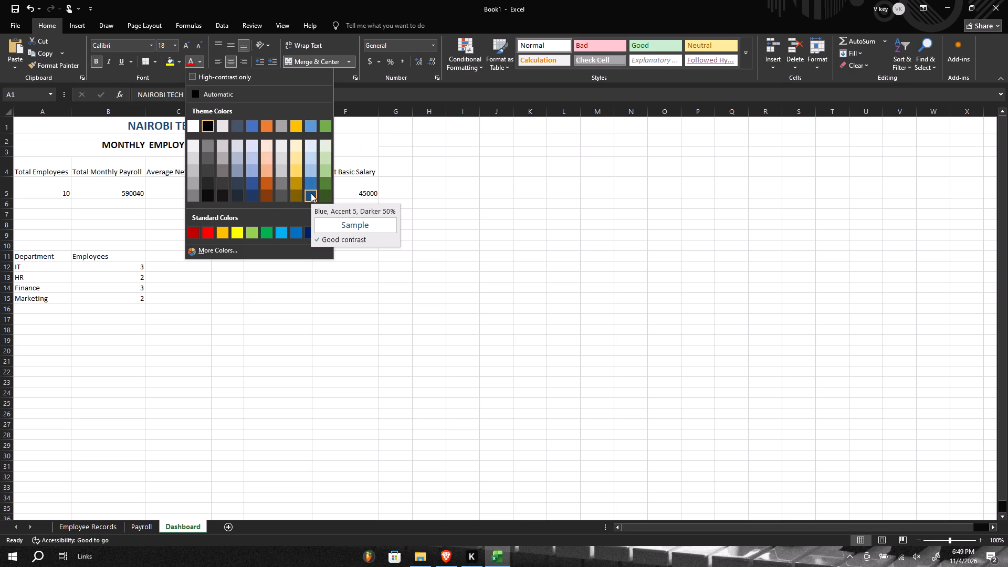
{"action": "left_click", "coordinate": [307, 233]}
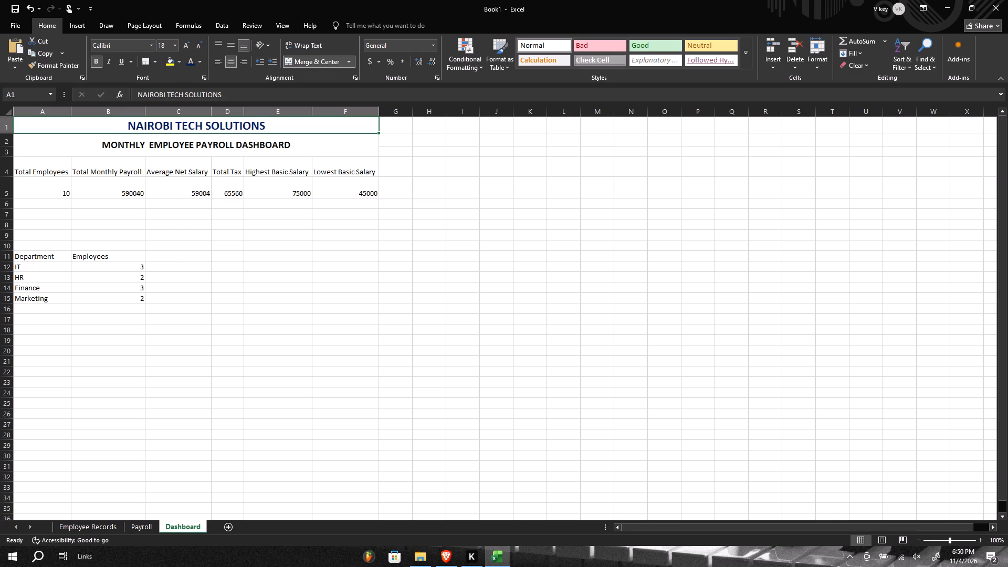
Fill the NAIROBI TECH SOLUTIONS title cell with dark blue and make its text white.
{"action": "left_click", "coordinate": [176, 62]}
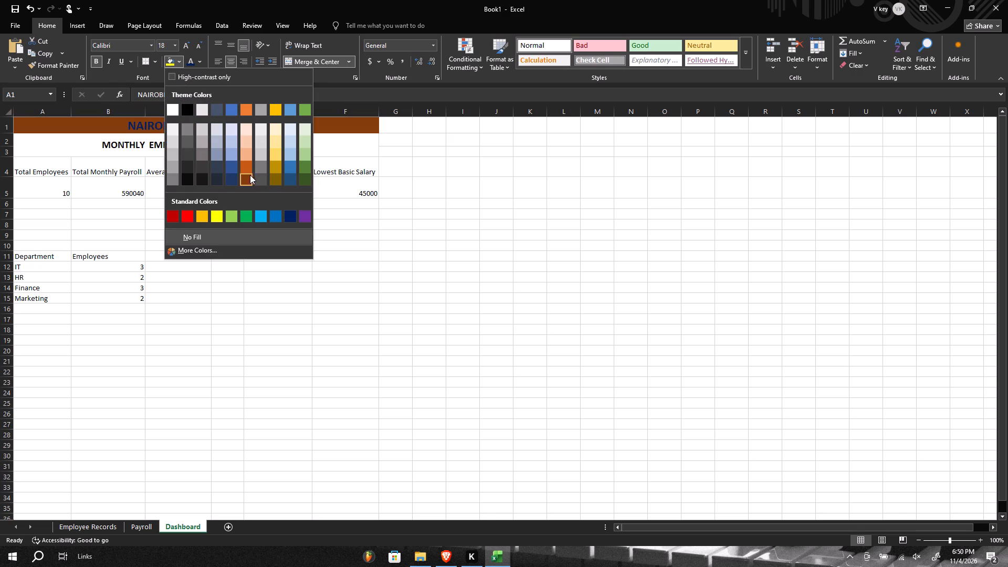
{"action": "left_click", "coordinate": [289, 216]}
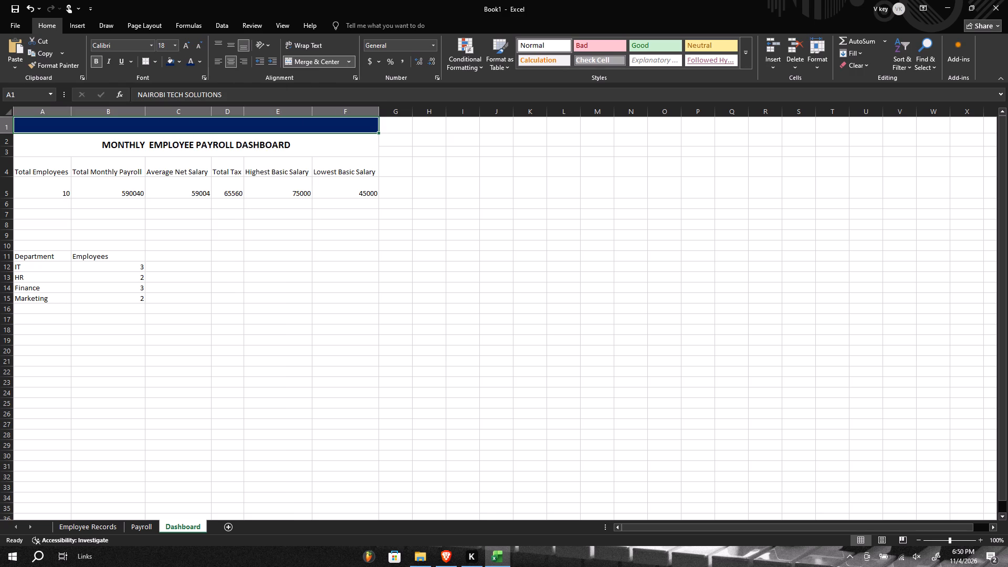
{"action": "left_click", "coordinate": [199, 64]}
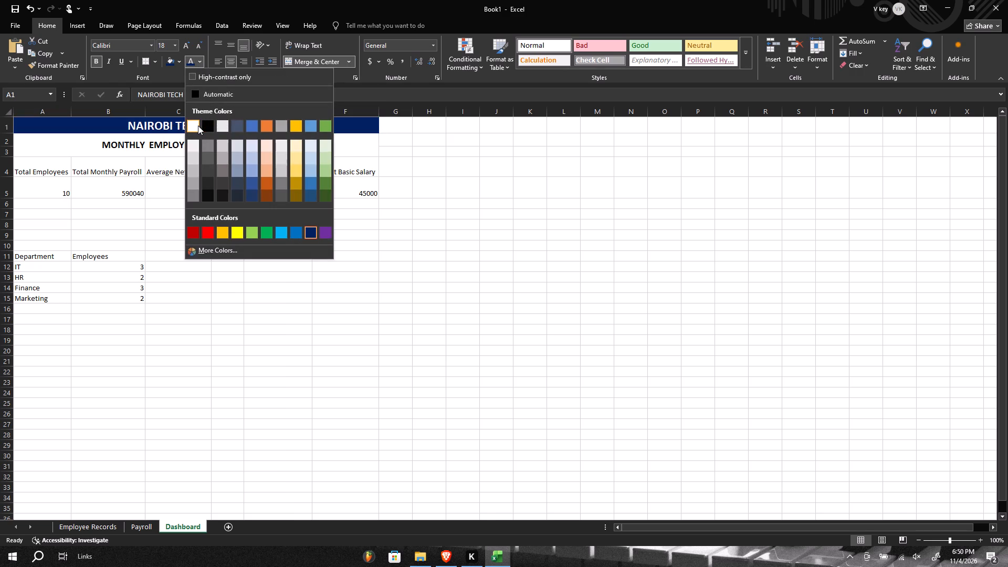
{"action": "left_click", "coordinate": [197, 125]}
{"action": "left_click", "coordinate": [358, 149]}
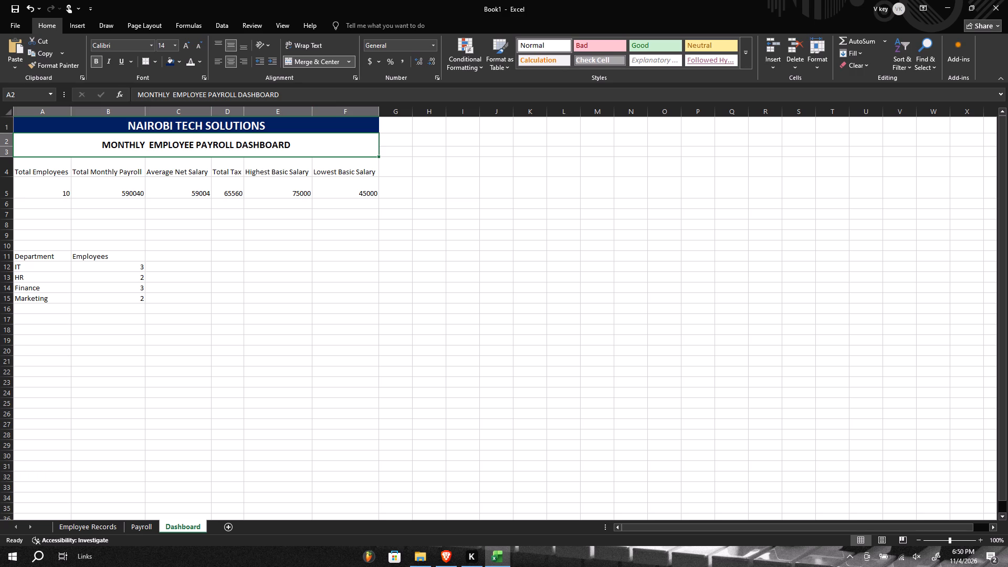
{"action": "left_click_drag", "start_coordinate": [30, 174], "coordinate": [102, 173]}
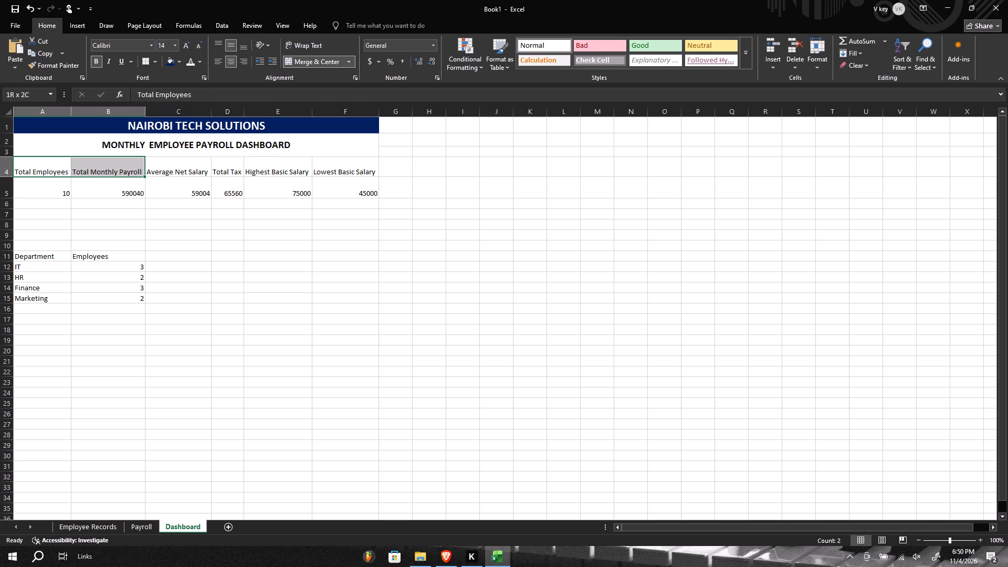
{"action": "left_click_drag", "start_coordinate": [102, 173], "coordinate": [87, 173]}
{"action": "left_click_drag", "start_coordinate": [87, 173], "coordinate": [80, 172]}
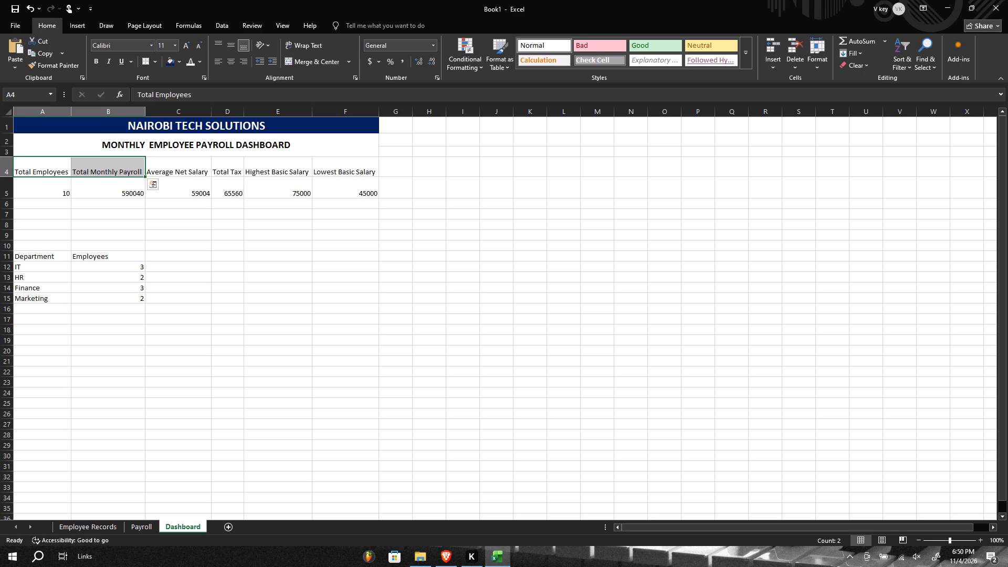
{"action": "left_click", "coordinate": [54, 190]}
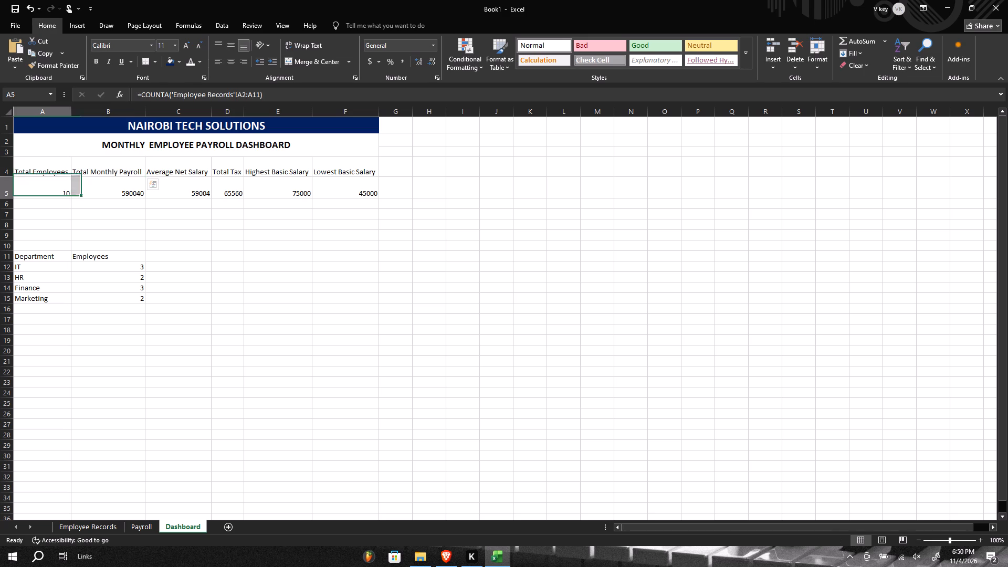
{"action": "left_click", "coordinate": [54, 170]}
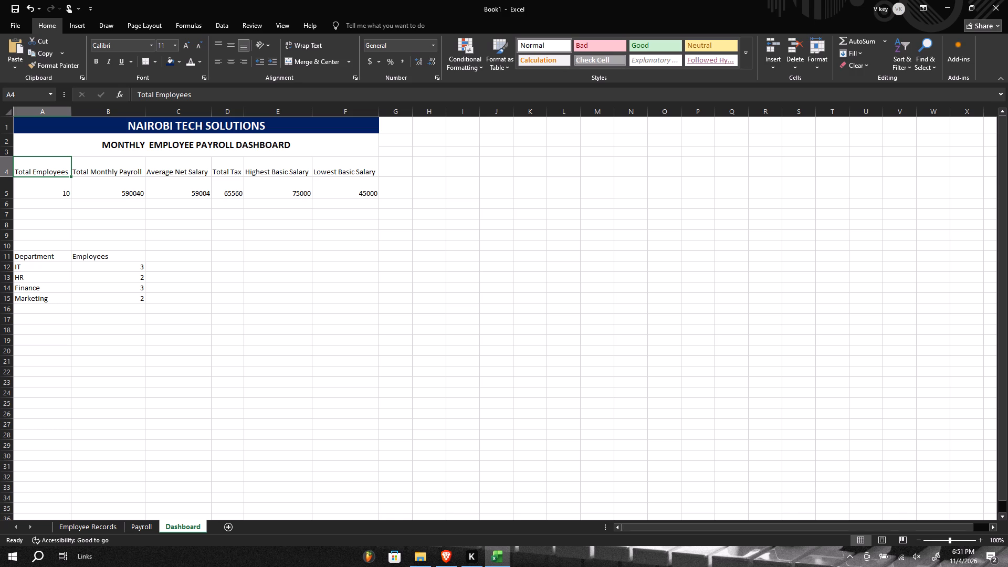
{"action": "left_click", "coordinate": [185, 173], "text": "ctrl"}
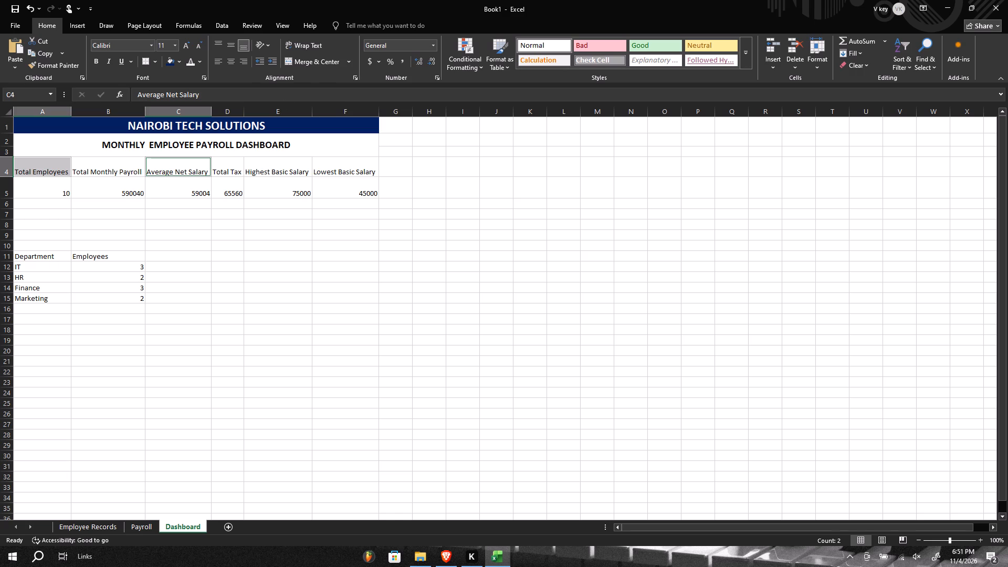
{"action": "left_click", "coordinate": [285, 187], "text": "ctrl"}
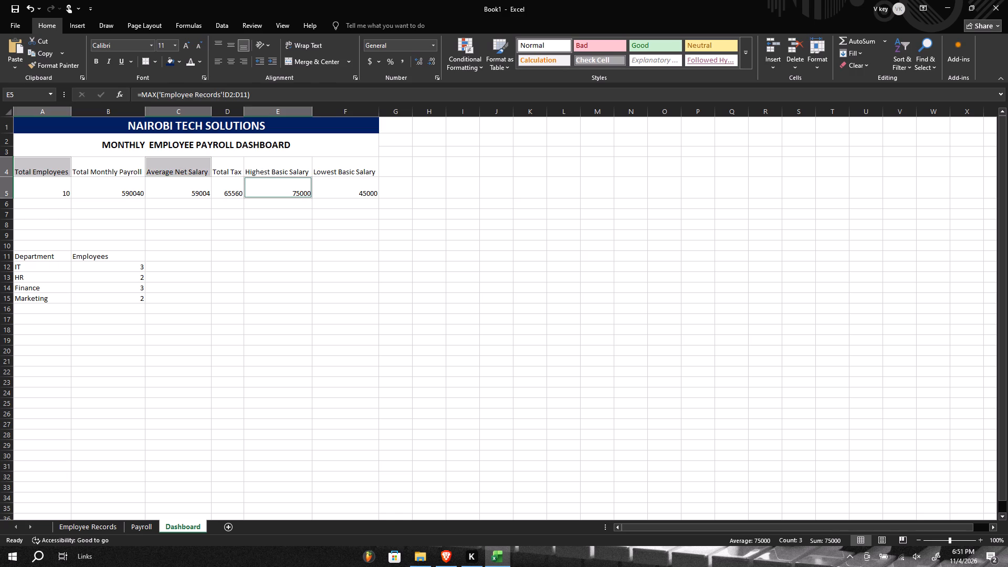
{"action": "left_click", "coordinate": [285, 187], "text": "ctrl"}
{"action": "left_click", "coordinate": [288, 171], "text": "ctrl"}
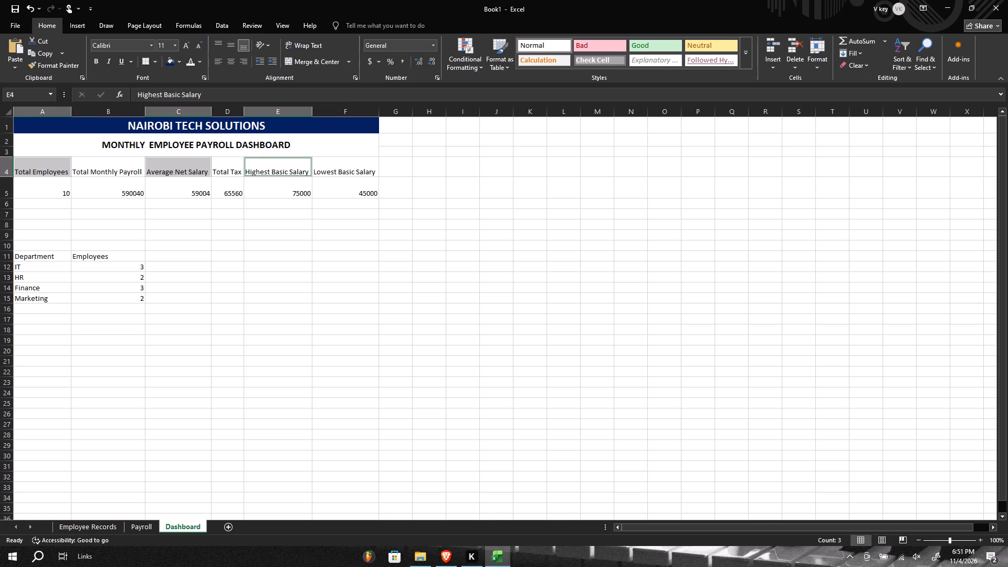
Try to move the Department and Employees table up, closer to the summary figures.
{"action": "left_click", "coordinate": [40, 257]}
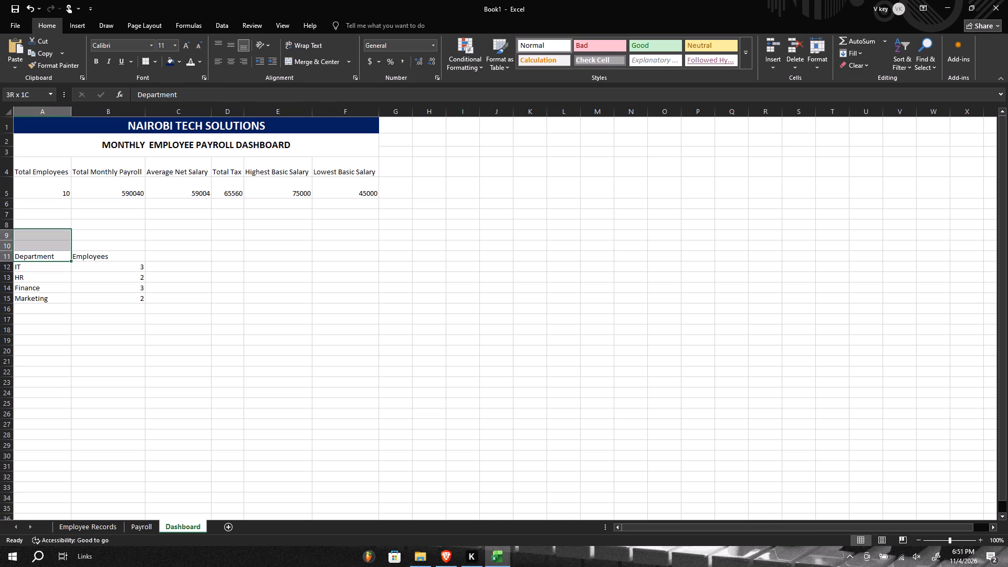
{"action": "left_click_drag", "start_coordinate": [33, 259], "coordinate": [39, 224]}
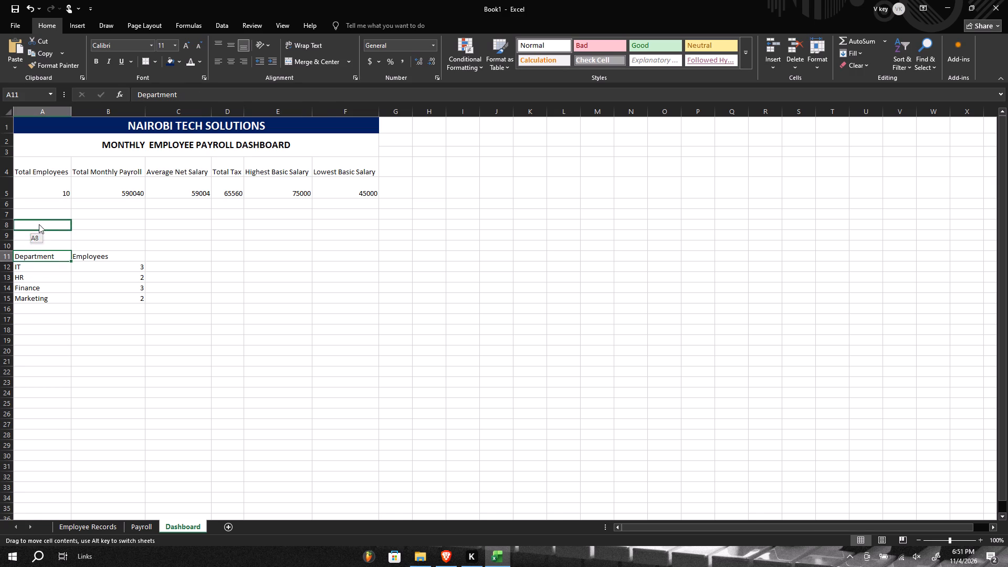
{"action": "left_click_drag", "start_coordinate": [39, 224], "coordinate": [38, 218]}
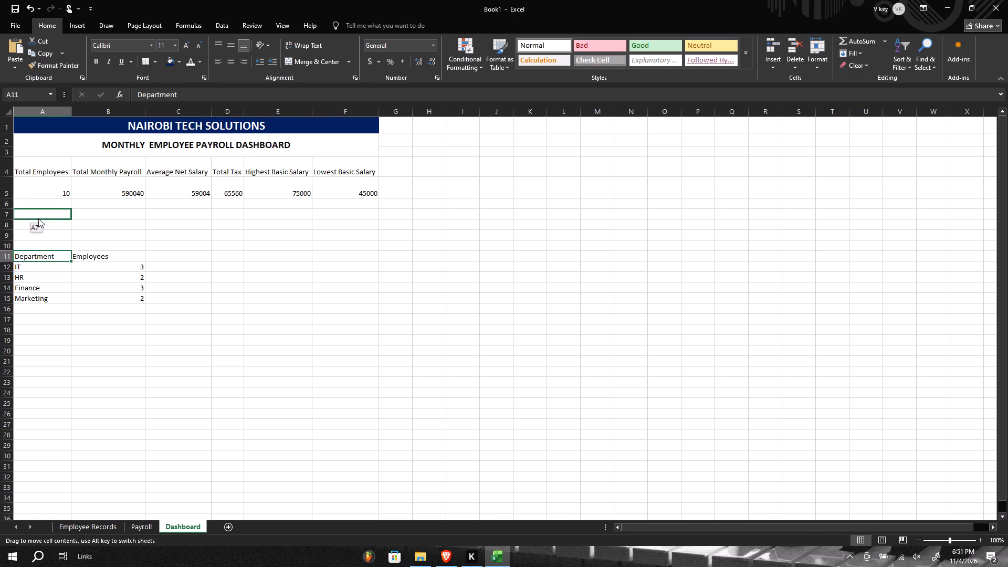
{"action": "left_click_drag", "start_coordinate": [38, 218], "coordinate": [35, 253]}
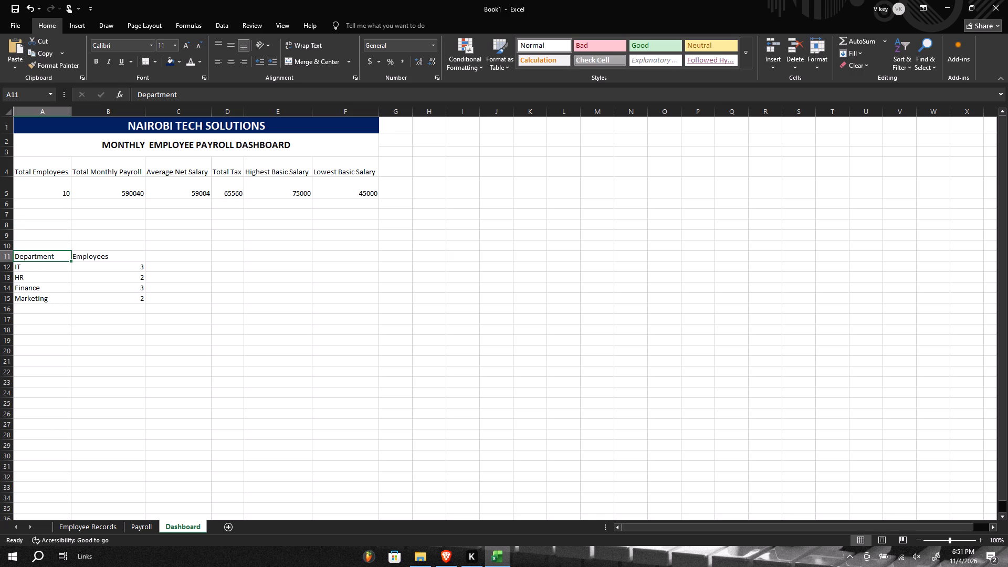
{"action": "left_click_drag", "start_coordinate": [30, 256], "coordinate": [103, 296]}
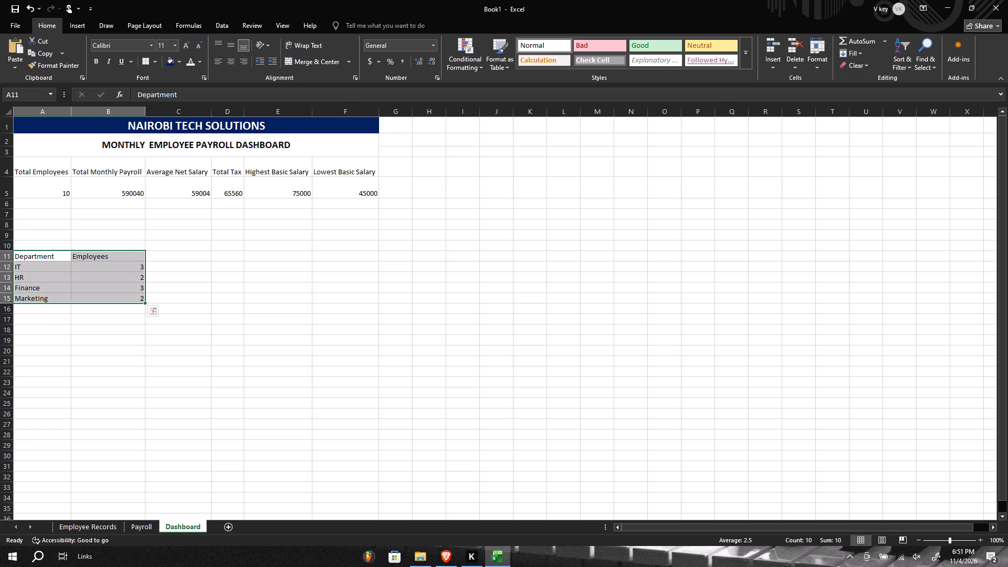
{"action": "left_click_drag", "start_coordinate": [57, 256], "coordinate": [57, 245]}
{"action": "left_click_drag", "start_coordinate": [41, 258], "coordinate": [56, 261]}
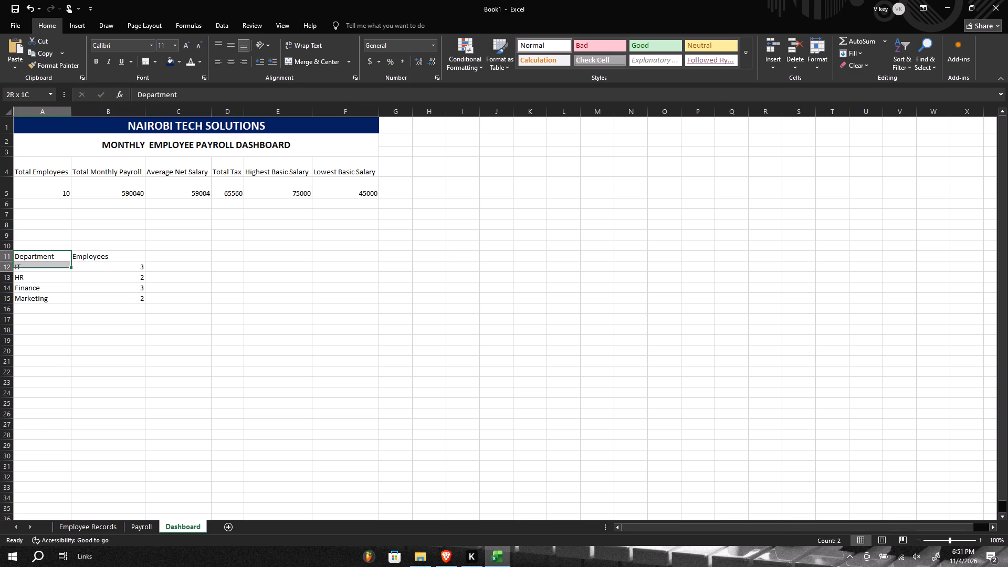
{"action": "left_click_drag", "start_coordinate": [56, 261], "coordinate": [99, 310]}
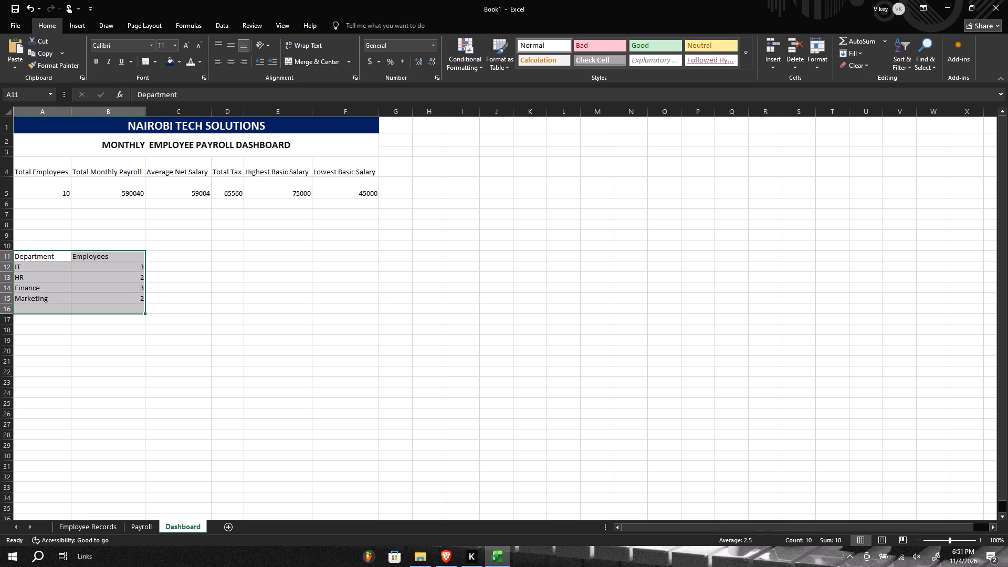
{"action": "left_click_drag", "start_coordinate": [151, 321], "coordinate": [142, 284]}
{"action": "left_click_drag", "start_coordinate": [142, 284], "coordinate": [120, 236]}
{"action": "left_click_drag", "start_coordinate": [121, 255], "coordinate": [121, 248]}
Move the Department and Employees table, range A11:B16, up so that it starts in cell A7.
{"action": "left_click_drag", "start_coordinate": [55, 257], "coordinate": [93, 270]}
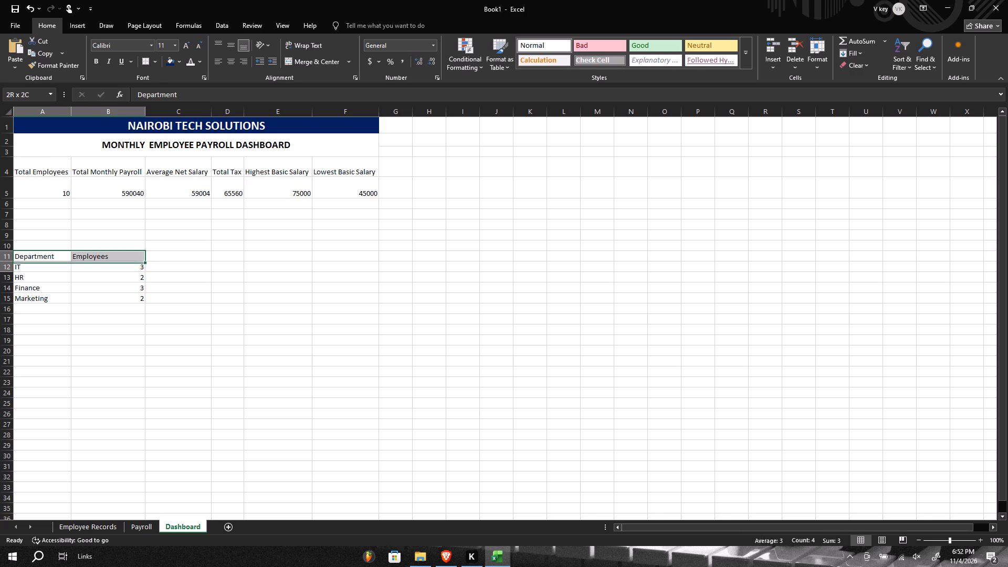
{"action": "left_click_drag", "start_coordinate": [93, 270], "coordinate": [100, 304]}
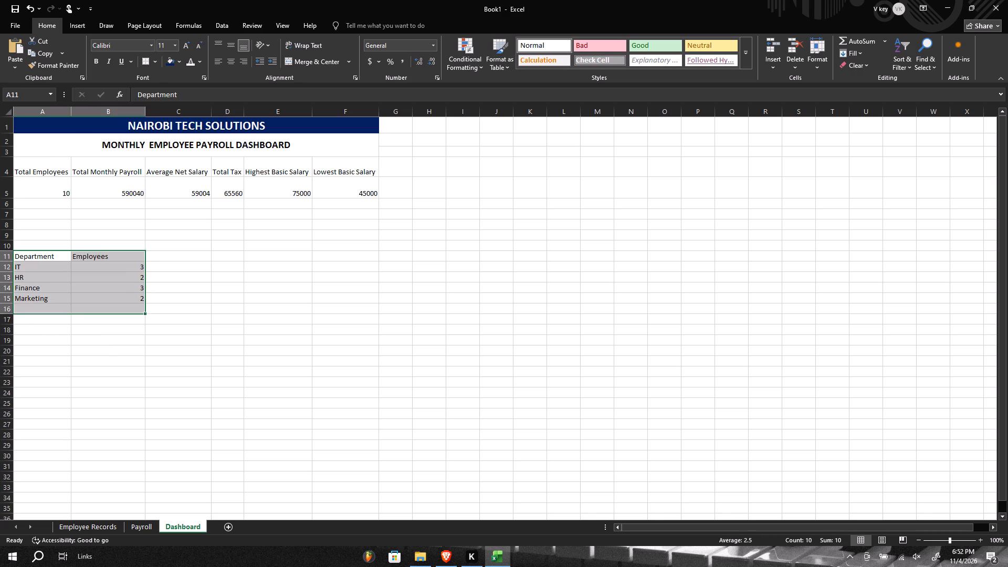
{"action": "left_click_drag", "start_coordinate": [126, 313], "coordinate": [124, 288]}
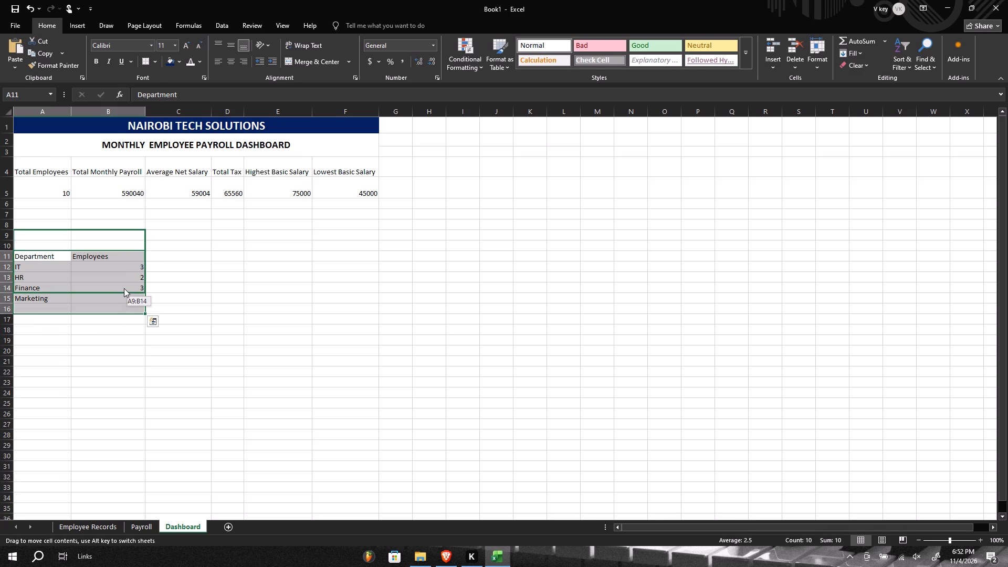
{"action": "left_click_drag", "start_coordinate": [124, 288], "coordinate": [124, 269]}
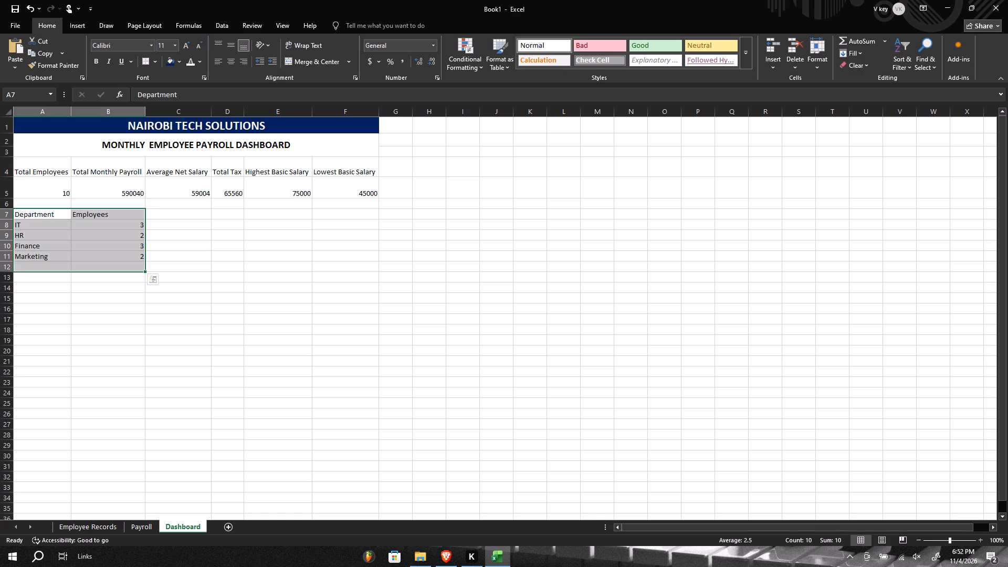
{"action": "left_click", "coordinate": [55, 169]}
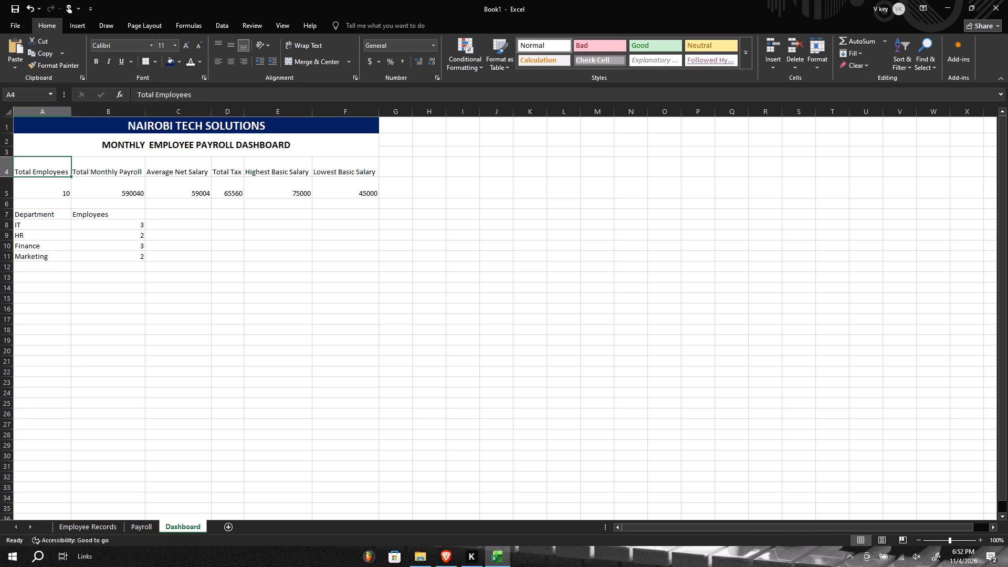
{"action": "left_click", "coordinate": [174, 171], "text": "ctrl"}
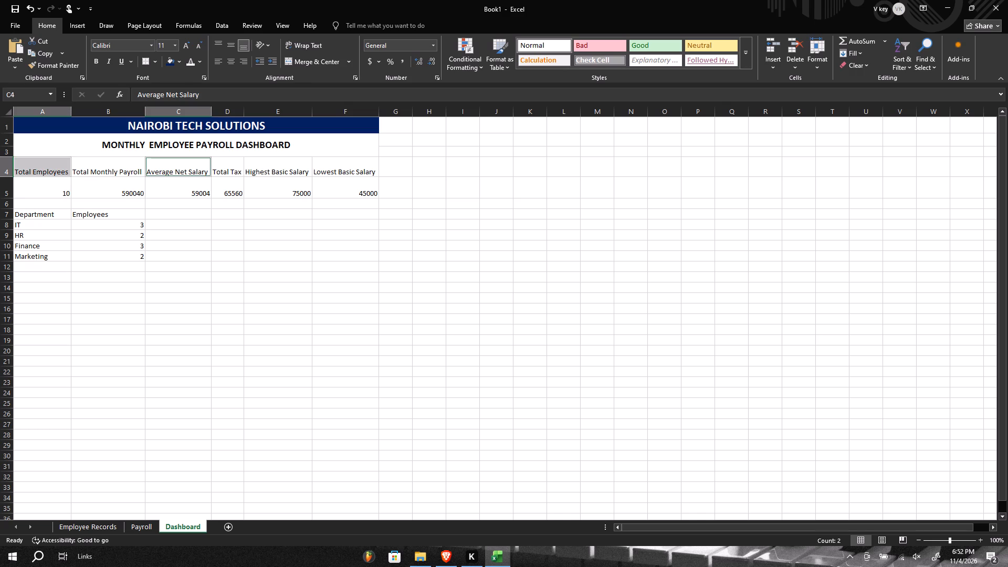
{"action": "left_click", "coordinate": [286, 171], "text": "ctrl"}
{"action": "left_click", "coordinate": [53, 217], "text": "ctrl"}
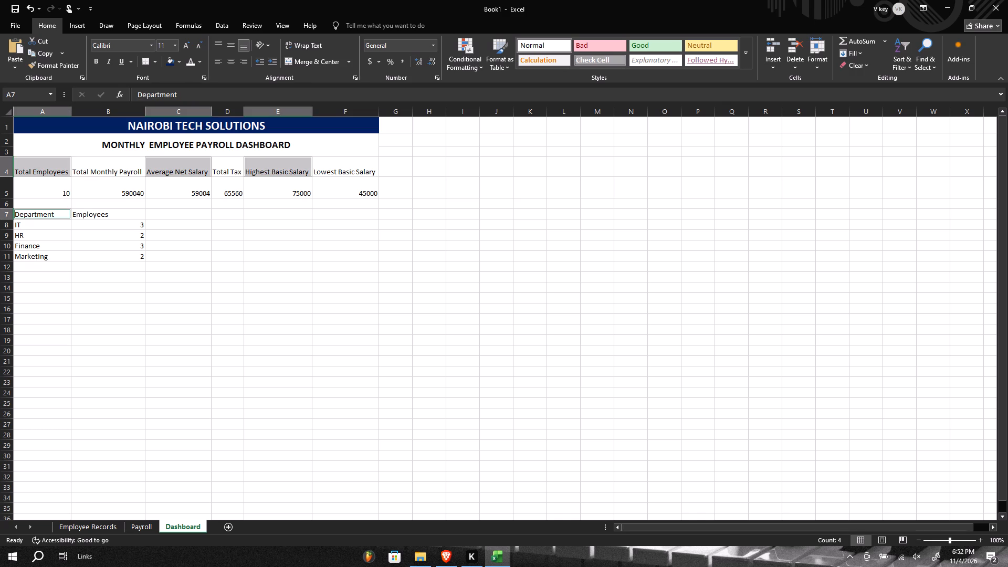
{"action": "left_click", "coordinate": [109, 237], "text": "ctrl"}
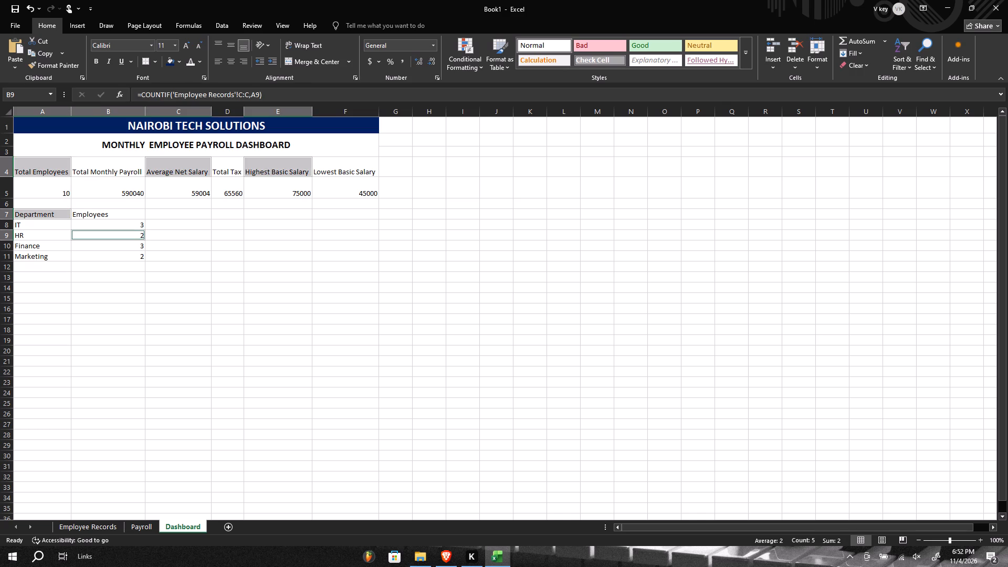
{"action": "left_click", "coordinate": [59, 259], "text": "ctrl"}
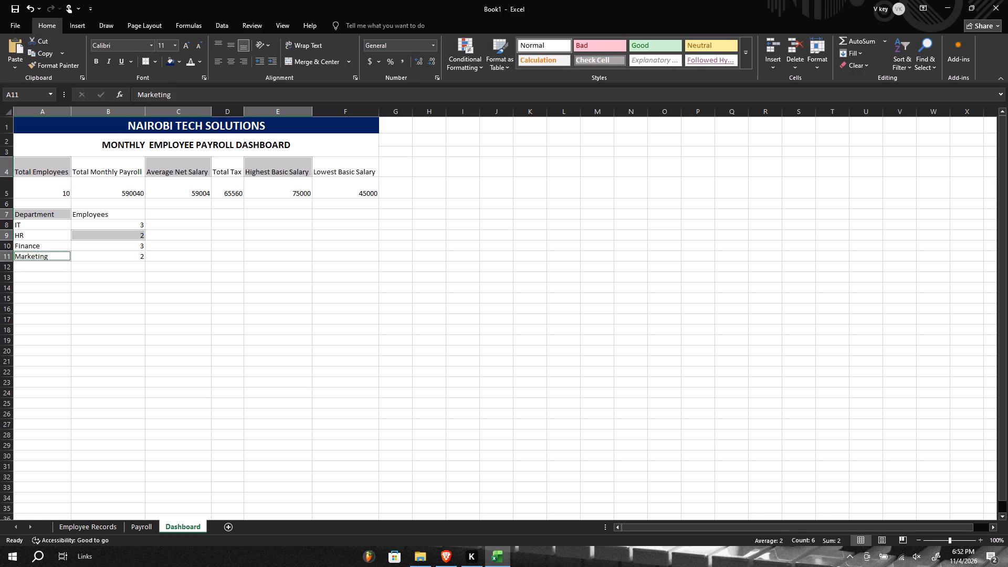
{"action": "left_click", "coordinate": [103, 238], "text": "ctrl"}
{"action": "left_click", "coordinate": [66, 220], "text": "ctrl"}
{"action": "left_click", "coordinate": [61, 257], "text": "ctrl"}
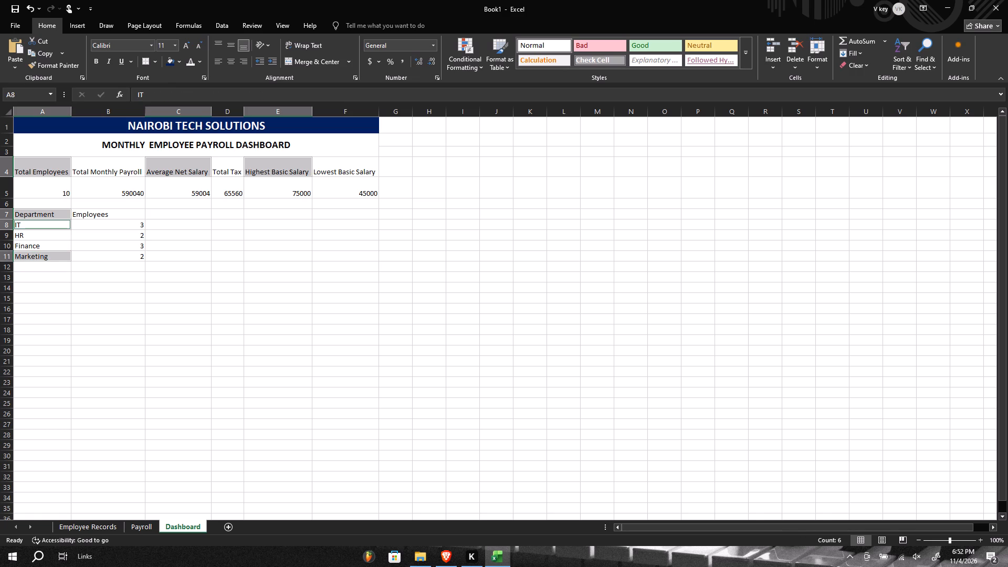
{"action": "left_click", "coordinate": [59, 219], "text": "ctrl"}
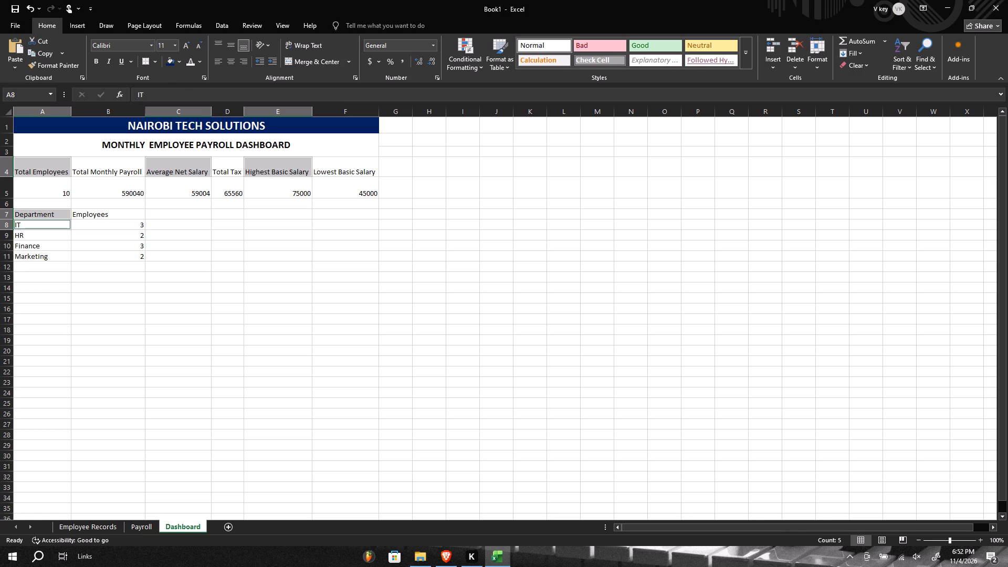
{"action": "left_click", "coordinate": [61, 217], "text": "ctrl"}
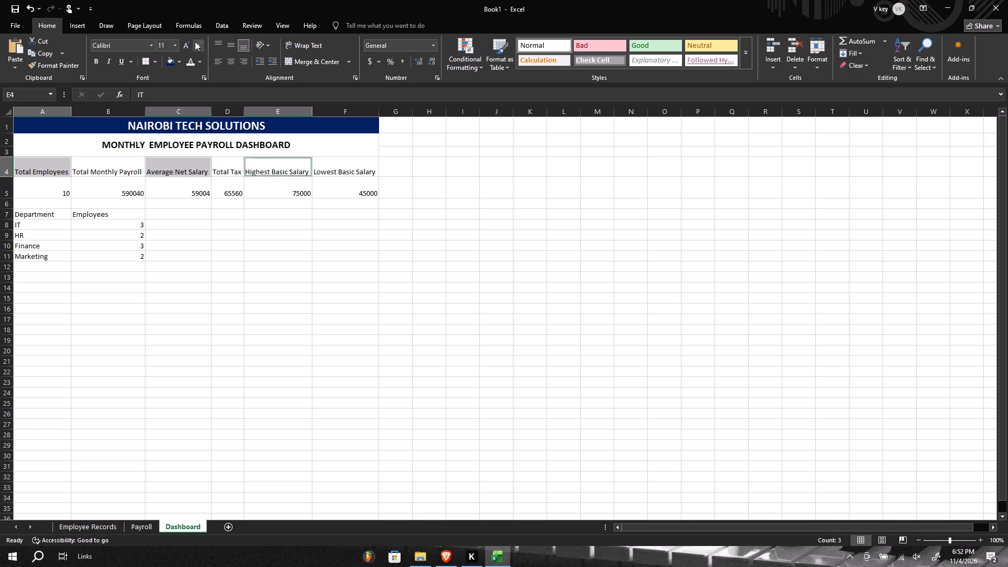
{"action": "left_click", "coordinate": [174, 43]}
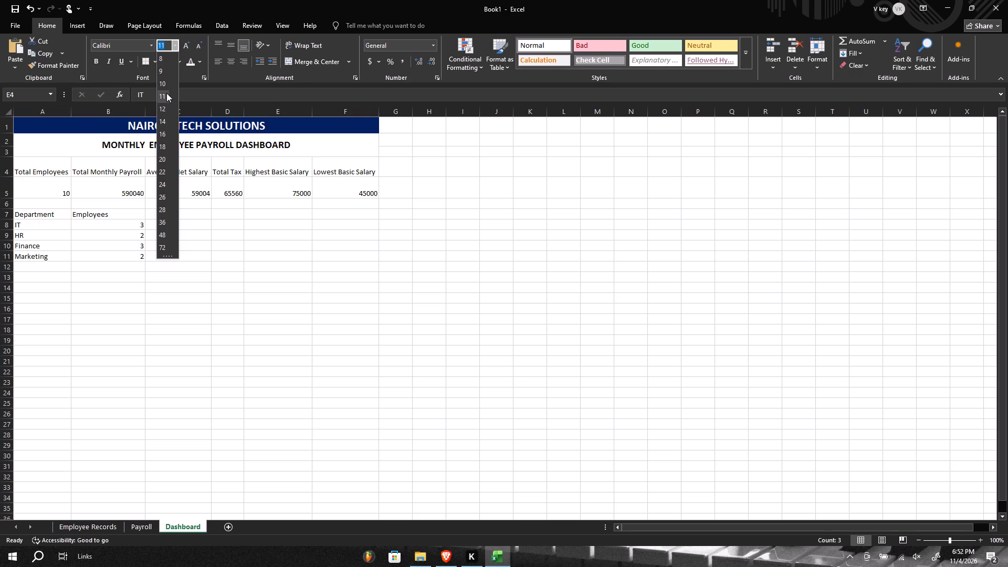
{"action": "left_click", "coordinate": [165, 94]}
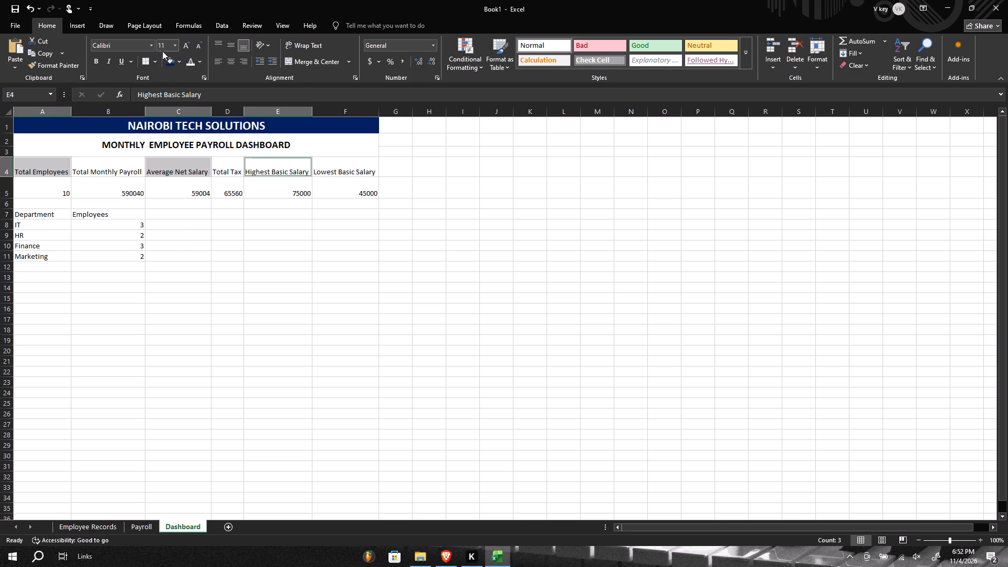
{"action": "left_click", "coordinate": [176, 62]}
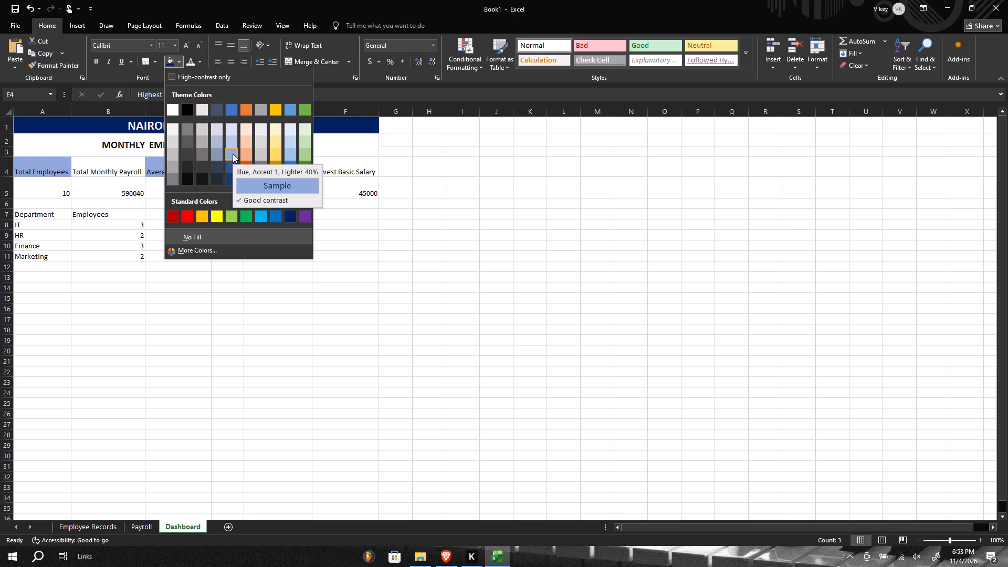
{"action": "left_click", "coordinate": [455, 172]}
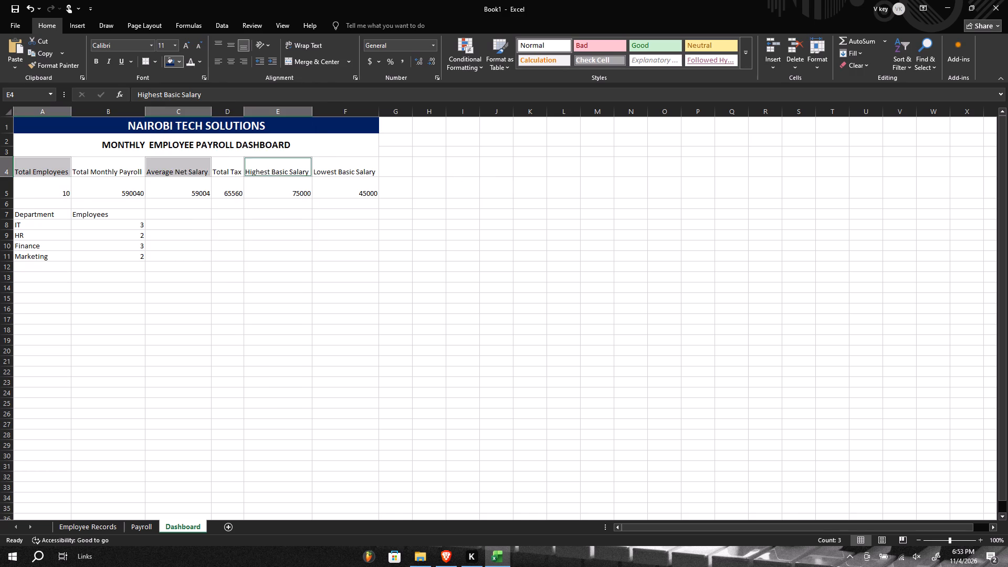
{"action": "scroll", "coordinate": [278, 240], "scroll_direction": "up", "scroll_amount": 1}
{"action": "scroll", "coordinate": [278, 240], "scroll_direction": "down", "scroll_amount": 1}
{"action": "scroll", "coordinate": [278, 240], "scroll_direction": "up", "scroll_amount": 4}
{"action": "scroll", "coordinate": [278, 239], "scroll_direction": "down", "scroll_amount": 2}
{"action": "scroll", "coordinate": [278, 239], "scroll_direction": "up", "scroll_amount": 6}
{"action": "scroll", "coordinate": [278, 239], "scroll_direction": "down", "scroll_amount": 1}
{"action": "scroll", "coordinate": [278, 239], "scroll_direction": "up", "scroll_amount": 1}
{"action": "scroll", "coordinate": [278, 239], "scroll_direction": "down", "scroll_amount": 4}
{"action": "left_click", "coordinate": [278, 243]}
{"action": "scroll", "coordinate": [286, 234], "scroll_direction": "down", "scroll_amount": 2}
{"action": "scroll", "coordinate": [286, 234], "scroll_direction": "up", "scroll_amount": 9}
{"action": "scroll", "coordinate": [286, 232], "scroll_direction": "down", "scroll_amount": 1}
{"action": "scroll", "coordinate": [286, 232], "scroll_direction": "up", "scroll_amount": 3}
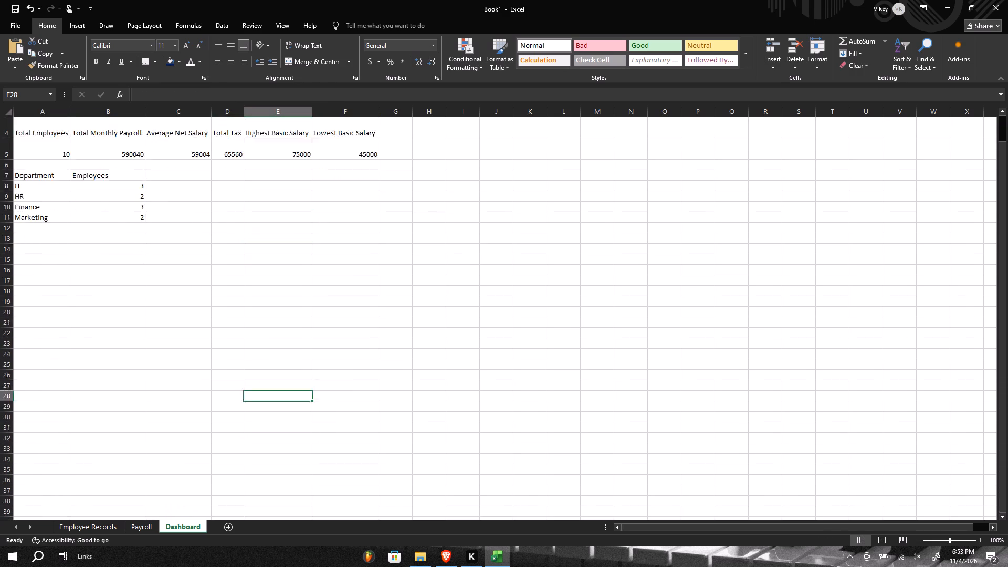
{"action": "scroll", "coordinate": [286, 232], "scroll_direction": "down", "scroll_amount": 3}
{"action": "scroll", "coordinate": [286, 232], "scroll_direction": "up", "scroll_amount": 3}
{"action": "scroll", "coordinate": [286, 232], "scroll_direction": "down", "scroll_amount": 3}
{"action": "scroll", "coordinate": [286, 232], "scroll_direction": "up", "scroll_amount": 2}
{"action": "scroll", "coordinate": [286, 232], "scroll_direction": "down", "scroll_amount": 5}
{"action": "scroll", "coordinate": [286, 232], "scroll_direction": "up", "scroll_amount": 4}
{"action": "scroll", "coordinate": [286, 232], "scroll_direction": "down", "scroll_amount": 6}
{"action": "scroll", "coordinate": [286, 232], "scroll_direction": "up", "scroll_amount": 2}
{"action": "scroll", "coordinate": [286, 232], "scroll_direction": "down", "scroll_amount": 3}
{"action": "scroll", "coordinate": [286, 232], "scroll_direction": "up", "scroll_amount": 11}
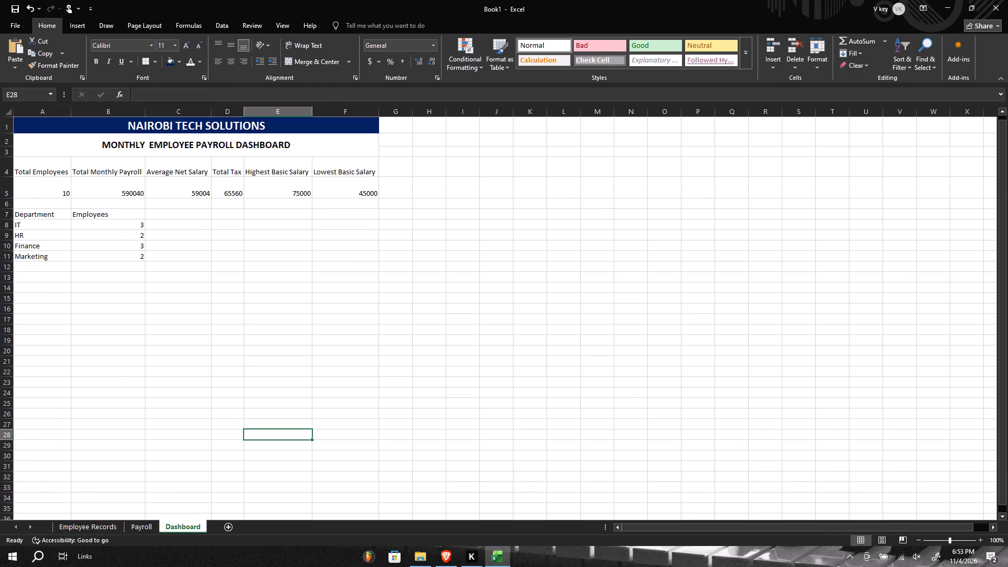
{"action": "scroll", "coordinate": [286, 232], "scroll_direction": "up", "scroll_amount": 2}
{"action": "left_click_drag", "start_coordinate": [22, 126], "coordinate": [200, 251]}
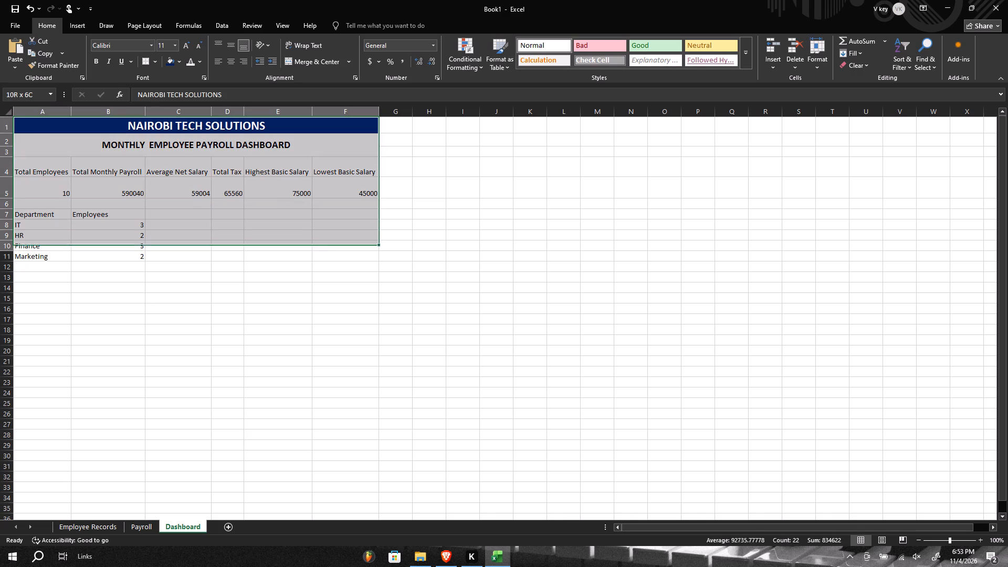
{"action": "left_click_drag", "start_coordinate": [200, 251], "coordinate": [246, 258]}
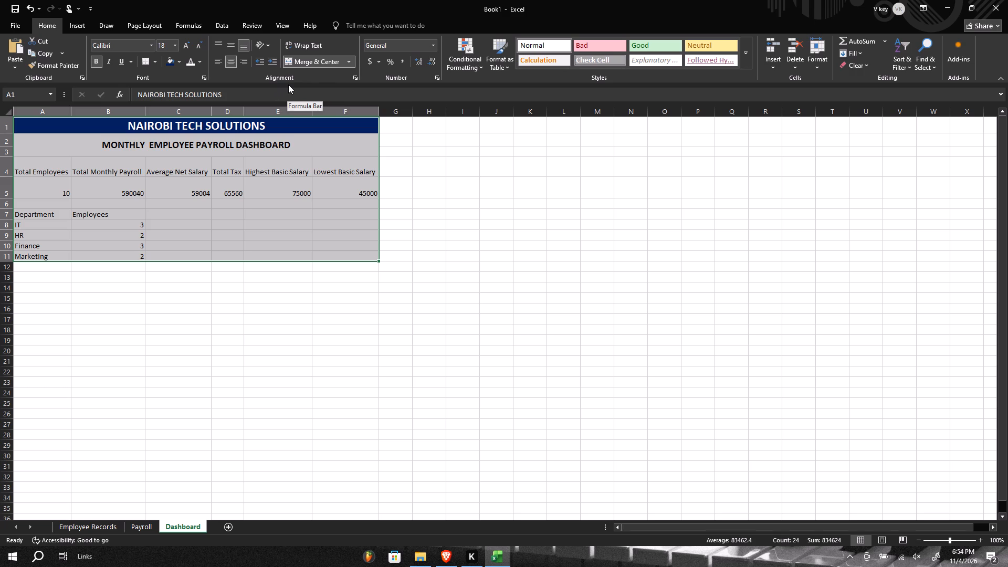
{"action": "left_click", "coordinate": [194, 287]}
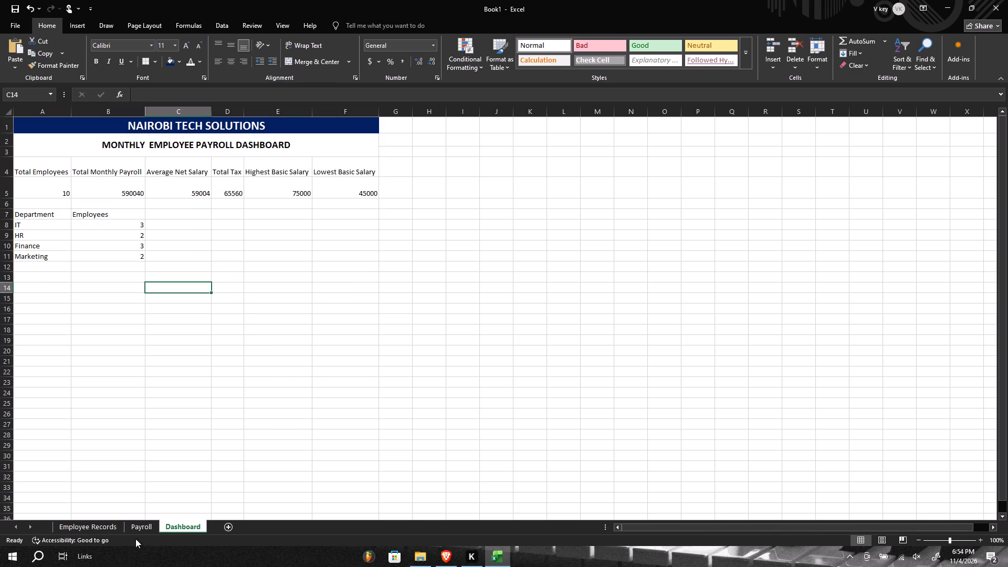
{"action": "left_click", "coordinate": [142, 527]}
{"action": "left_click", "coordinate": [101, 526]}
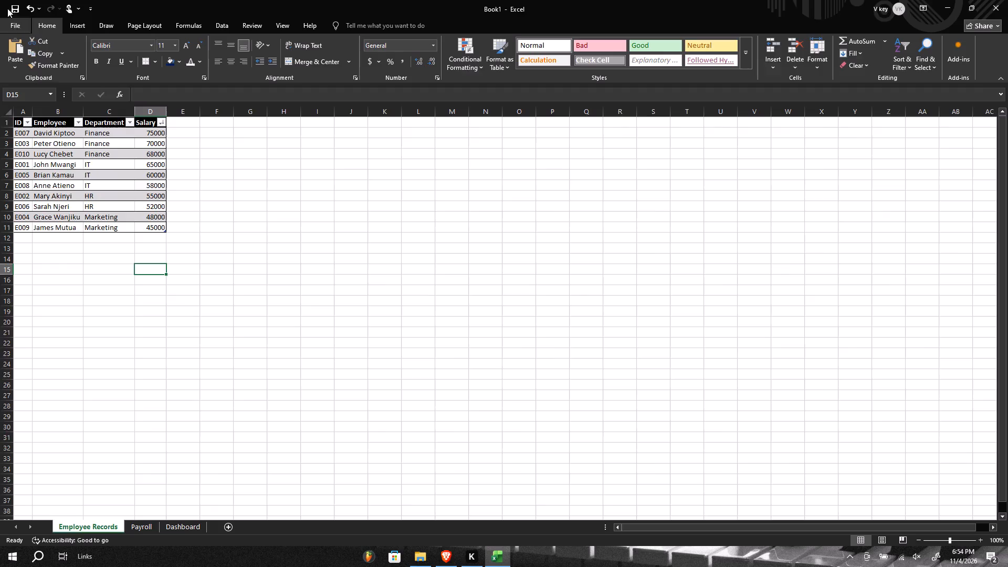
Start saving the workbook under a new name and choose the EXCEL folder inside Documents as its location.
{"action": "left_click", "coordinate": [13, 24]}
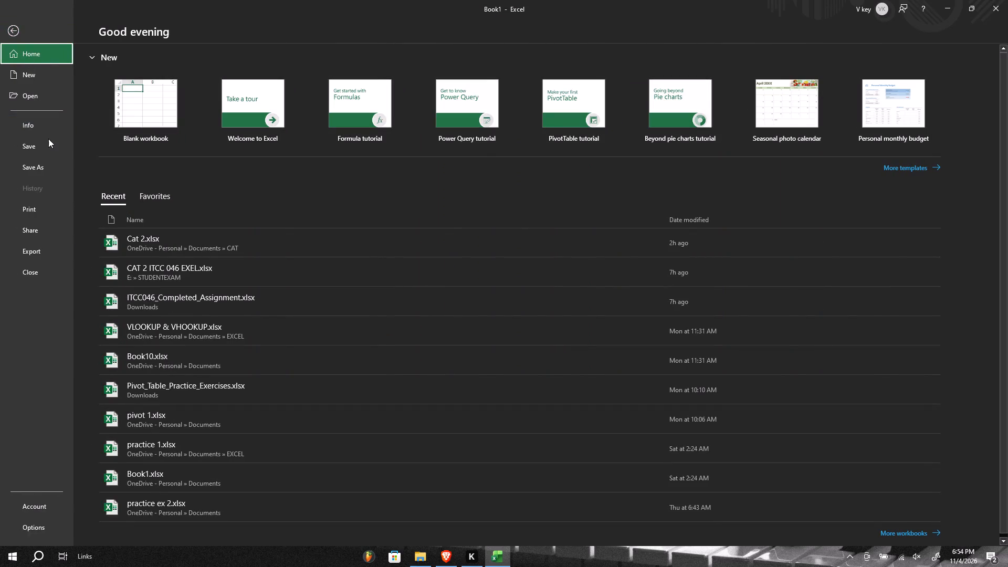
{"action": "left_click", "coordinate": [48, 139]}
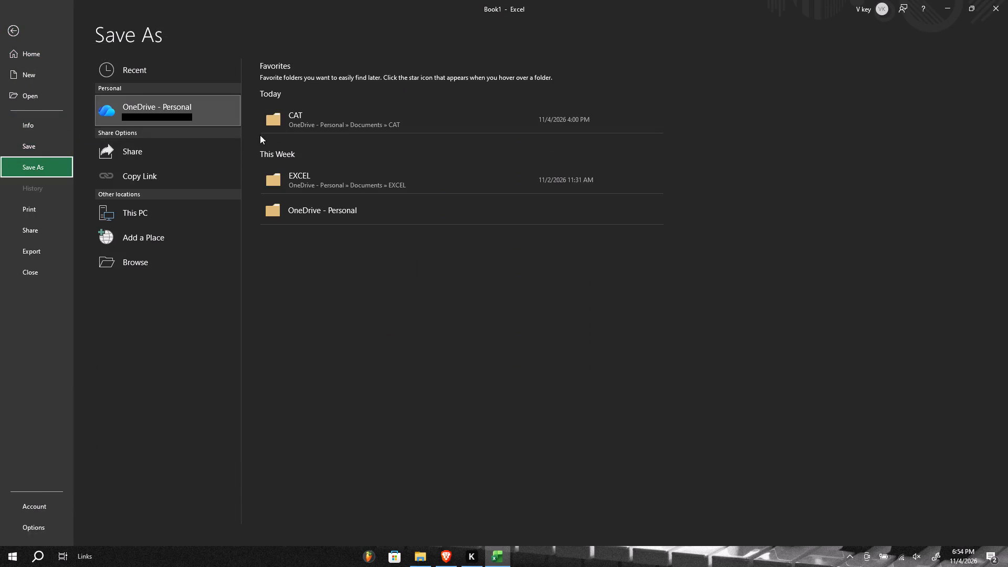
{"action": "left_click", "coordinate": [312, 178]}
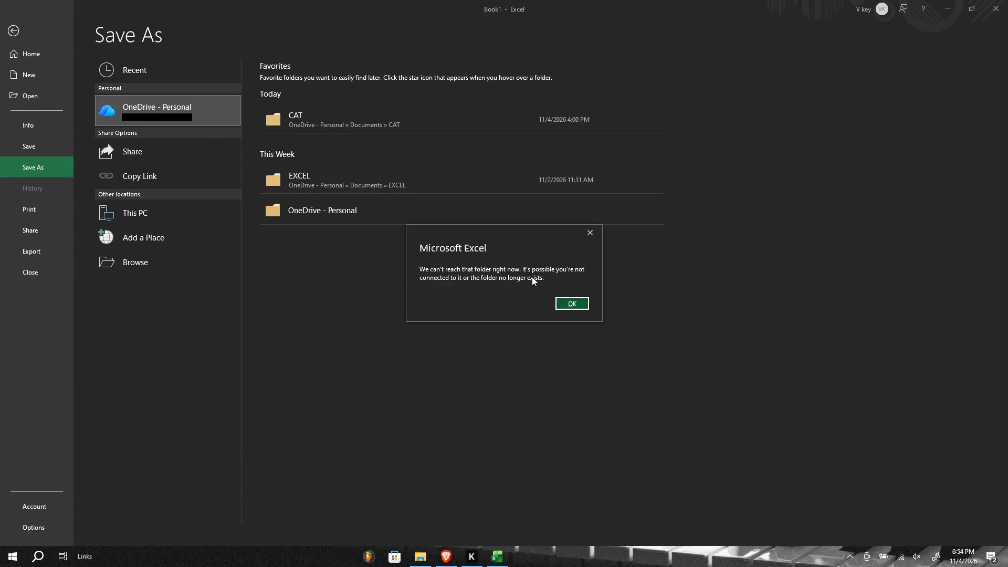
{"action": "left_click", "coordinate": [568, 303]}
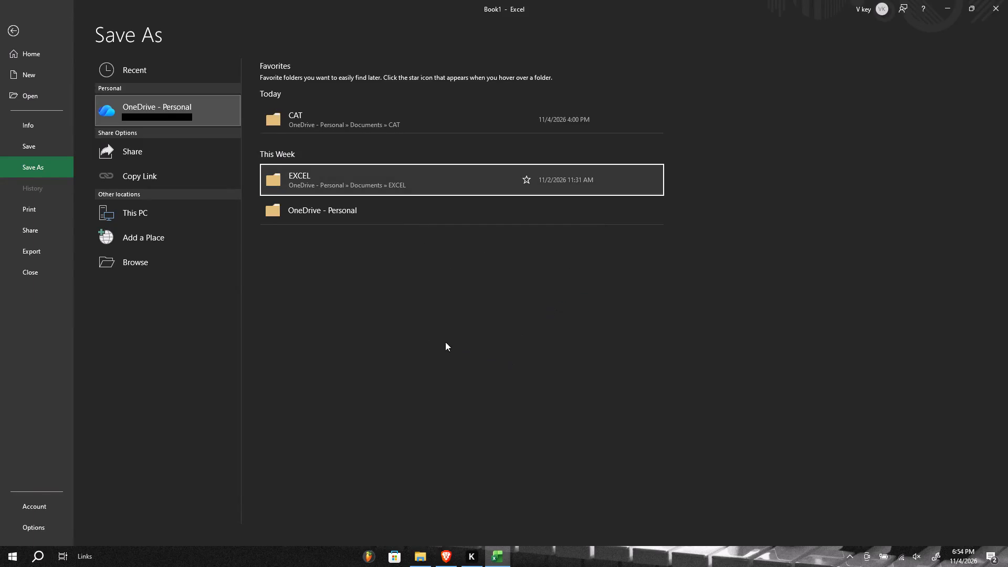
{"action": "left_click", "coordinate": [175, 264]}
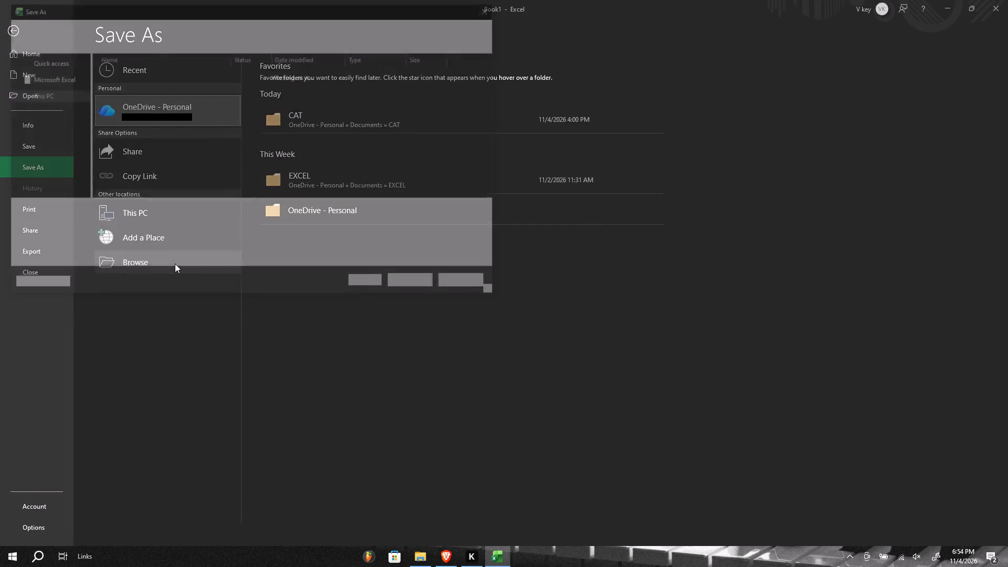
{"action": "scroll", "coordinate": [139, 148], "scroll_direction": "down", "scroll_amount": 2}
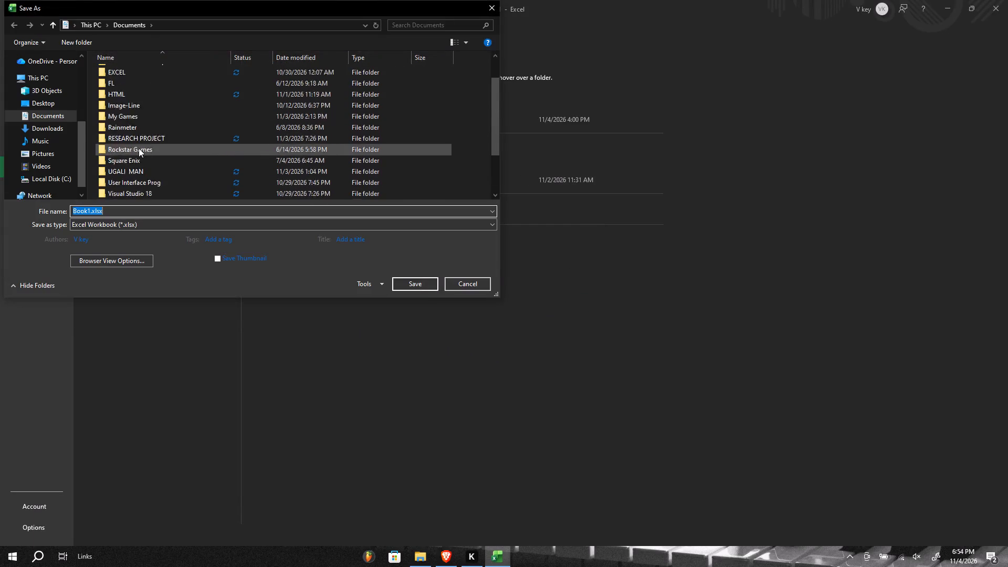
{"action": "scroll", "coordinate": [139, 148], "scroll_direction": "down", "scroll_amount": 1}
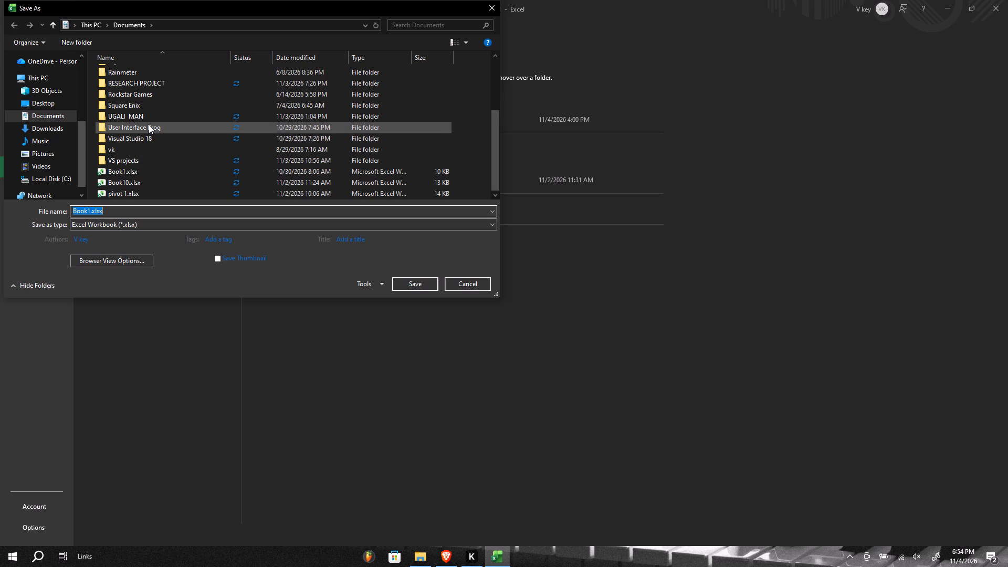
{"action": "scroll", "coordinate": [149, 124], "scroll_direction": "up", "scroll_amount": 3}
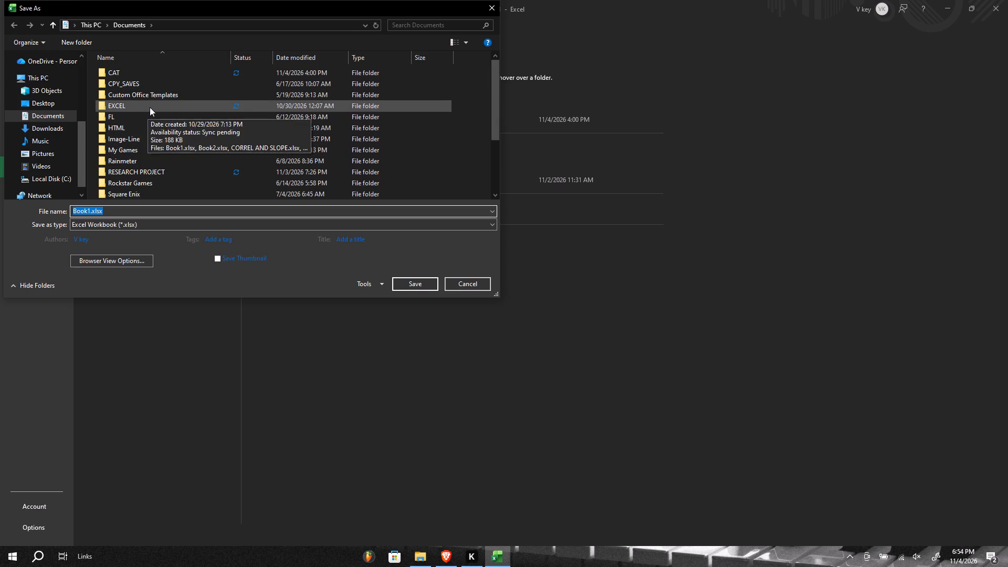
{"action": "double_click", "coordinate": [150, 107]}
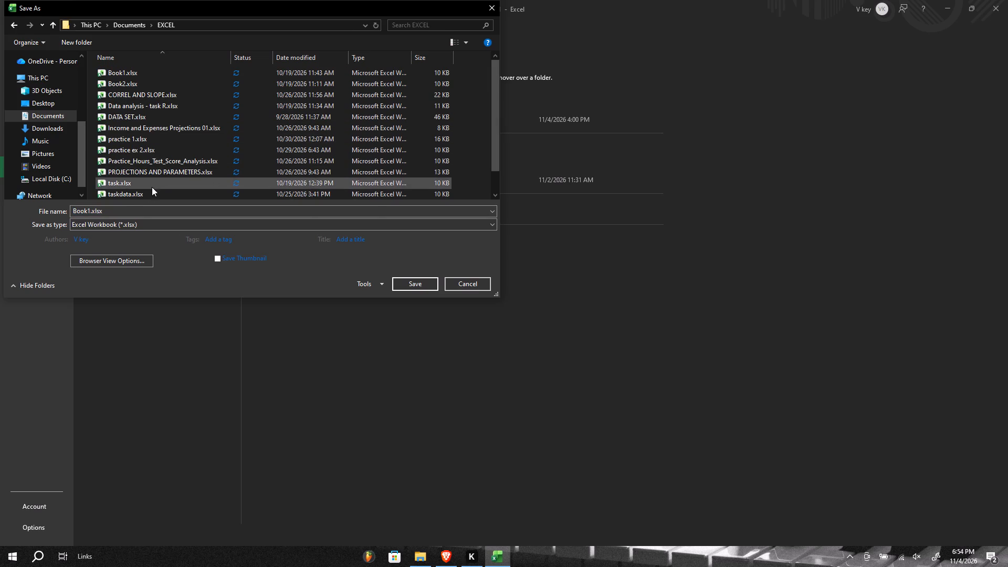
Name the workbook NTS Monthly Payroll and save it as an Excel Workbook (*.xlsx).
{"action": "left_click", "coordinate": [89, 210]}
{"action": "key", "text": "BackSpace"}
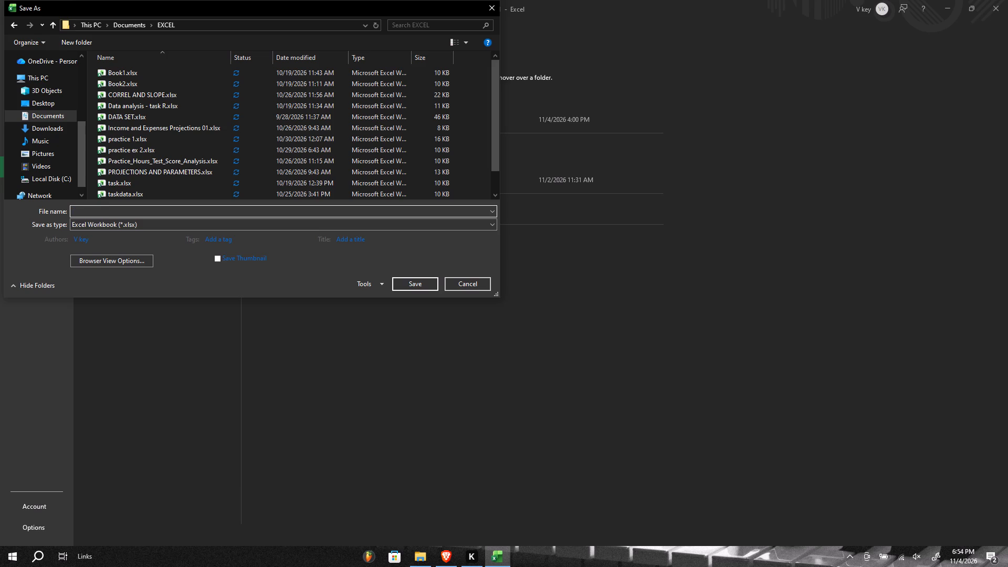
{"action": "type", "text": "TS"}
{"action": "key", "text": "space"}
{"action": "key", "text": "m"}
{"action": "key", "text": "BackSpace"}
{"action": "type", "text": "Monthly"}
{"action": "key", "text": "space"}
{"action": "type", "text": "Pay"}
{"action": "key", "text": "space"}
{"action": "key", "text": "BackSpace"}
{"action": "type", "text": "roll"}
{"action": "key", "text": "Return"}
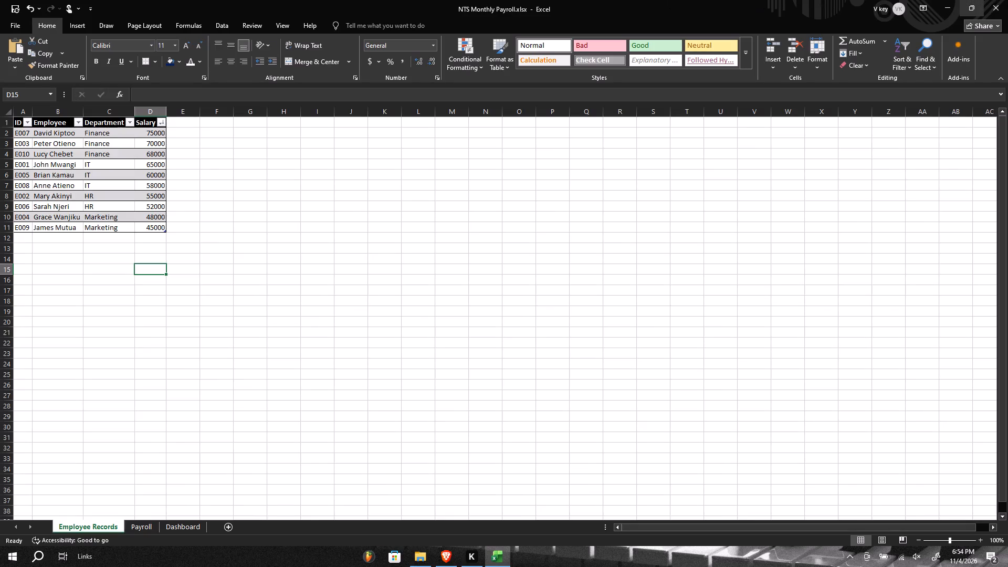
Look over the Payroll sheet and return to the Dashboard sheet.
{"action": "left_click", "coordinate": [186, 524]}
{"action": "left_click", "coordinate": [142, 524]}
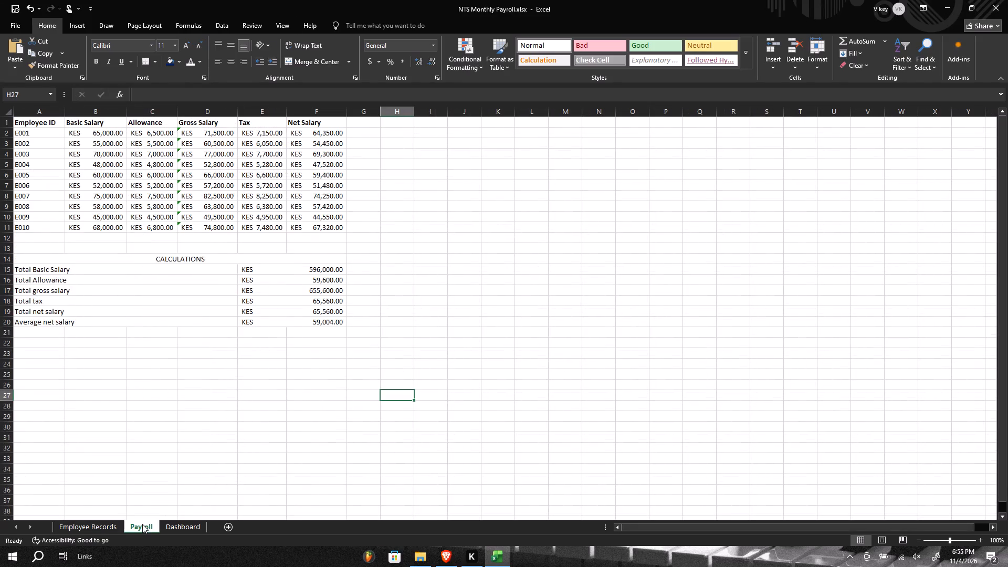
{"action": "left_click", "coordinate": [174, 524]}
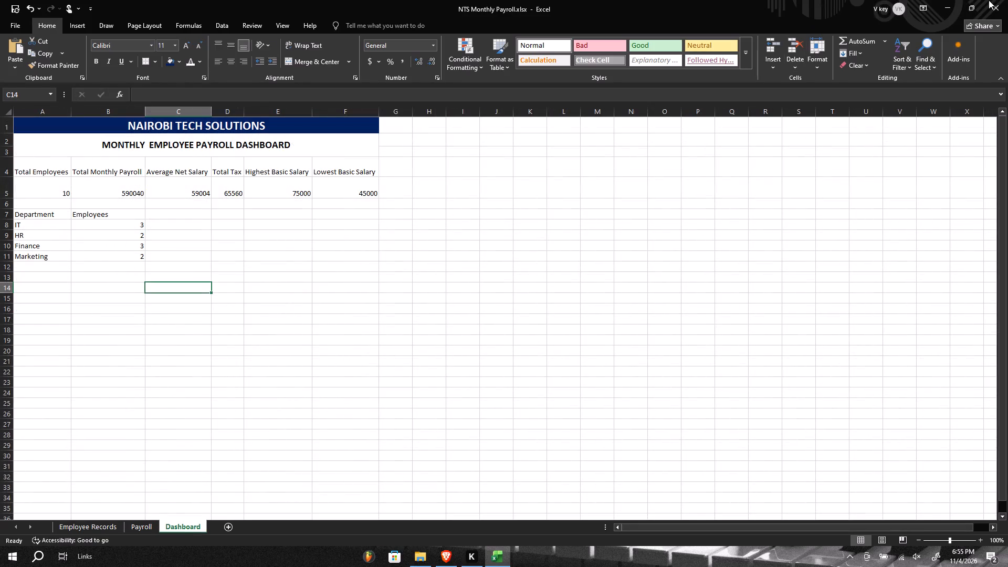